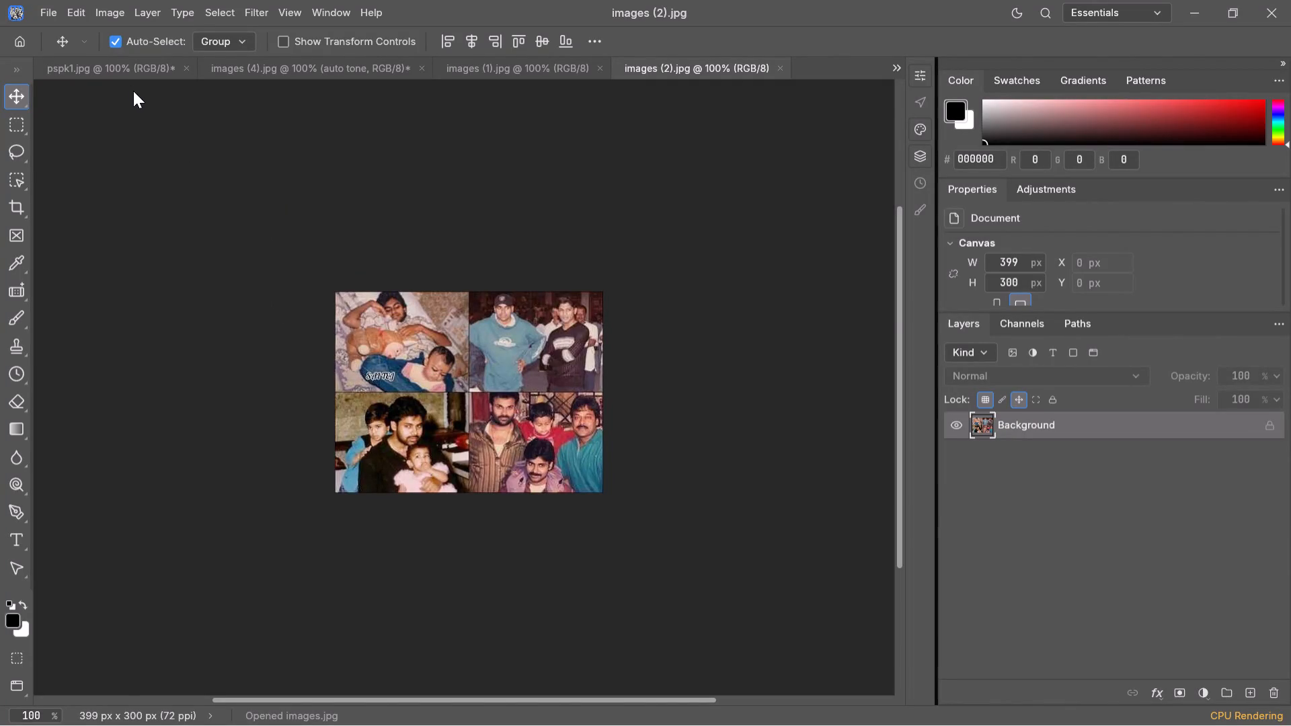
Switch to the pspk1.jpg document and select its Background layer.
click(126, 74)
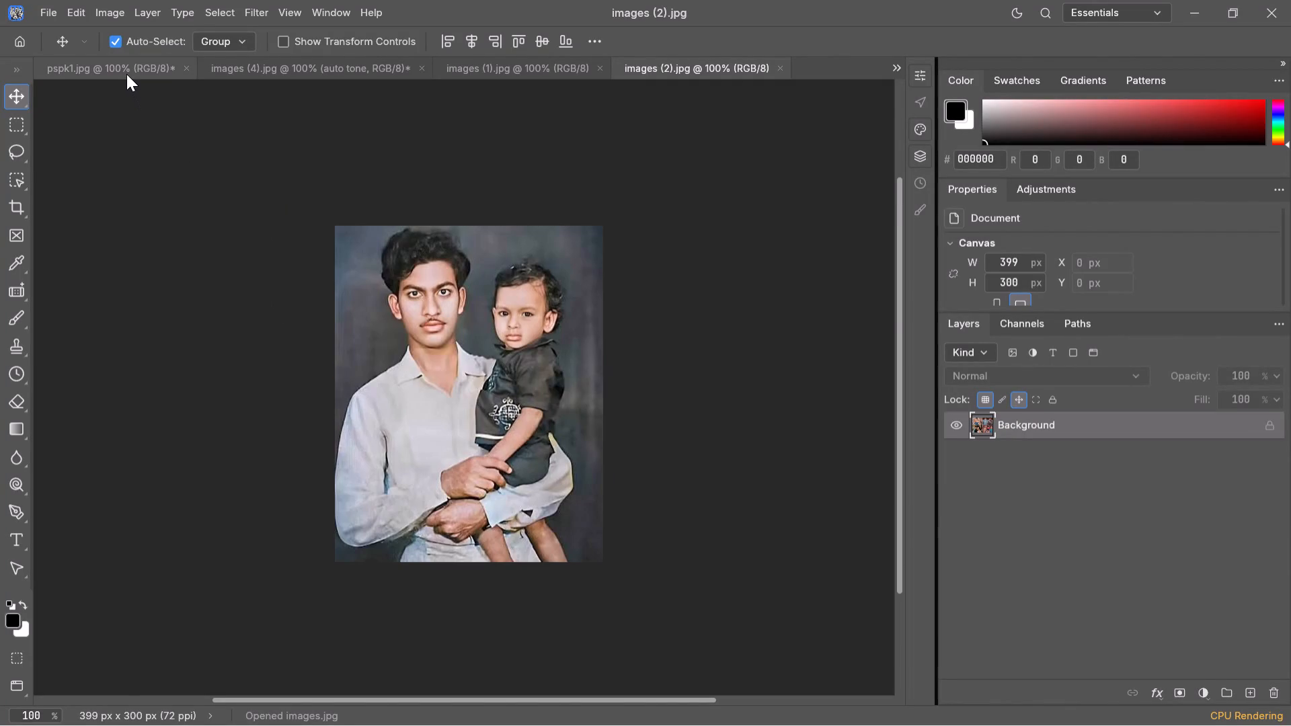
click(521, 315)
click(521, 315)
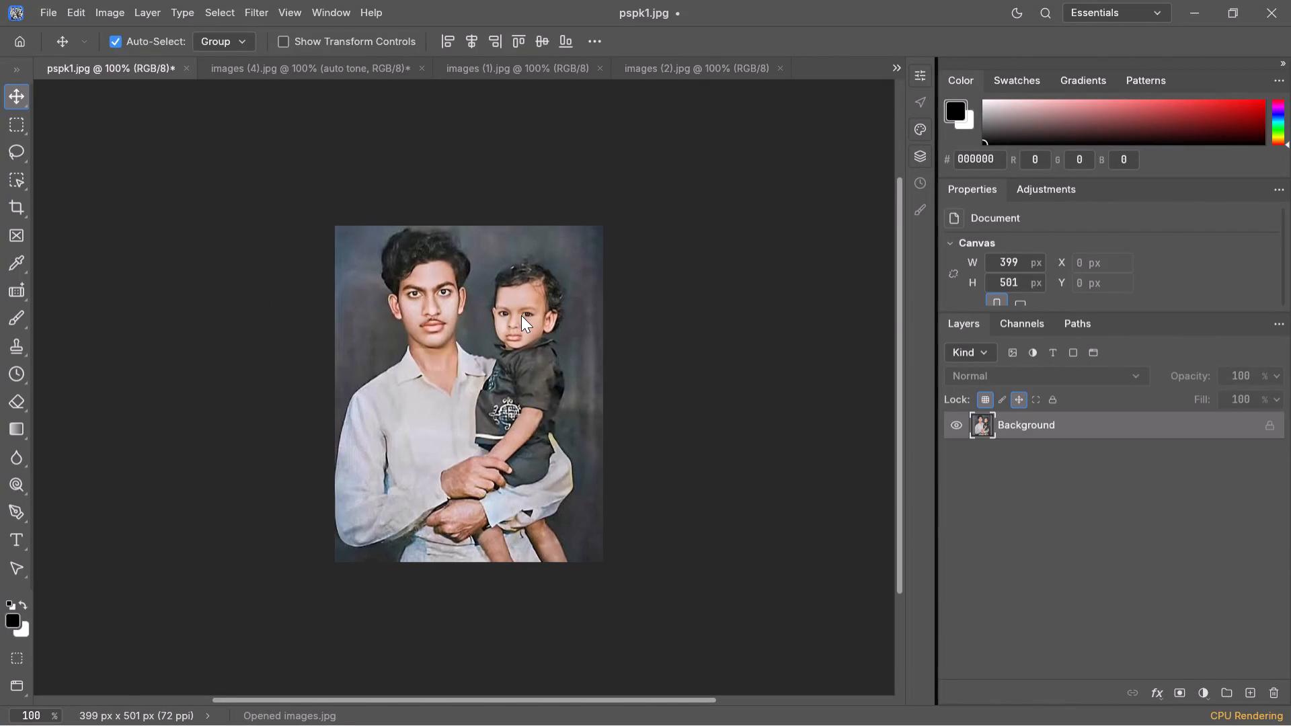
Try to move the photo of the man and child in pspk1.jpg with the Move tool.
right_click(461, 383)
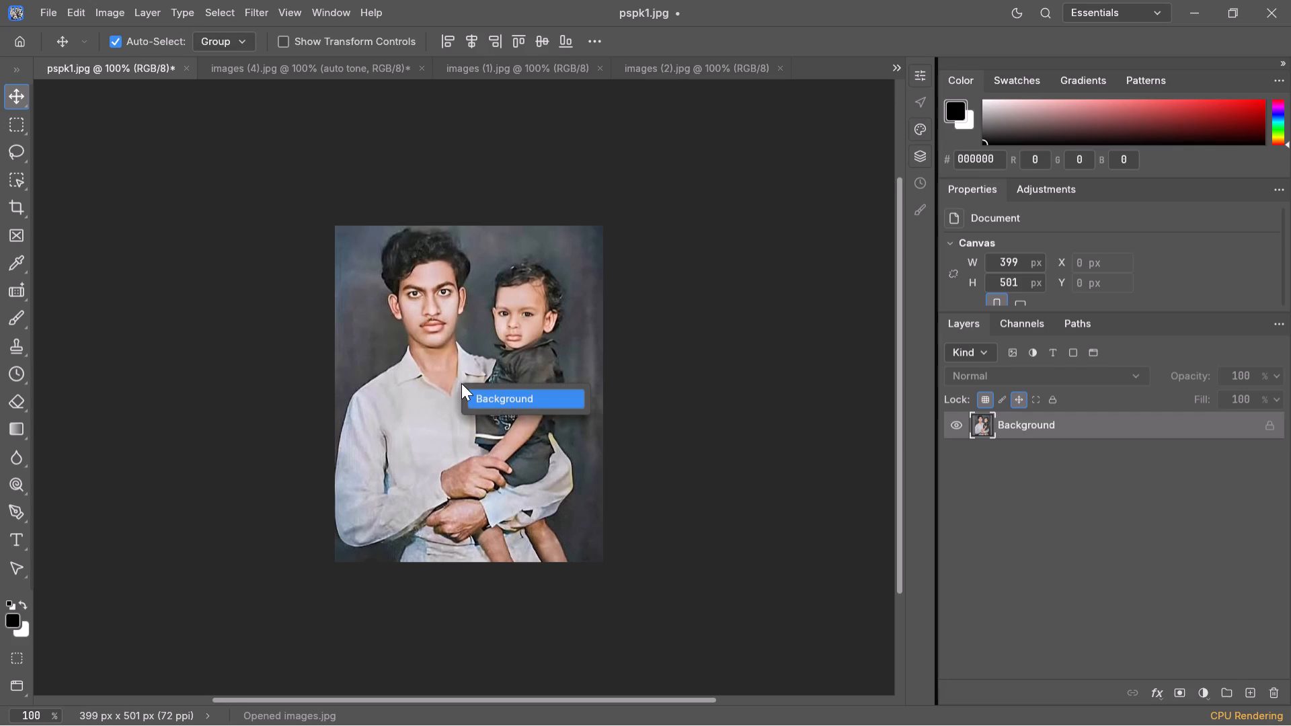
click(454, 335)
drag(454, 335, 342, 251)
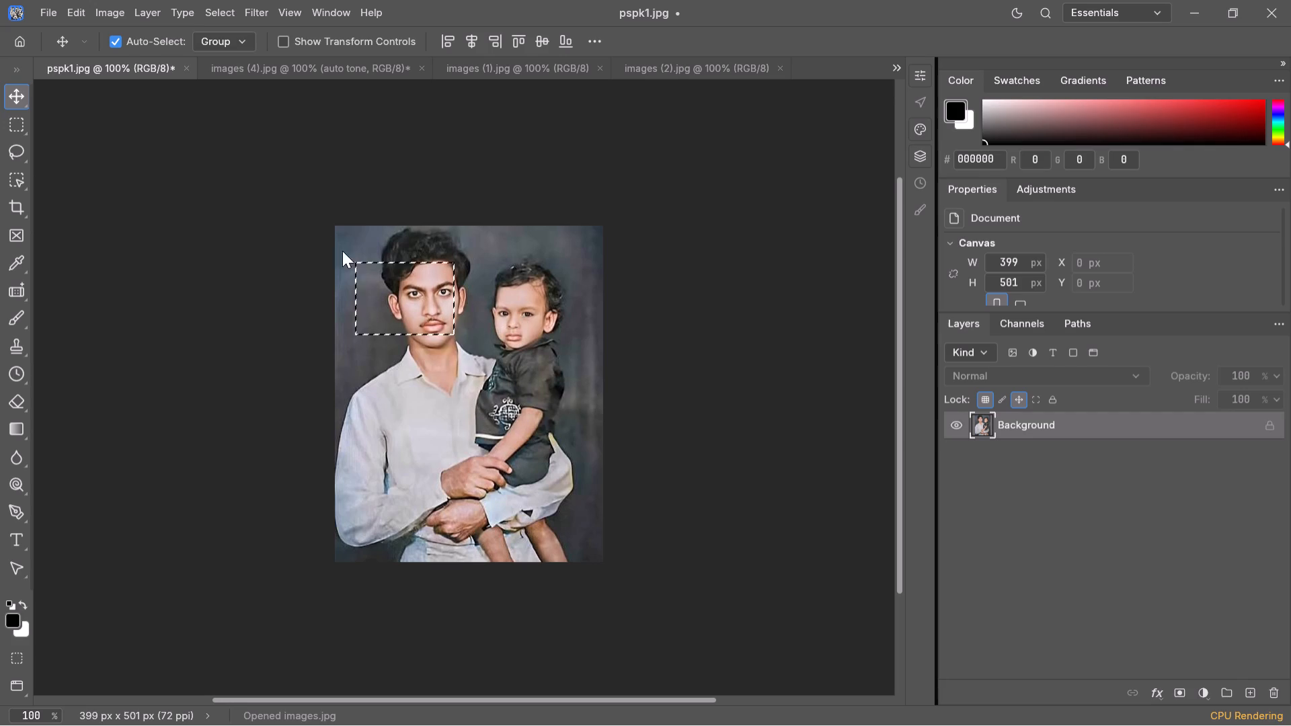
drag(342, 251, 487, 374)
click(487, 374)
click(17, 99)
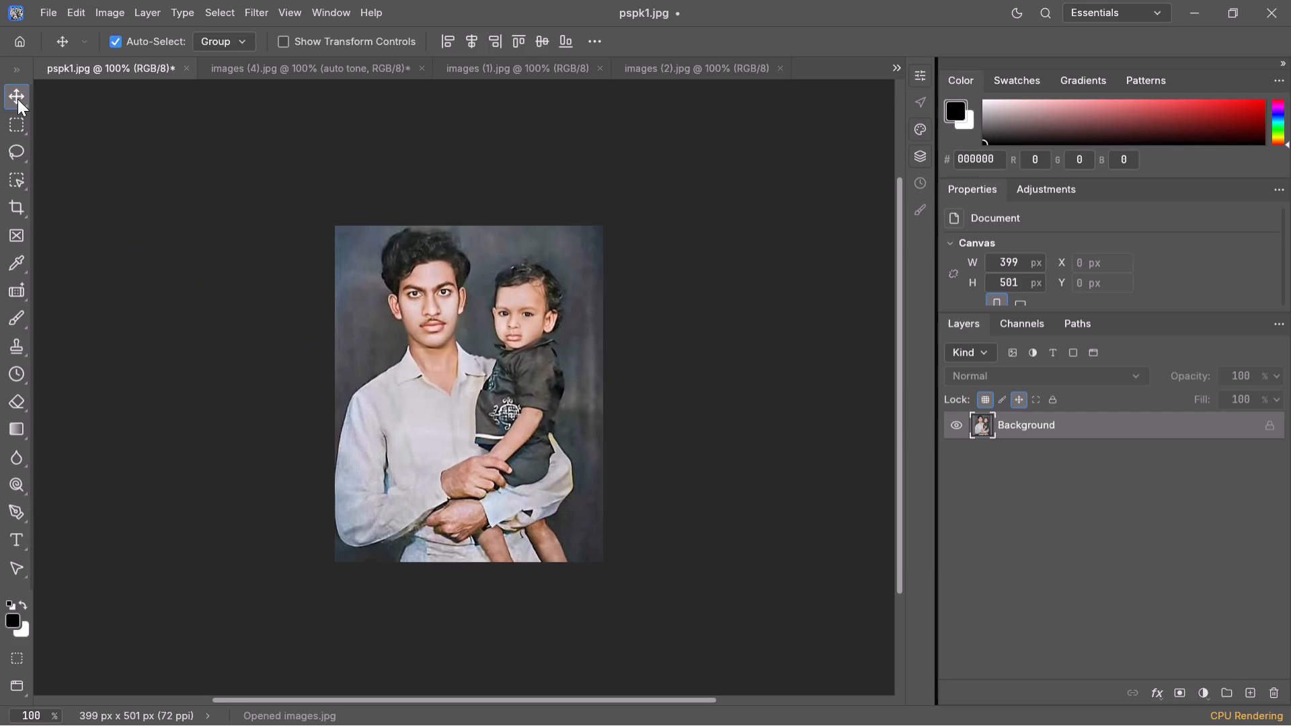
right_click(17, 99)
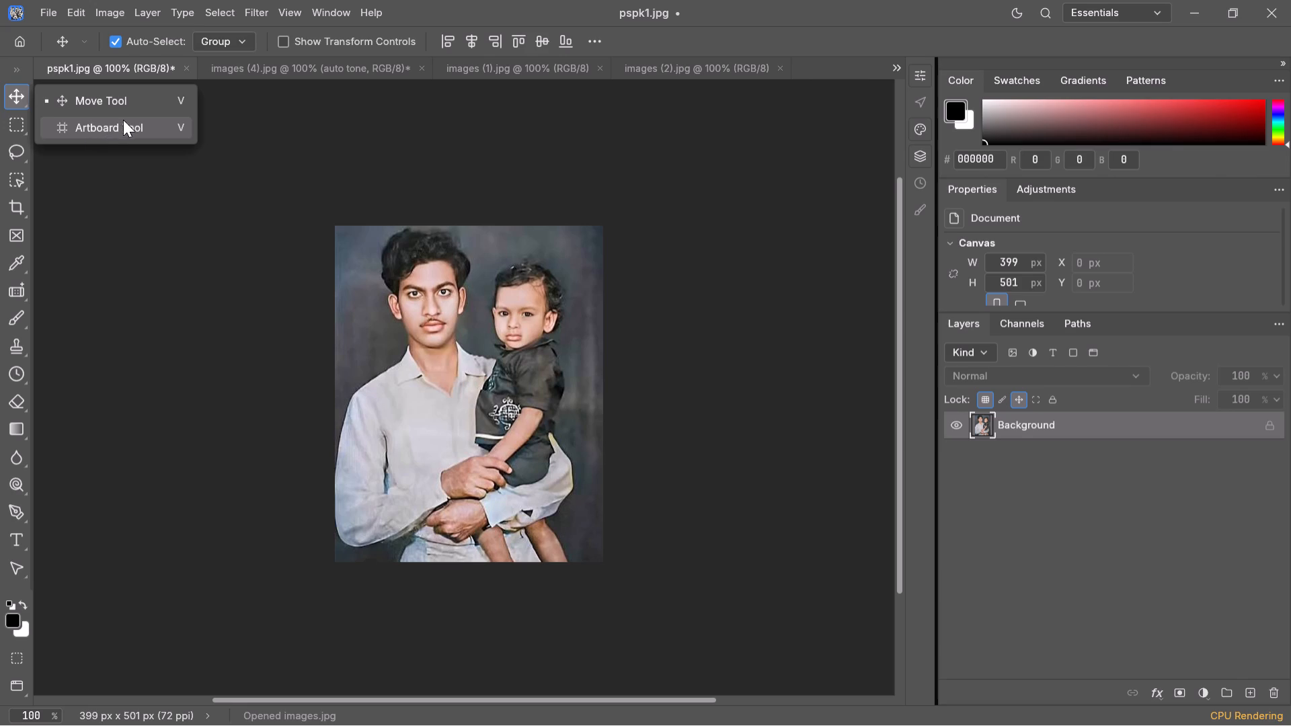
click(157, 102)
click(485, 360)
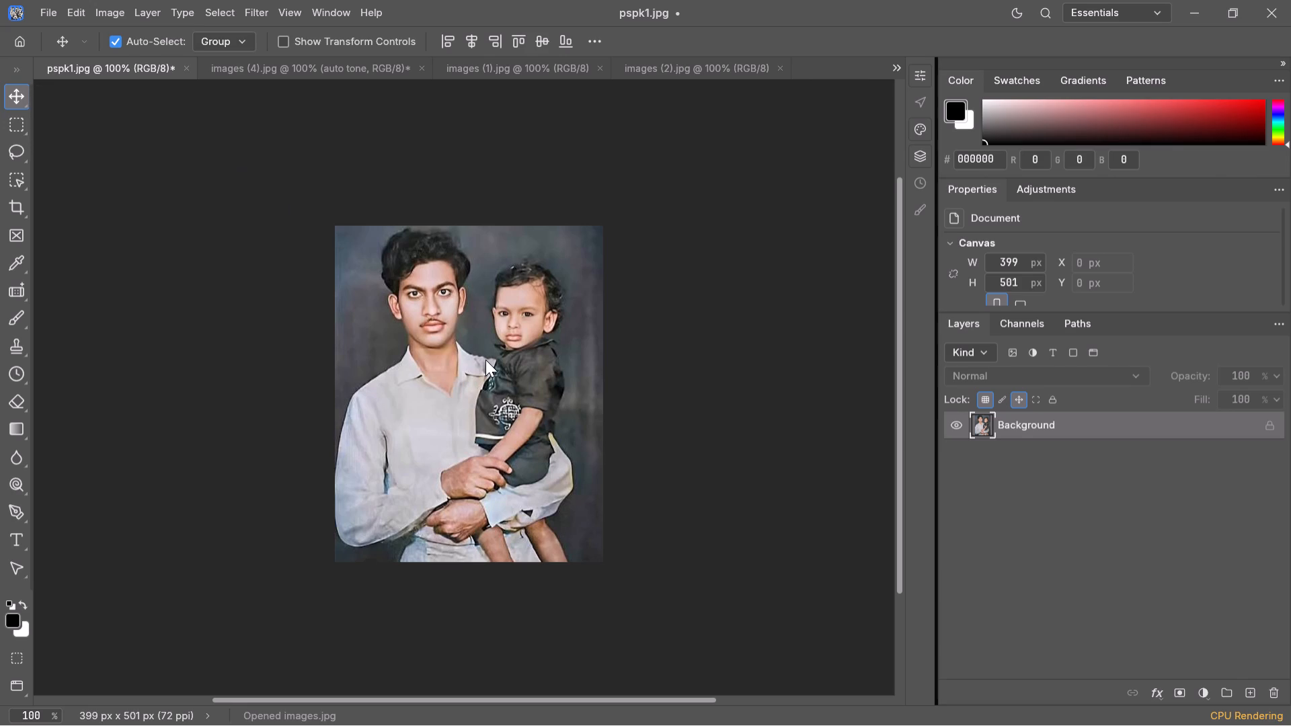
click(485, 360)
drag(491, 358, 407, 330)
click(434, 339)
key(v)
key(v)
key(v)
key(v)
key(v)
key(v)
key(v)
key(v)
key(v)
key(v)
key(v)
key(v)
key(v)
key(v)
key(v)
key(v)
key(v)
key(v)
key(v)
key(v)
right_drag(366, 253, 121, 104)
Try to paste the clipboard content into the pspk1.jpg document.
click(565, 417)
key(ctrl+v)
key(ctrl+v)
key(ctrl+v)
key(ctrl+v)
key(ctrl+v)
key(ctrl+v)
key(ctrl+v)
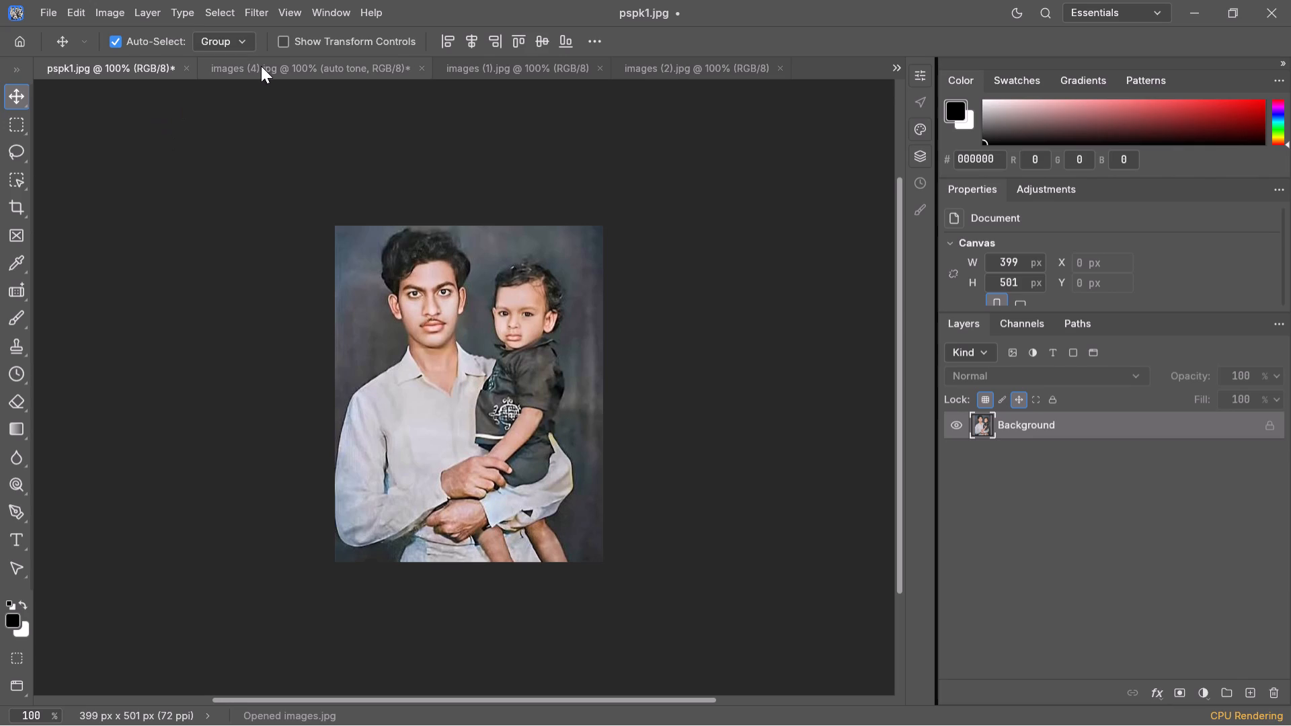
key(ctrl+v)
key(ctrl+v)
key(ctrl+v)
In the images (4).jpg document, try pasting the clipboard content and make auto contrast the active layer.
click(261, 66)
click(490, 225)
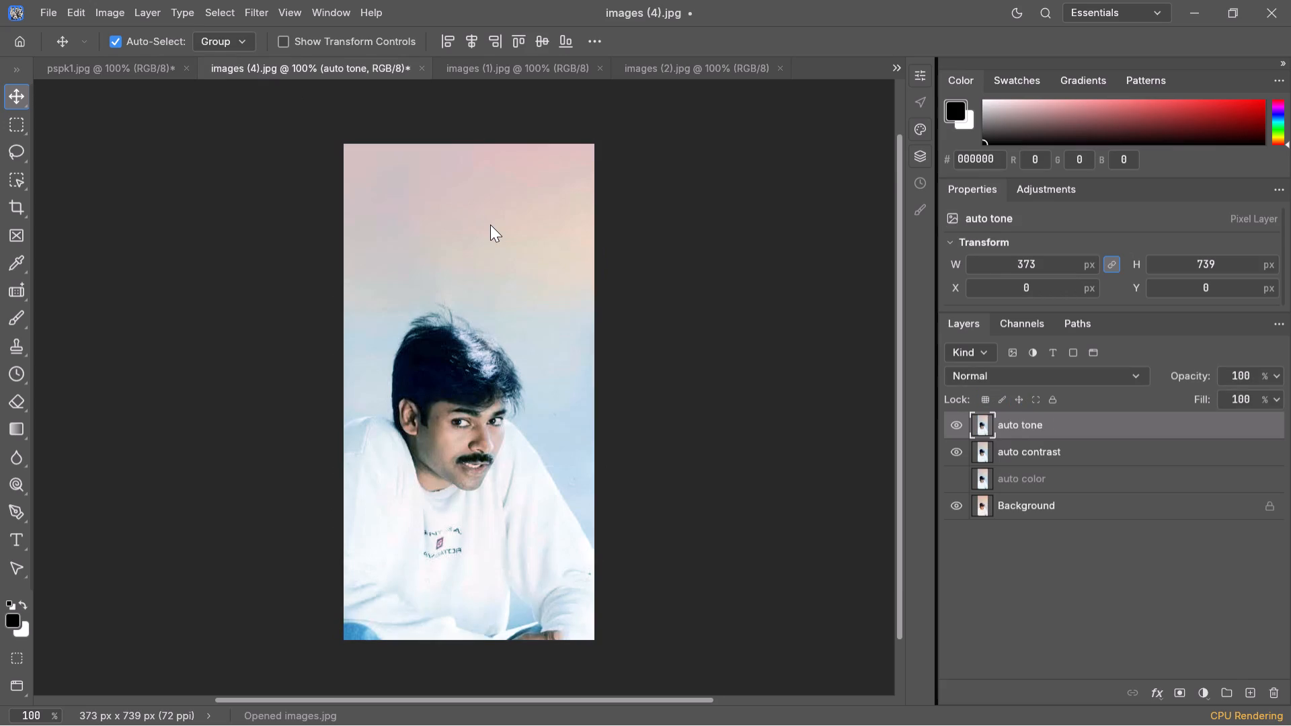
key(ctrl+v)
key(ctrl+v)
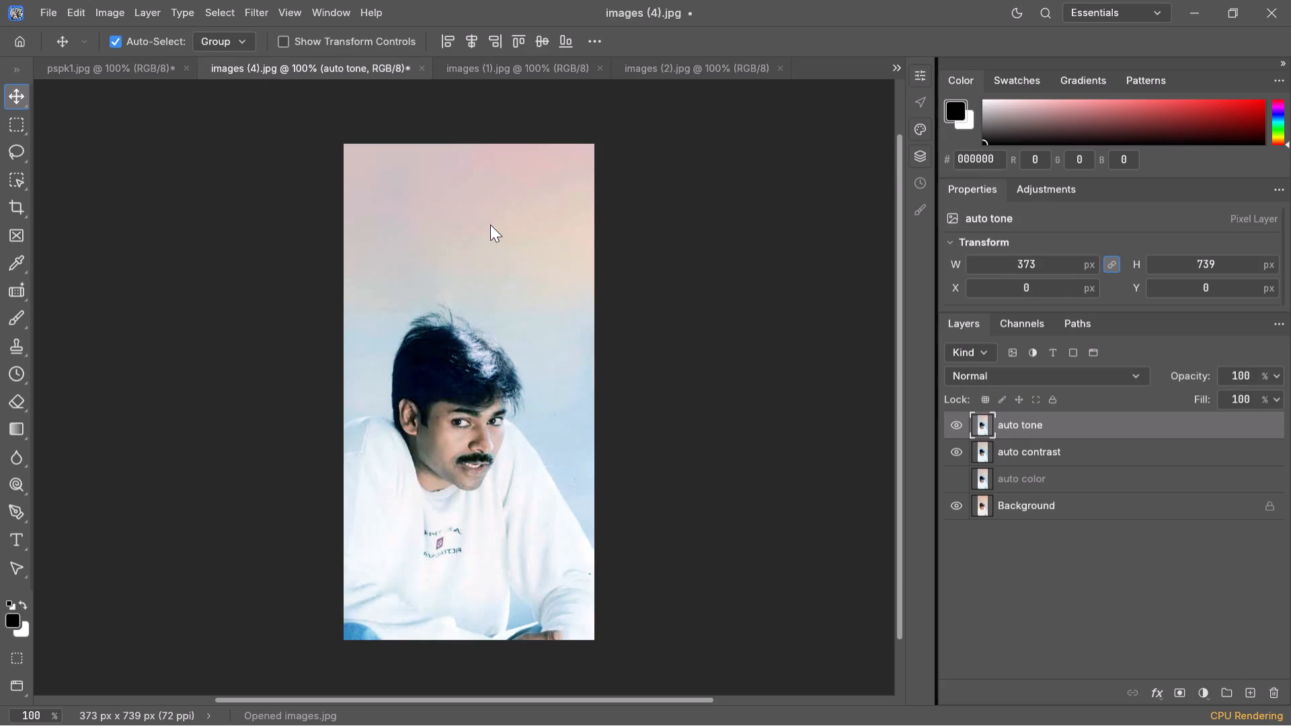
ctrl+right_click(490, 225)
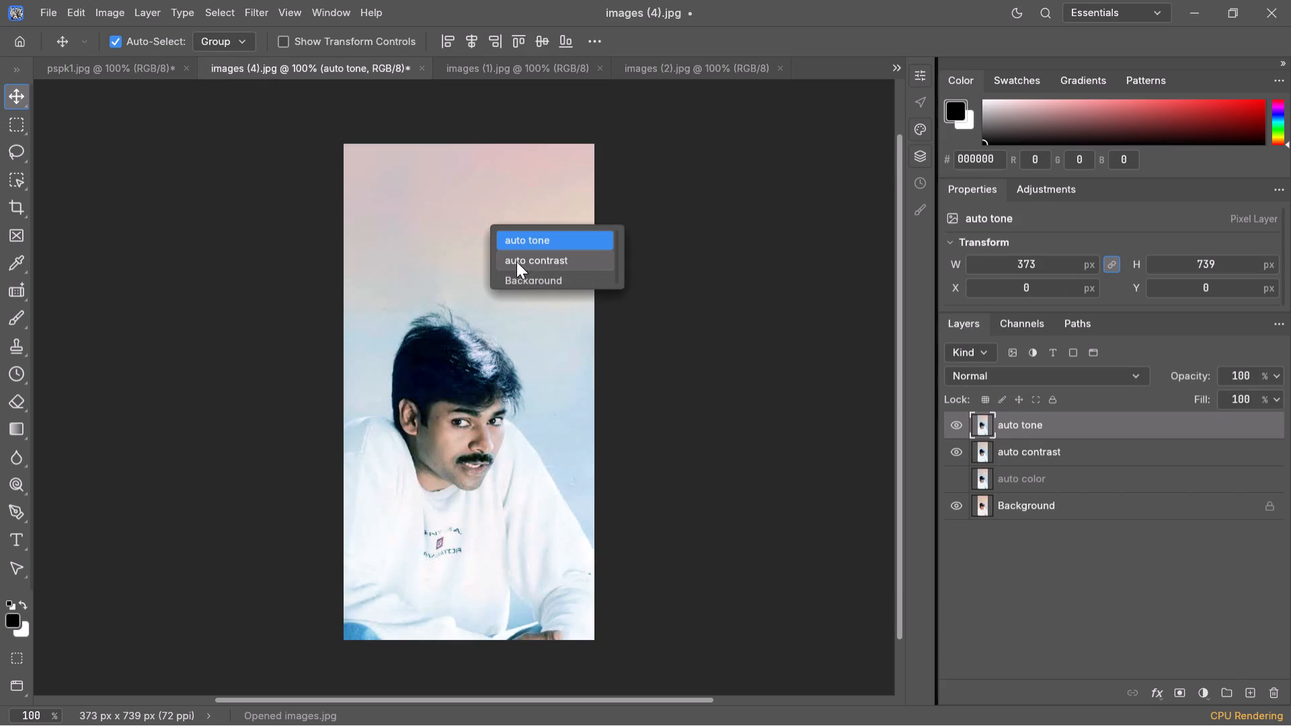
ctrl+click(520, 270)
Look through the open documents pspk1.jpg, images (4).jpg and images (2).jpg.
click(163, 69)
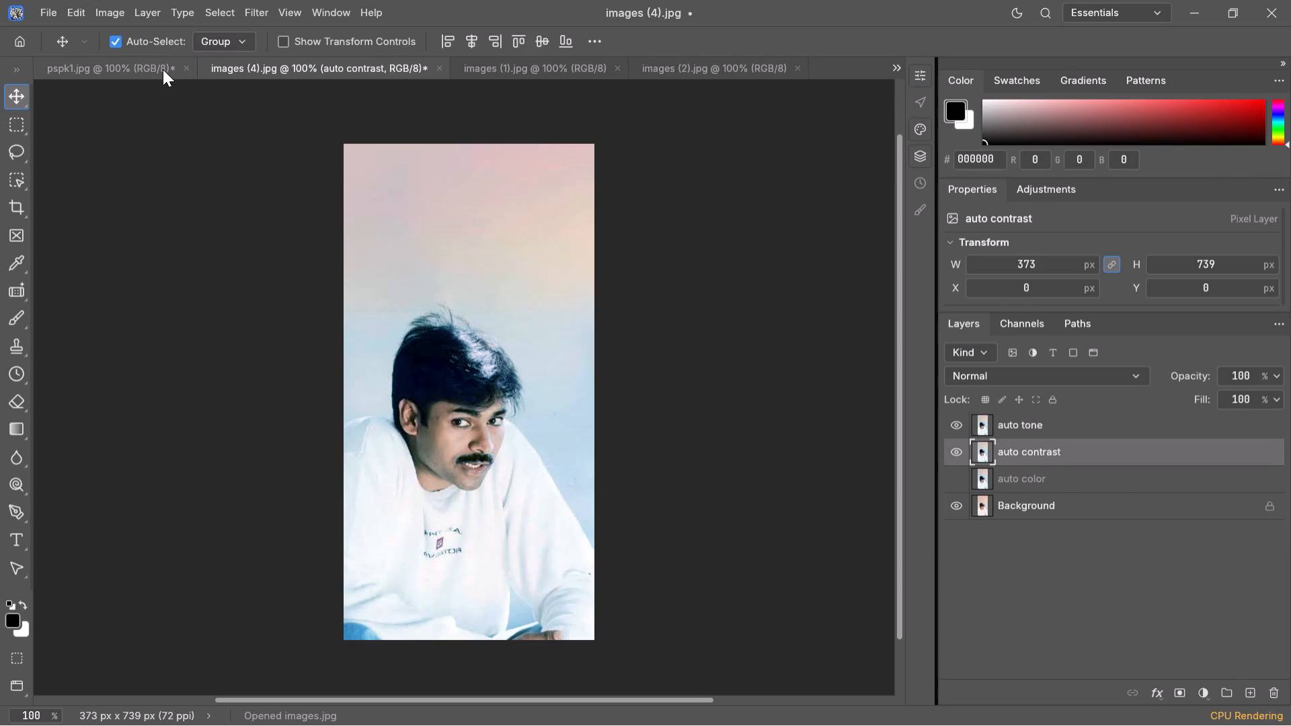
right_click(522, 303)
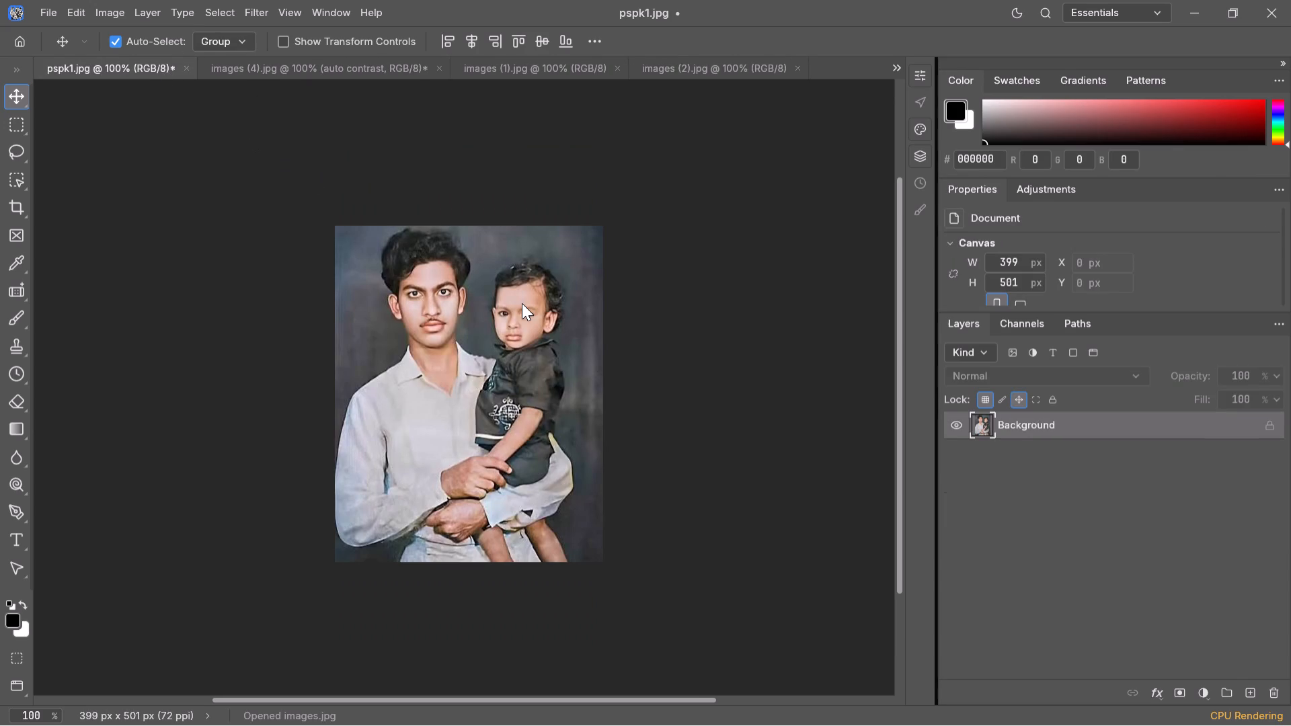
click(251, 68)
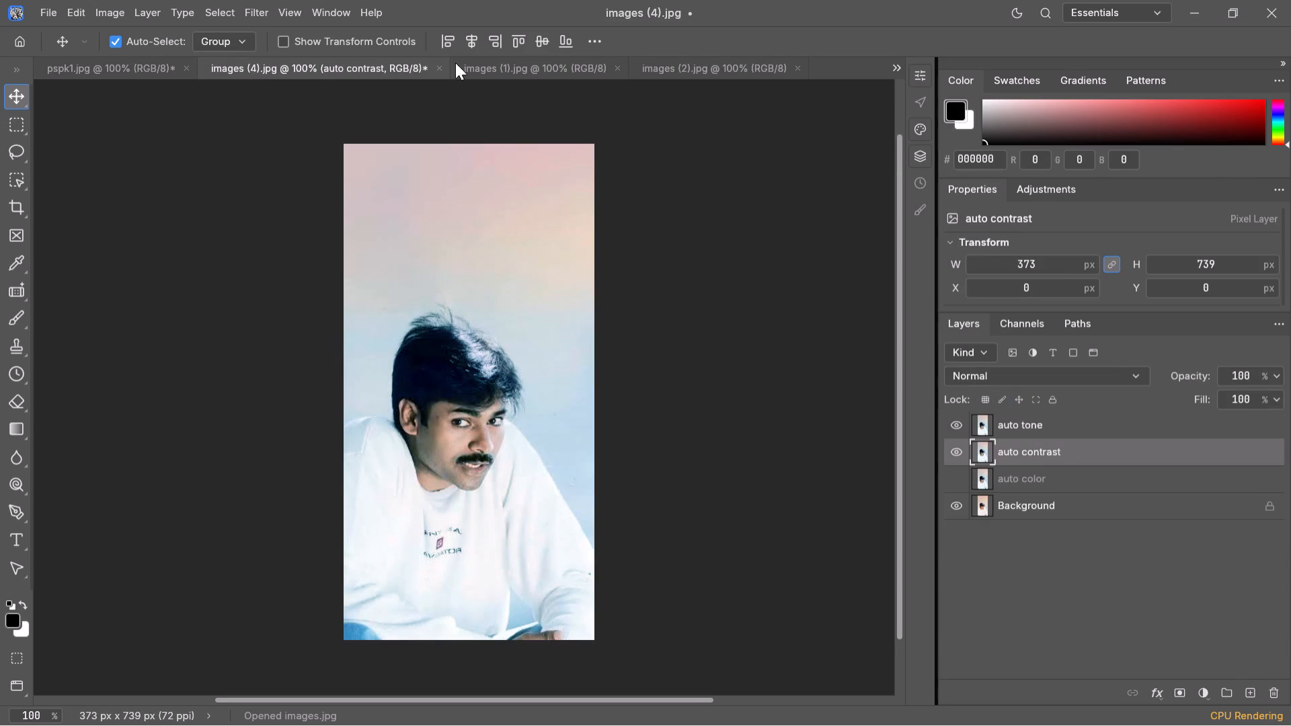
click(668, 72)
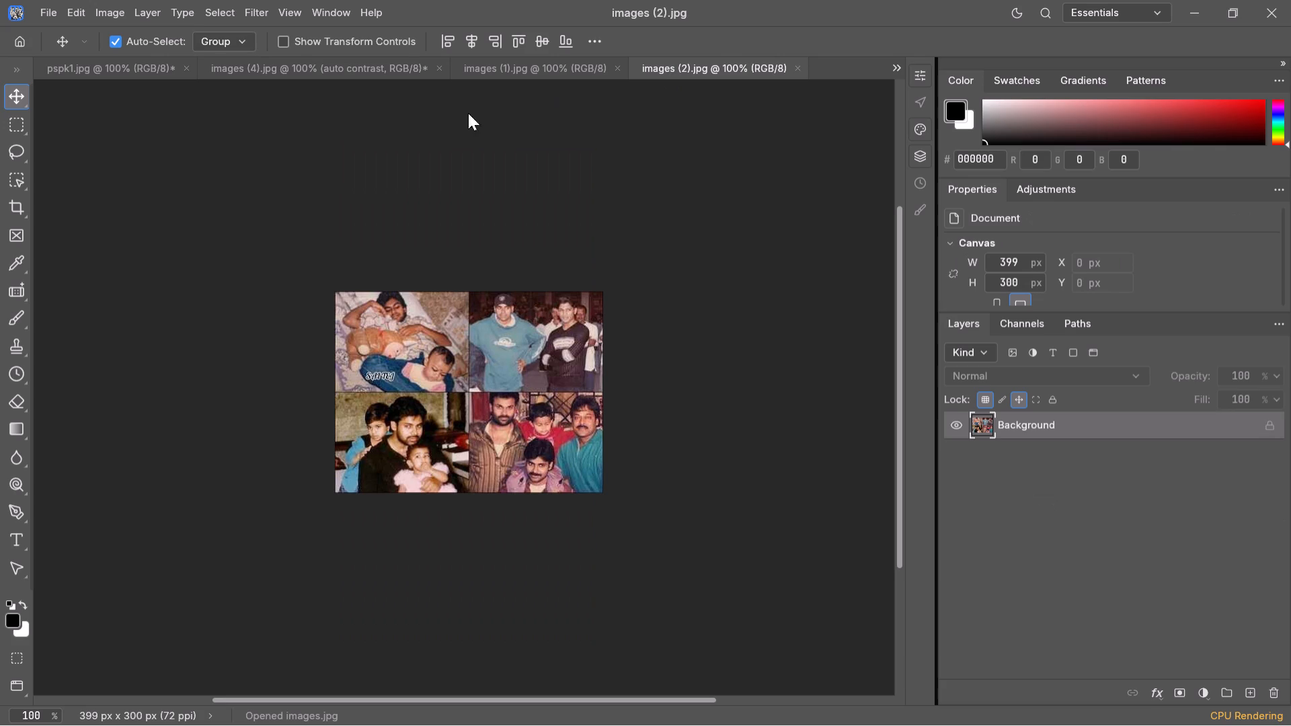
click(702, 70)
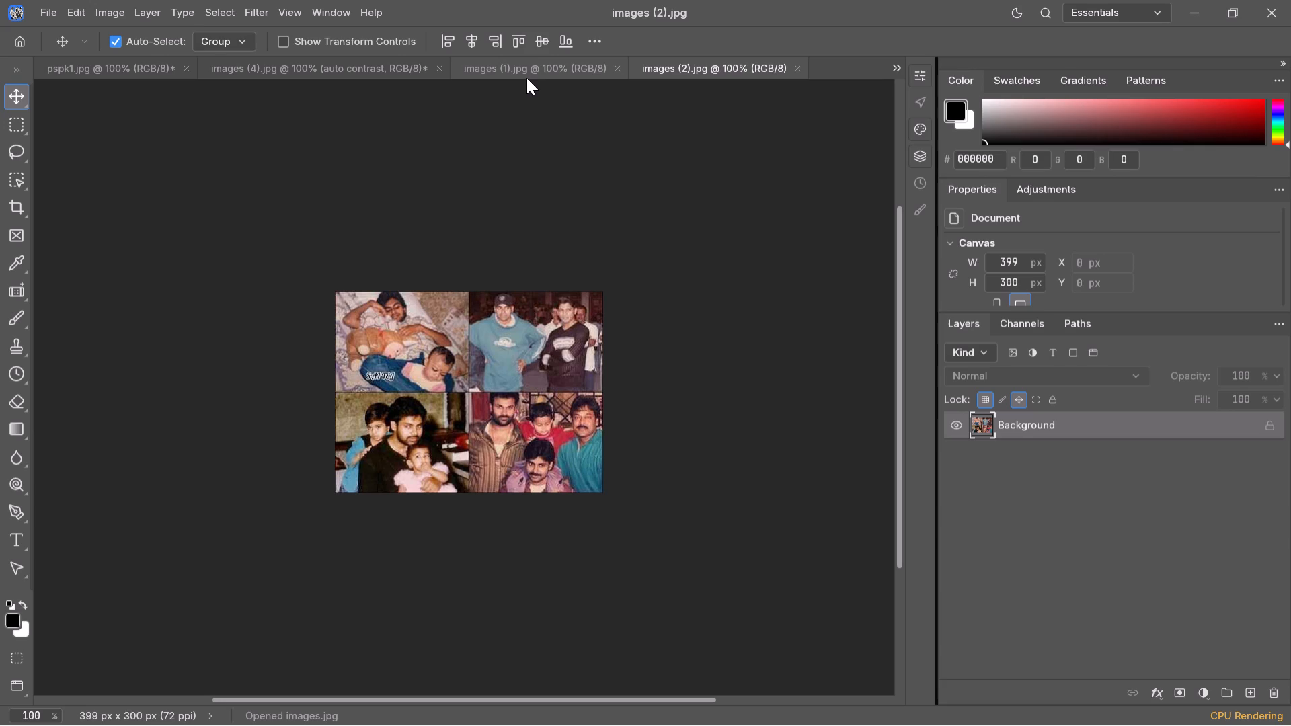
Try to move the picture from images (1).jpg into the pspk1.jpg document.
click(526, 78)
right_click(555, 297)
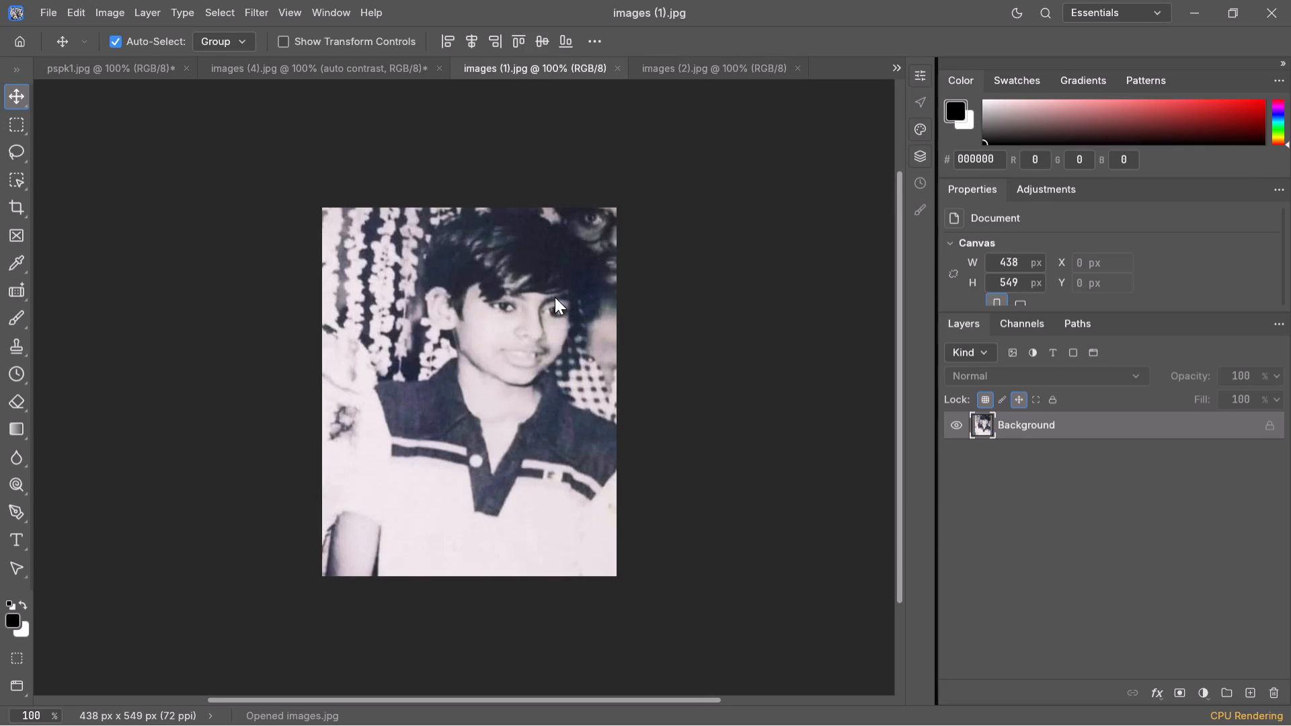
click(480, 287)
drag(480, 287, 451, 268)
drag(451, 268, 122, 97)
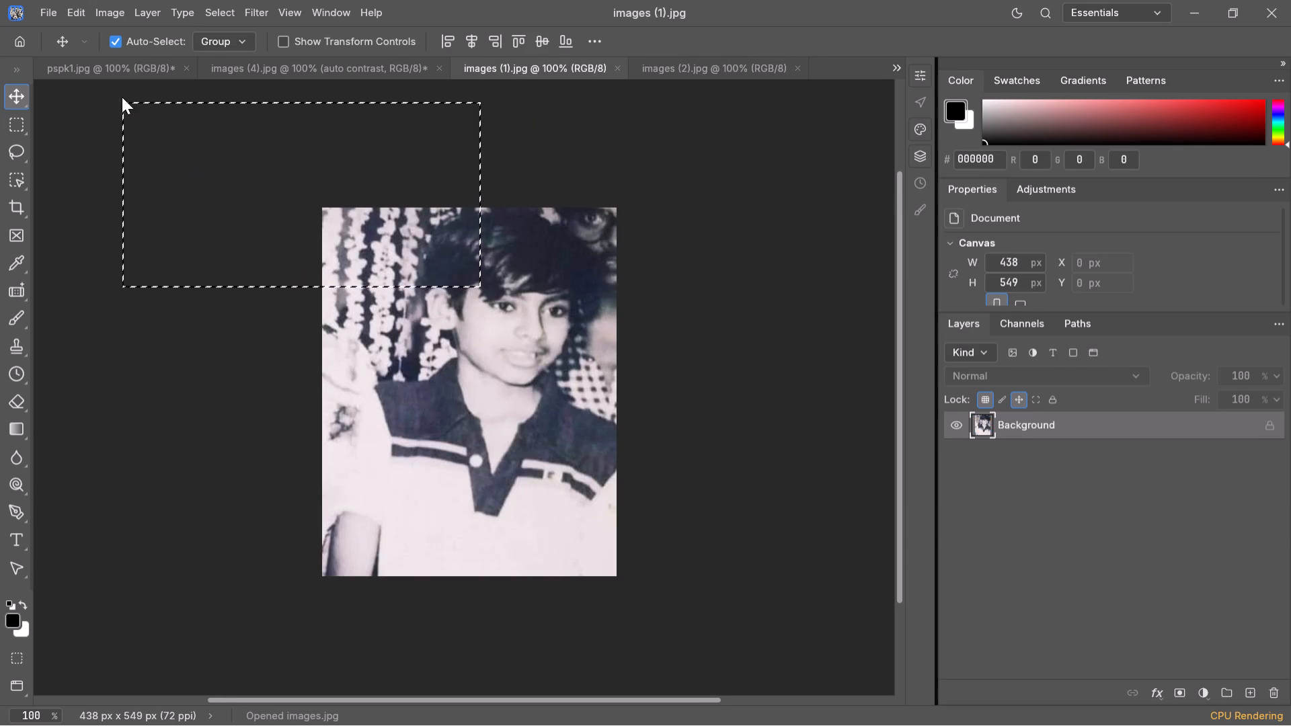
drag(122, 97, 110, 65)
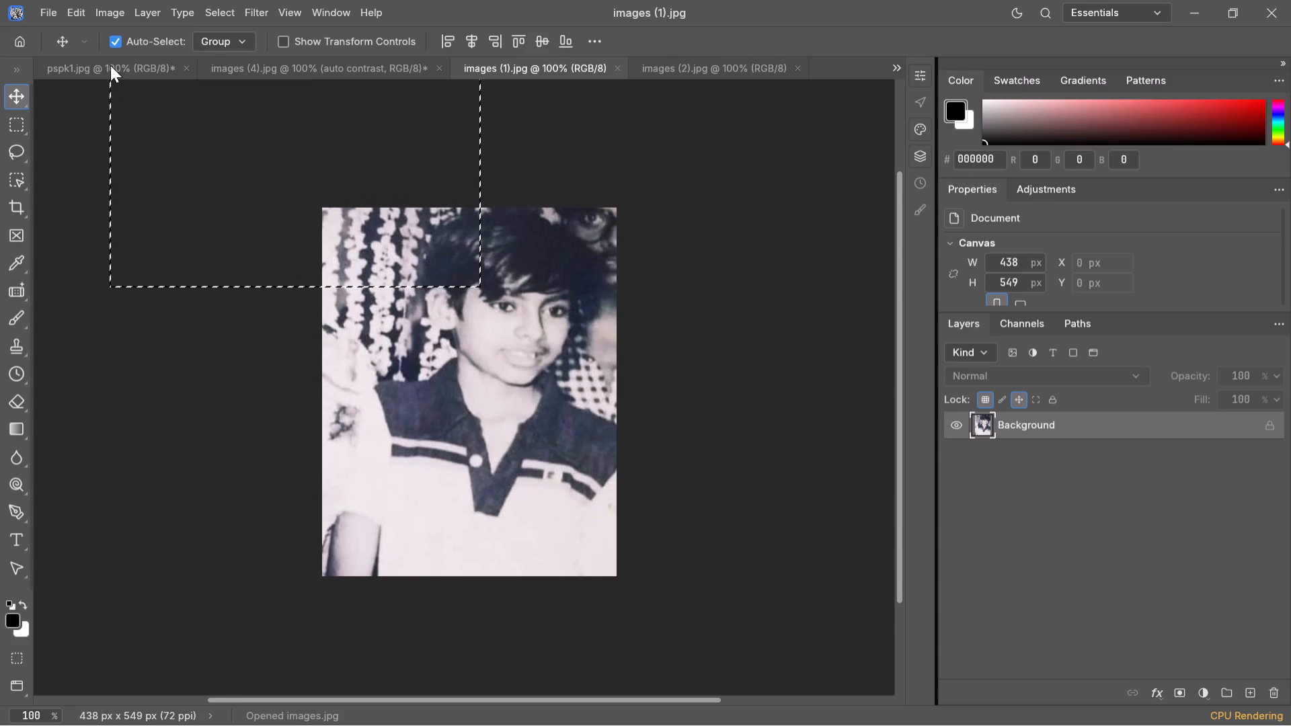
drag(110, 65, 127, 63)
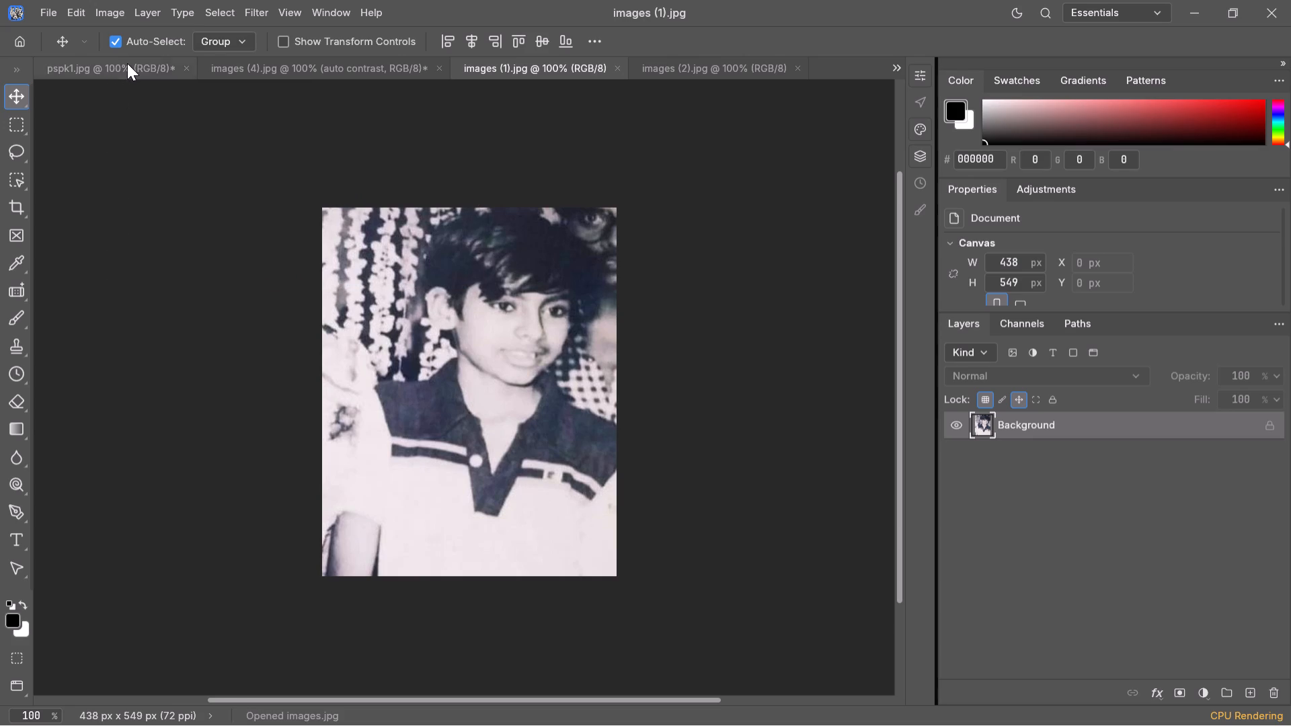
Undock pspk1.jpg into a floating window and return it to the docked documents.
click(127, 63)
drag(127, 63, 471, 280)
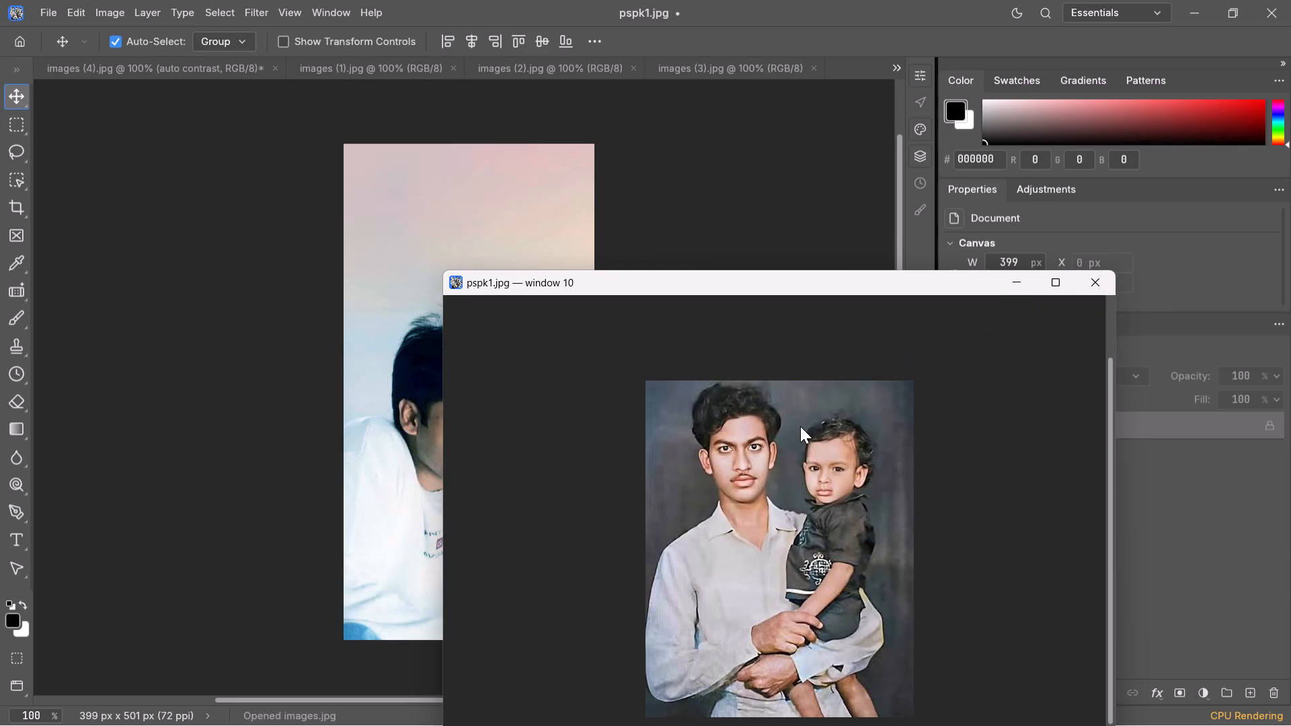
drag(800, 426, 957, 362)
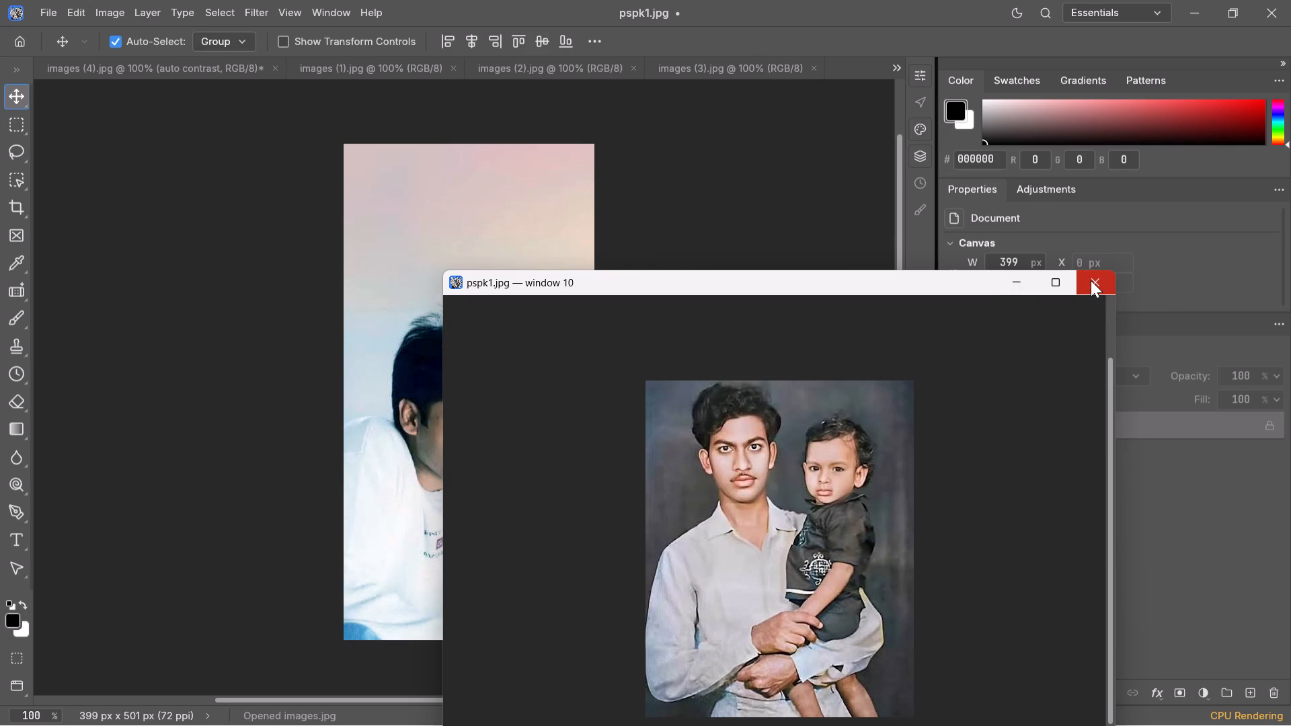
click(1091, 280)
Undock images (4).jpg into a floating window over the pspk1.jpg document.
click(337, 71)
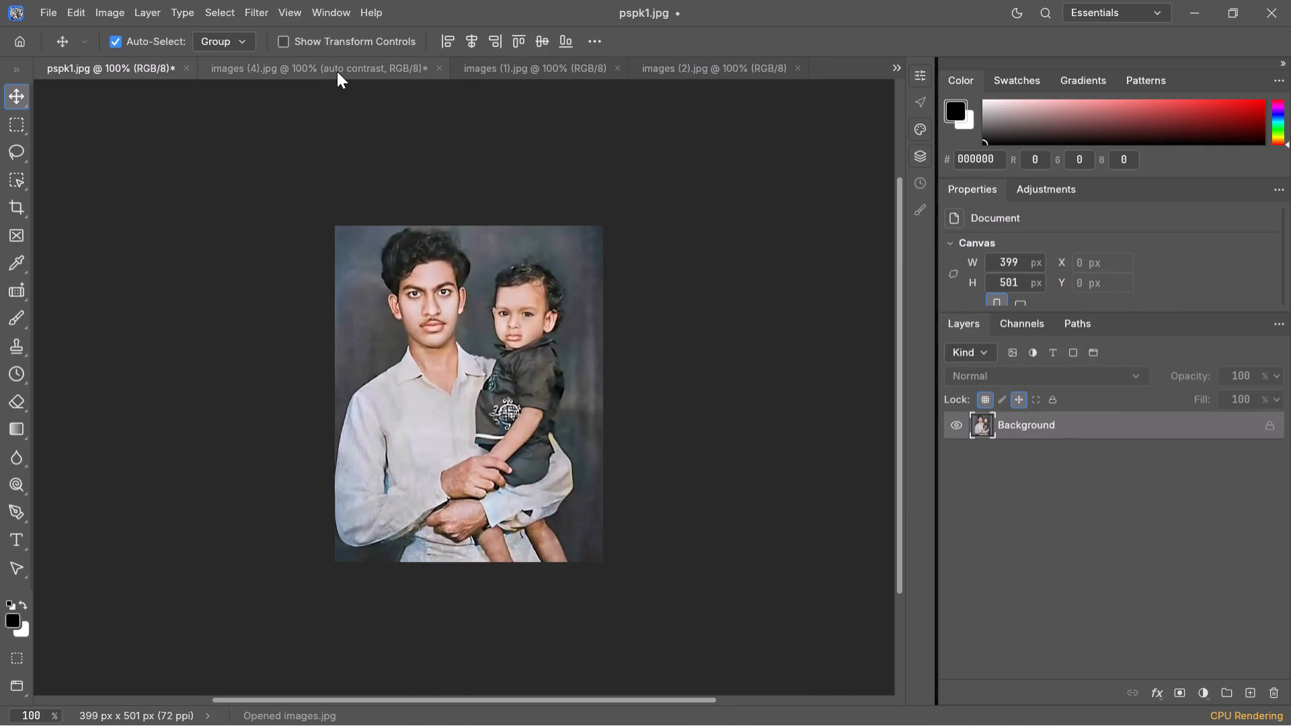
click(126, 67)
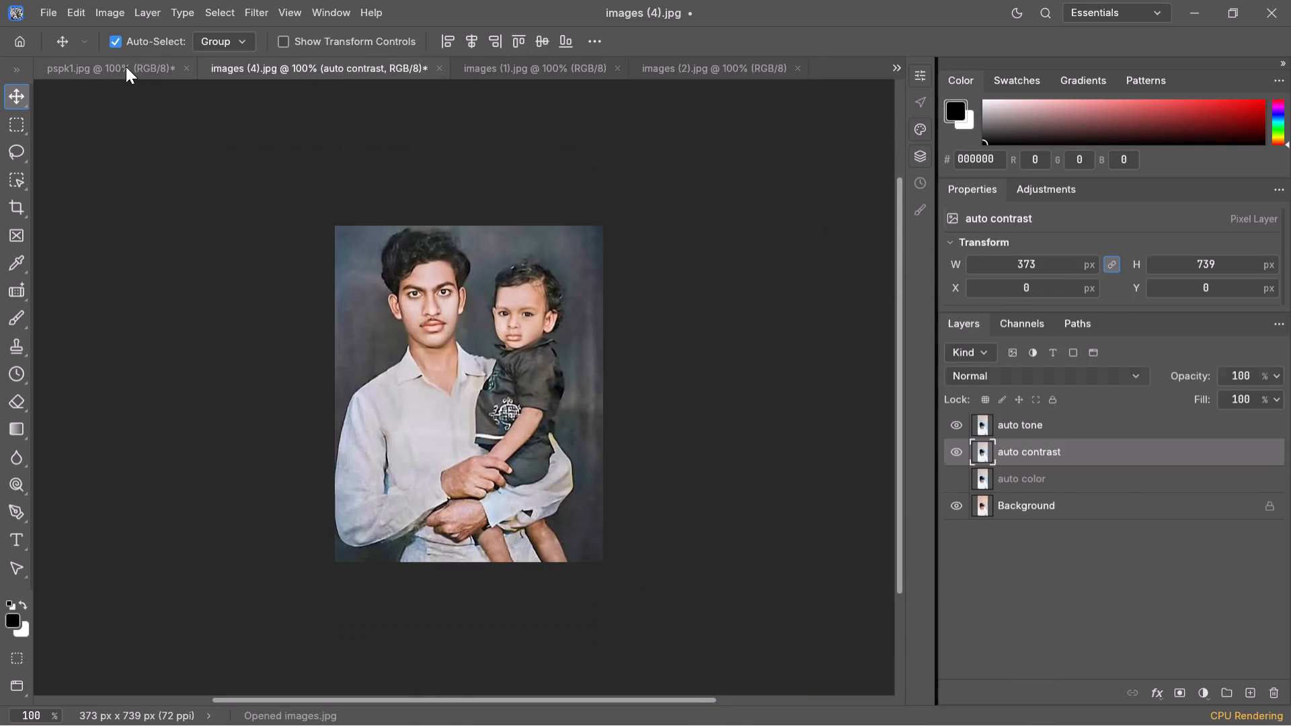
drag(258, 69, 411, 245)
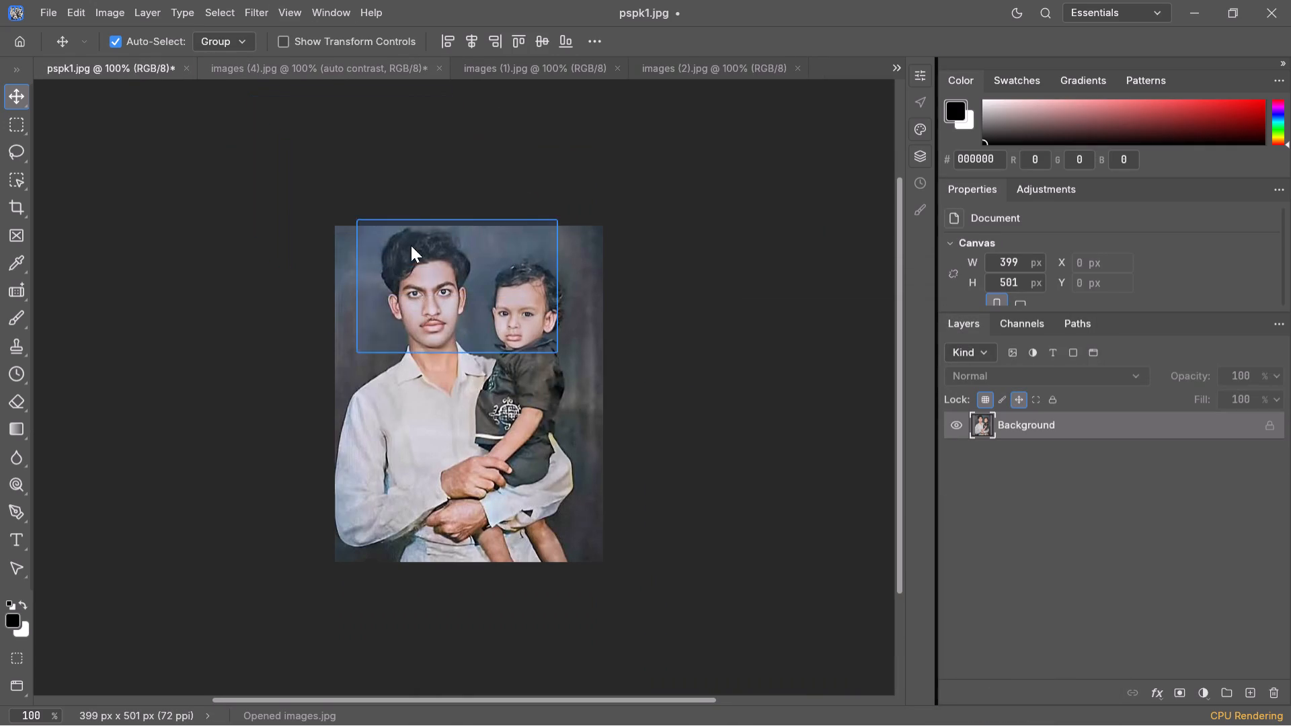
drag(411, 245, 418, 255)
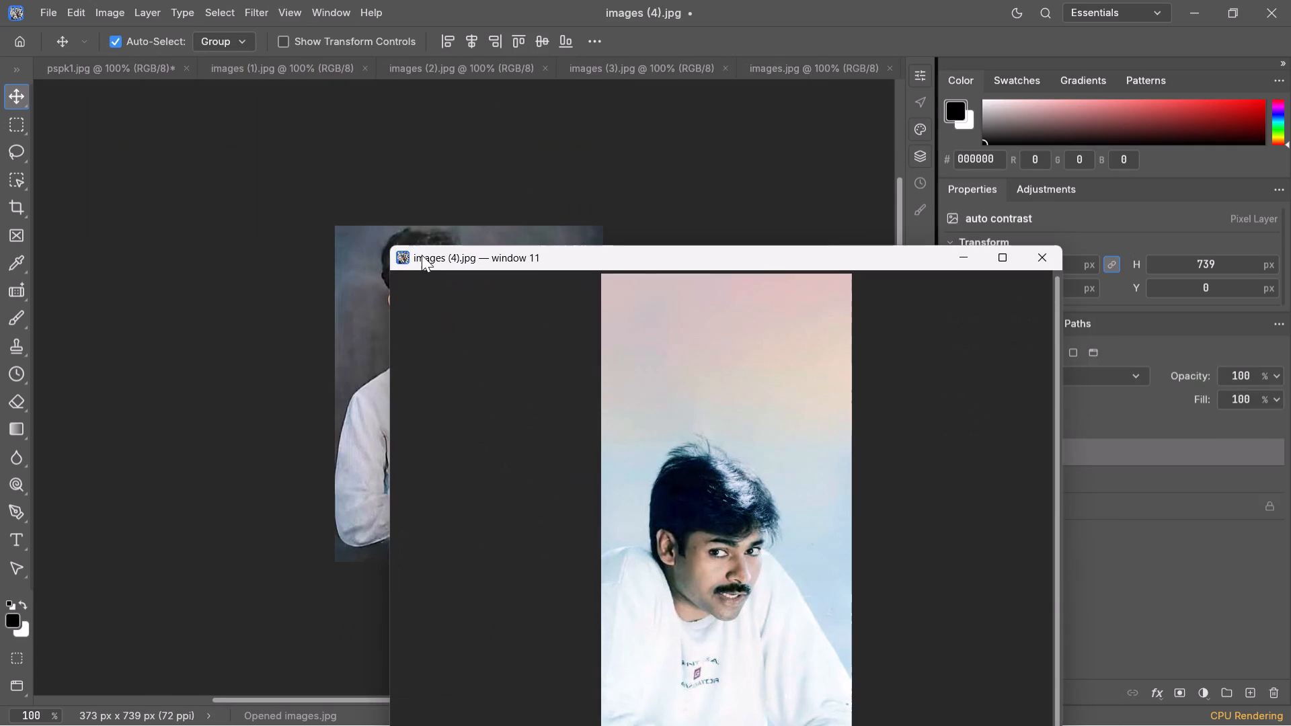
Return the floating images (4).jpg window to the docked documents.
right_click(764, 425)
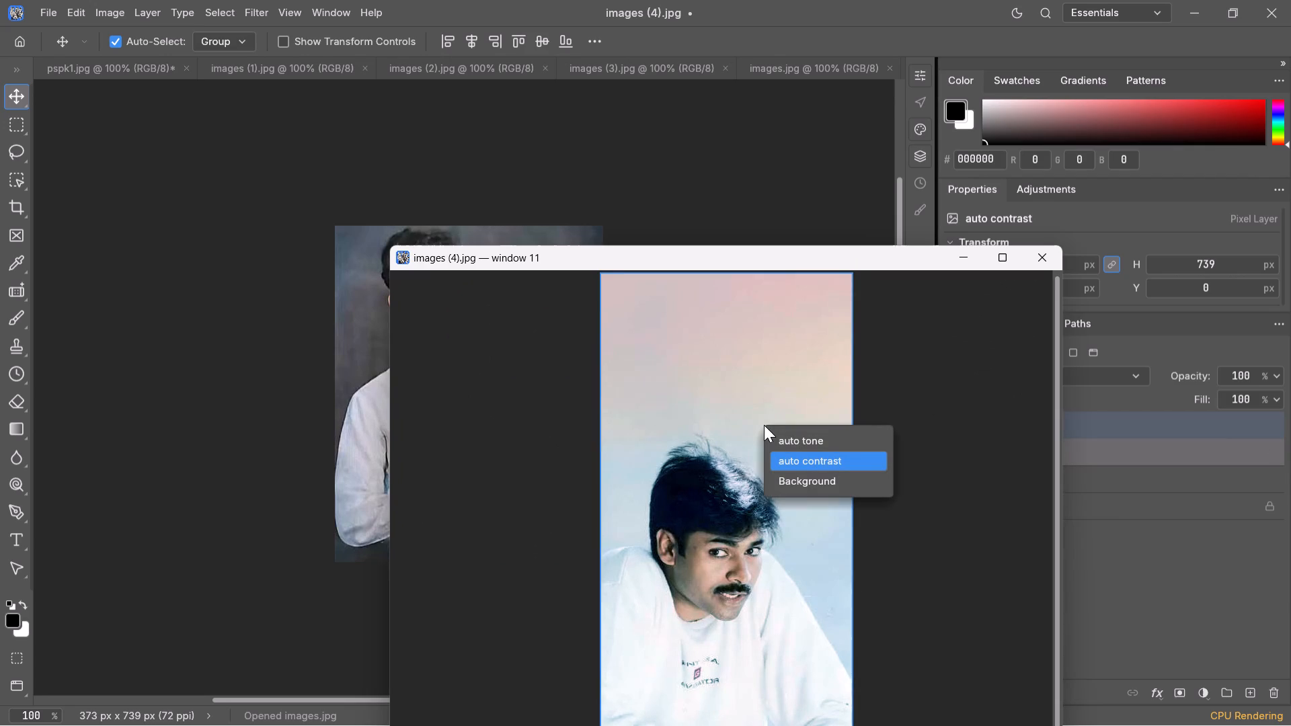
click(1039, 264)
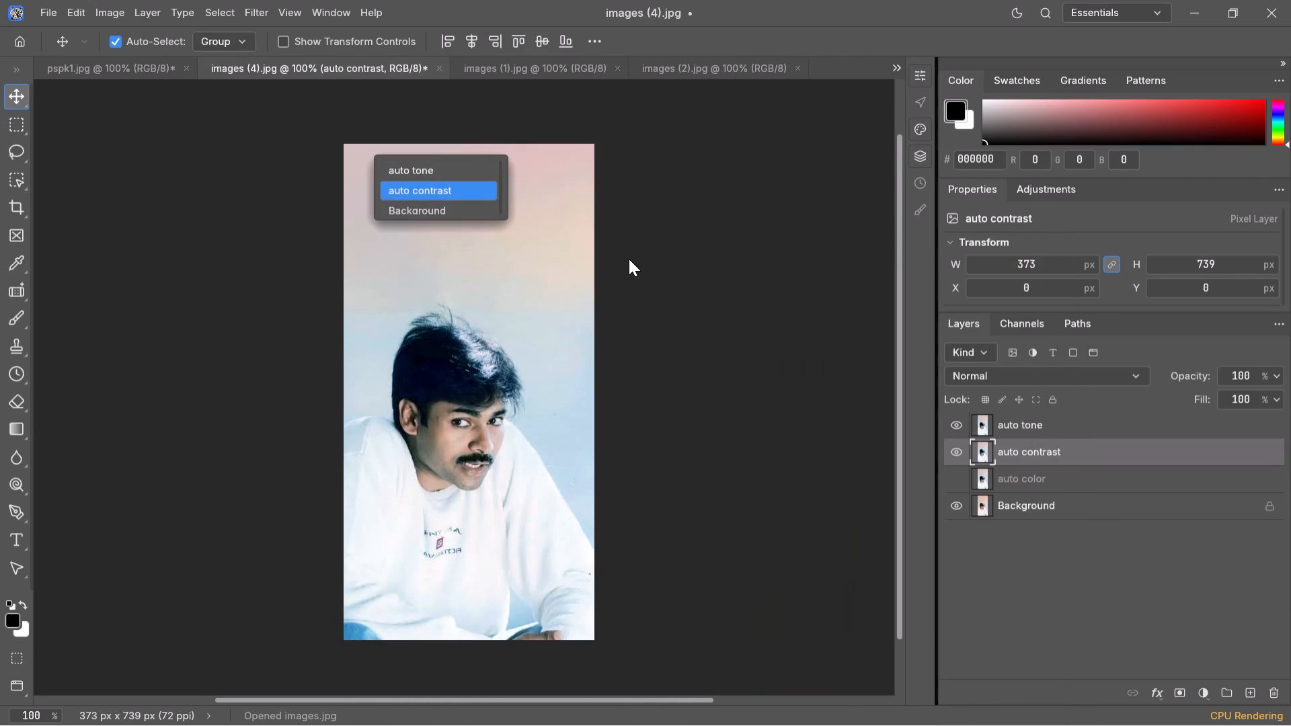
click(629, 259)
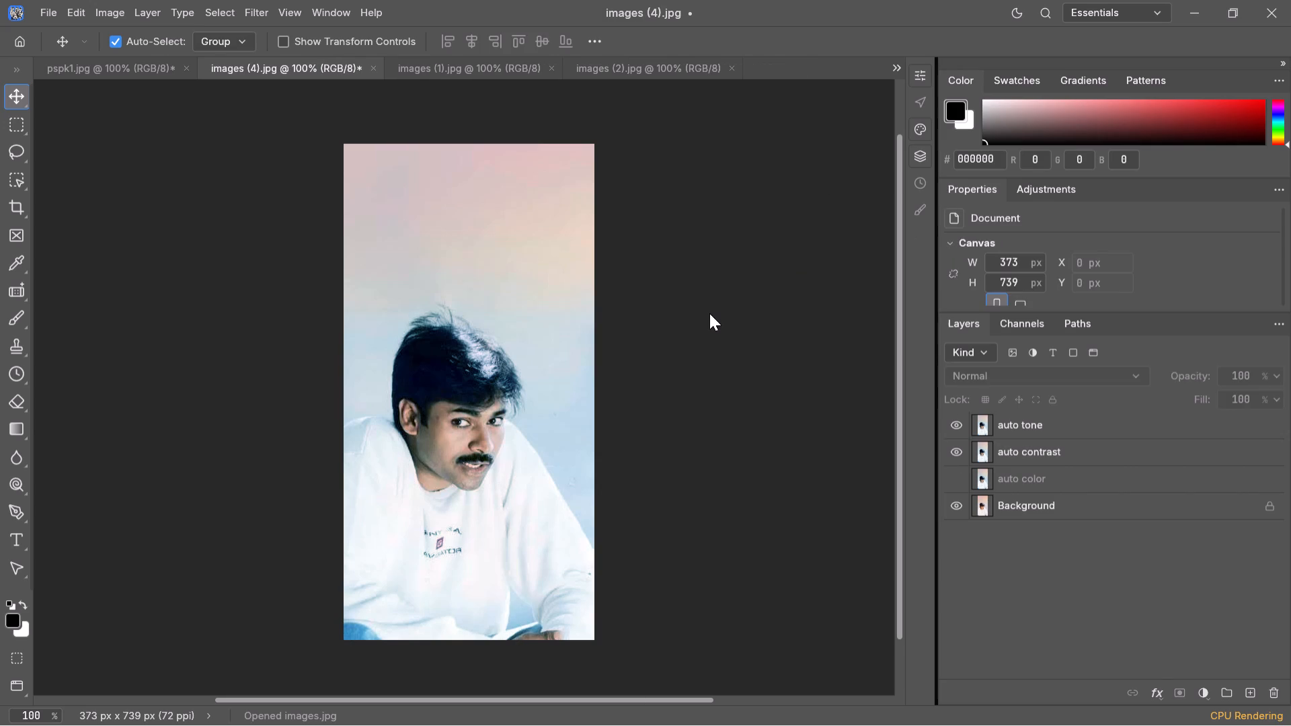
Draw an artboard about 1 by 17 px near the top of the man's hair in images (4).jpg with the Artboard tool.
right_click(12, 94)
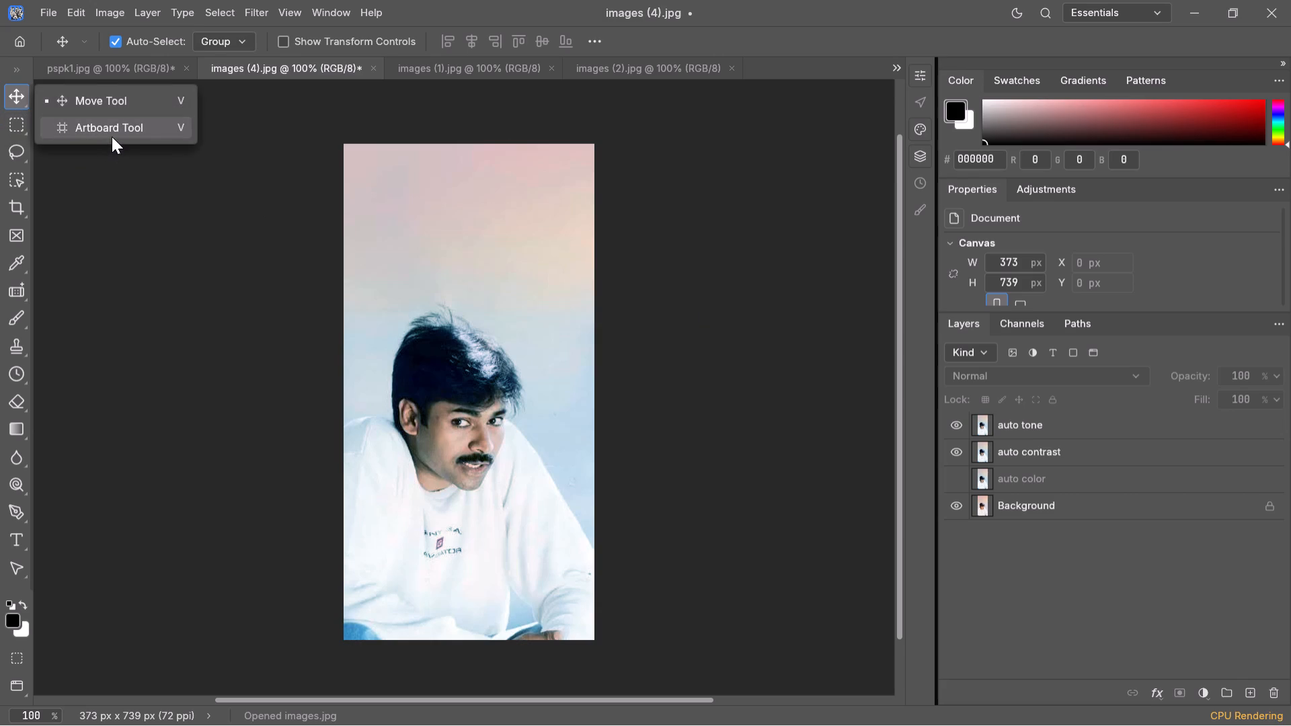
click(112, 136)
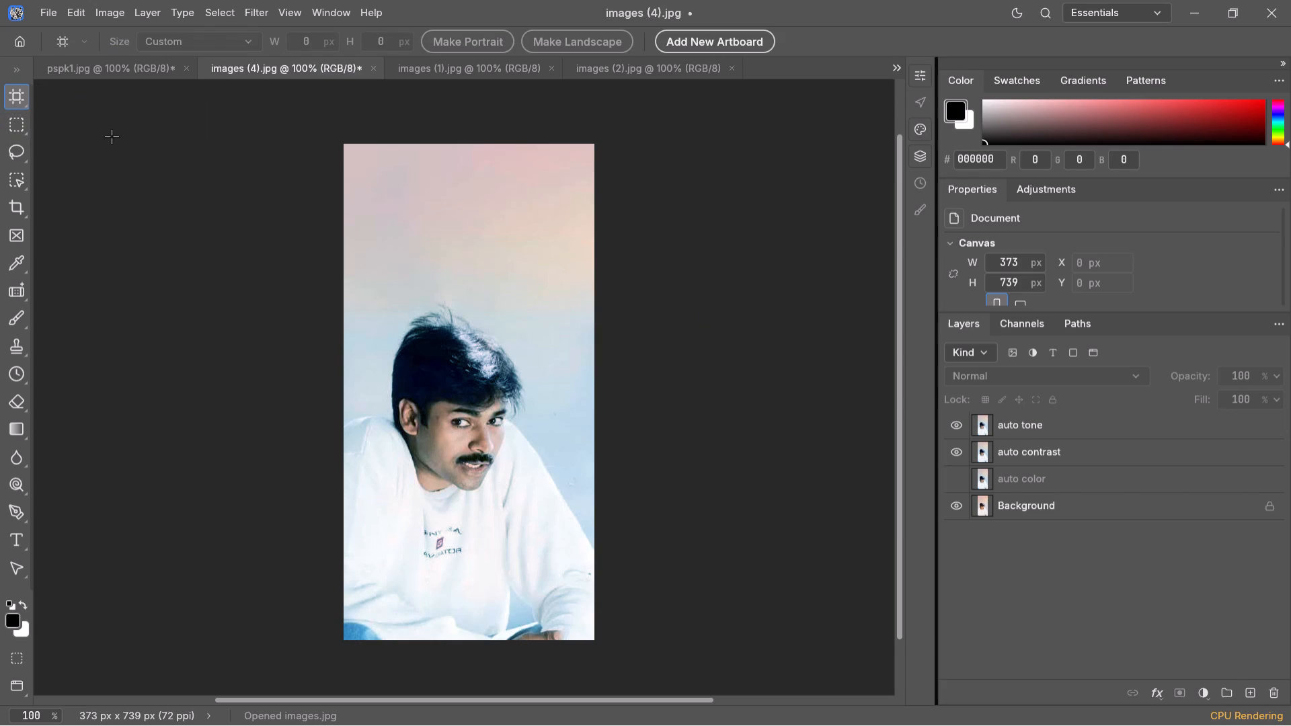
drag(496, 317, 396, 297)
drag(396, 297, 496, 329)
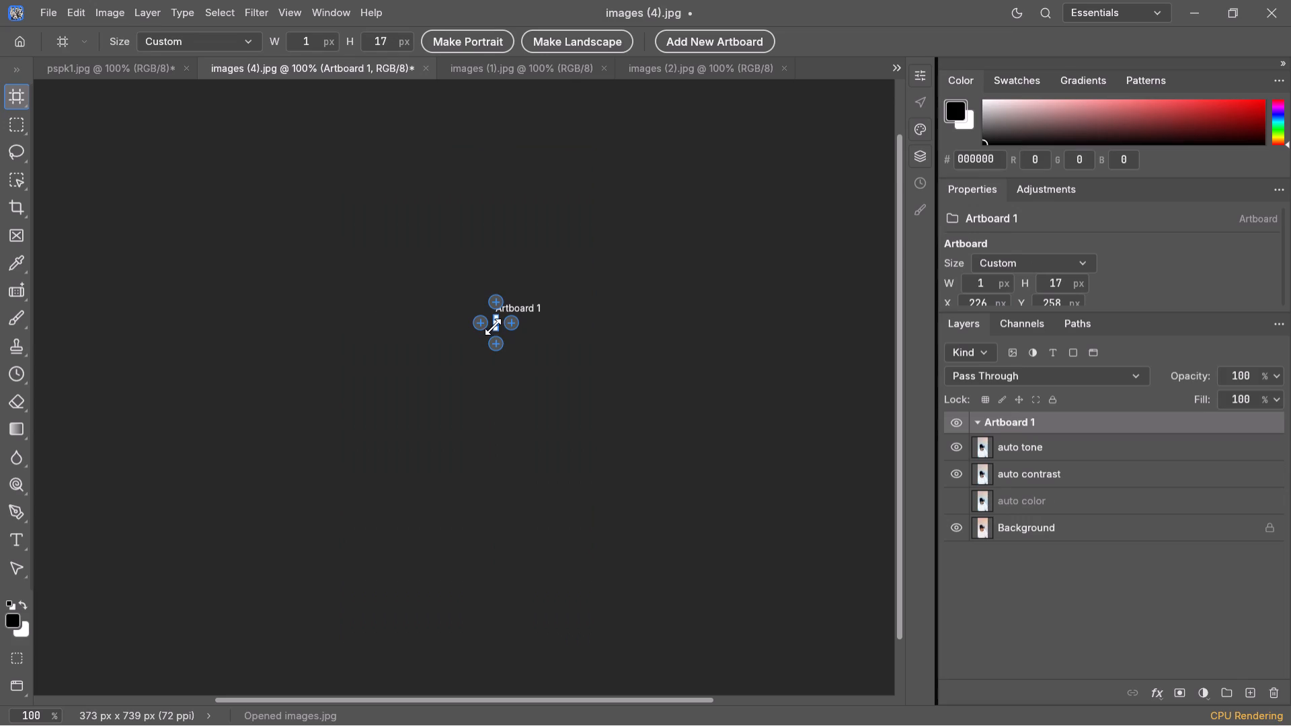
right_click(493, 327)
Add a second artboard directly above Artboard 1 in images (4).jpg.
scroll(493, 327, left, 1)
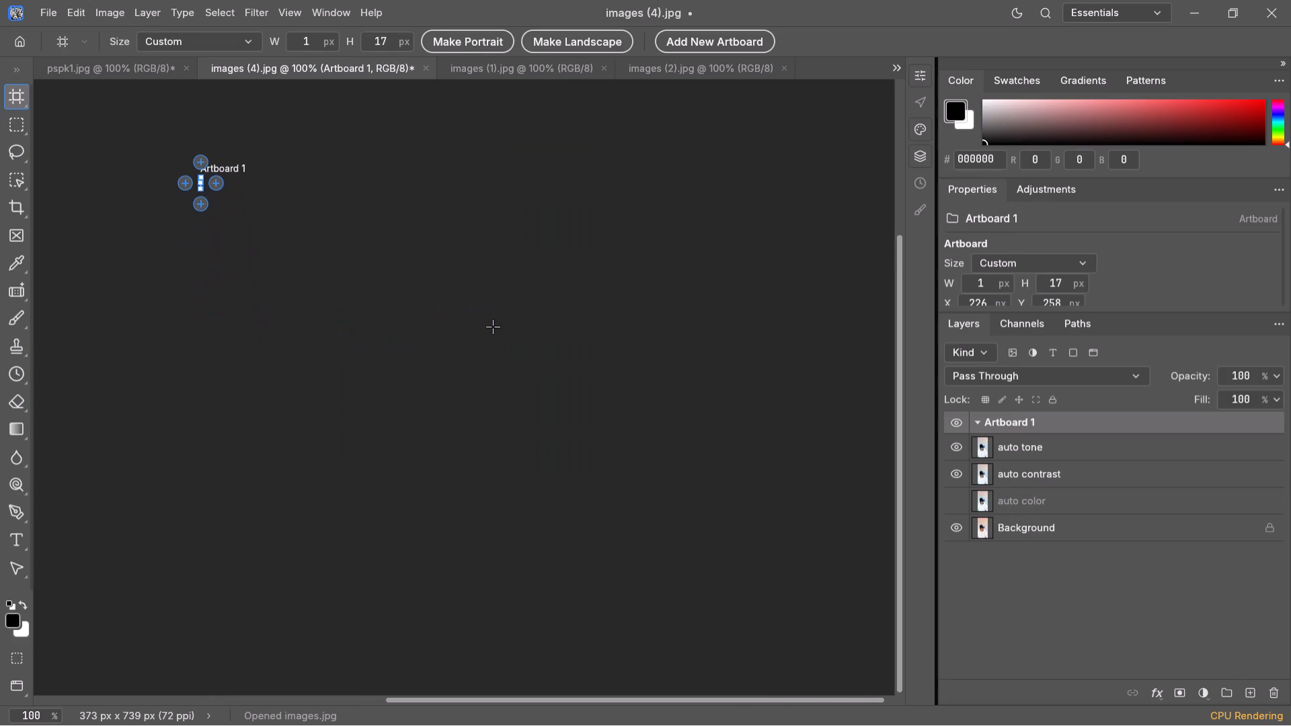
scroll(493, 327, left, 2)
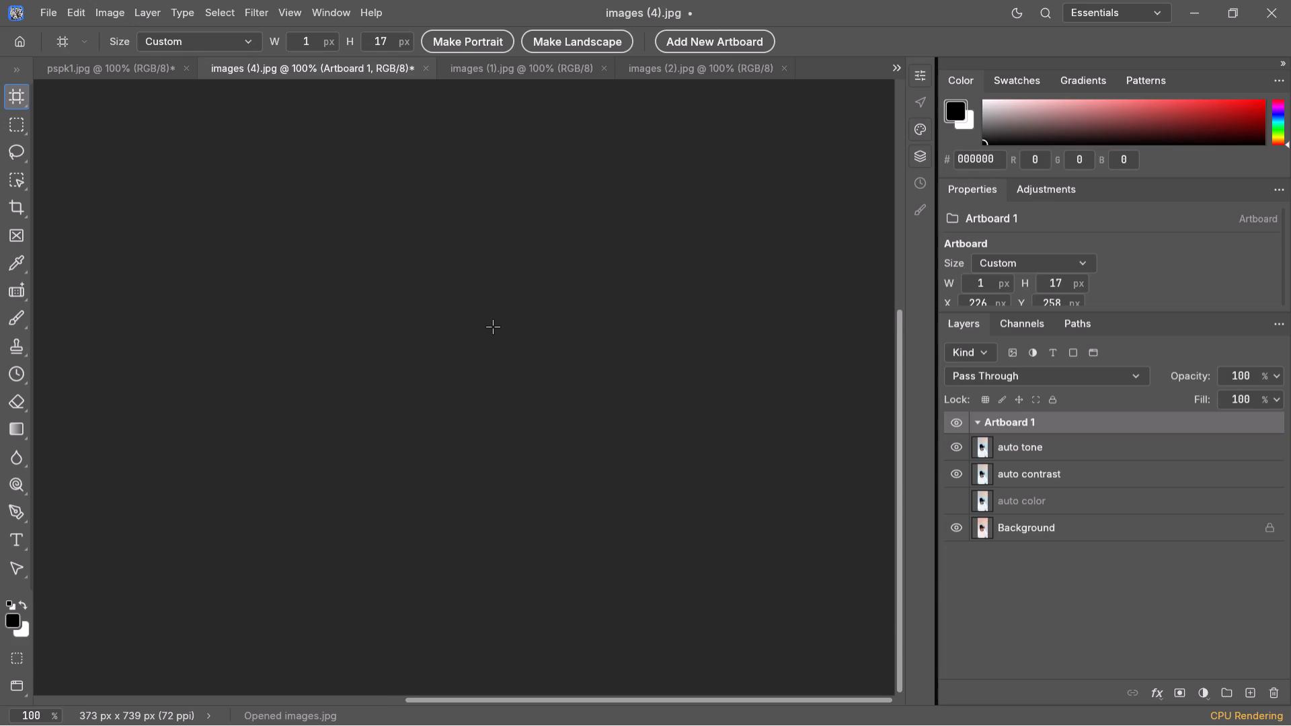
scroll(493, 327, left, 1)
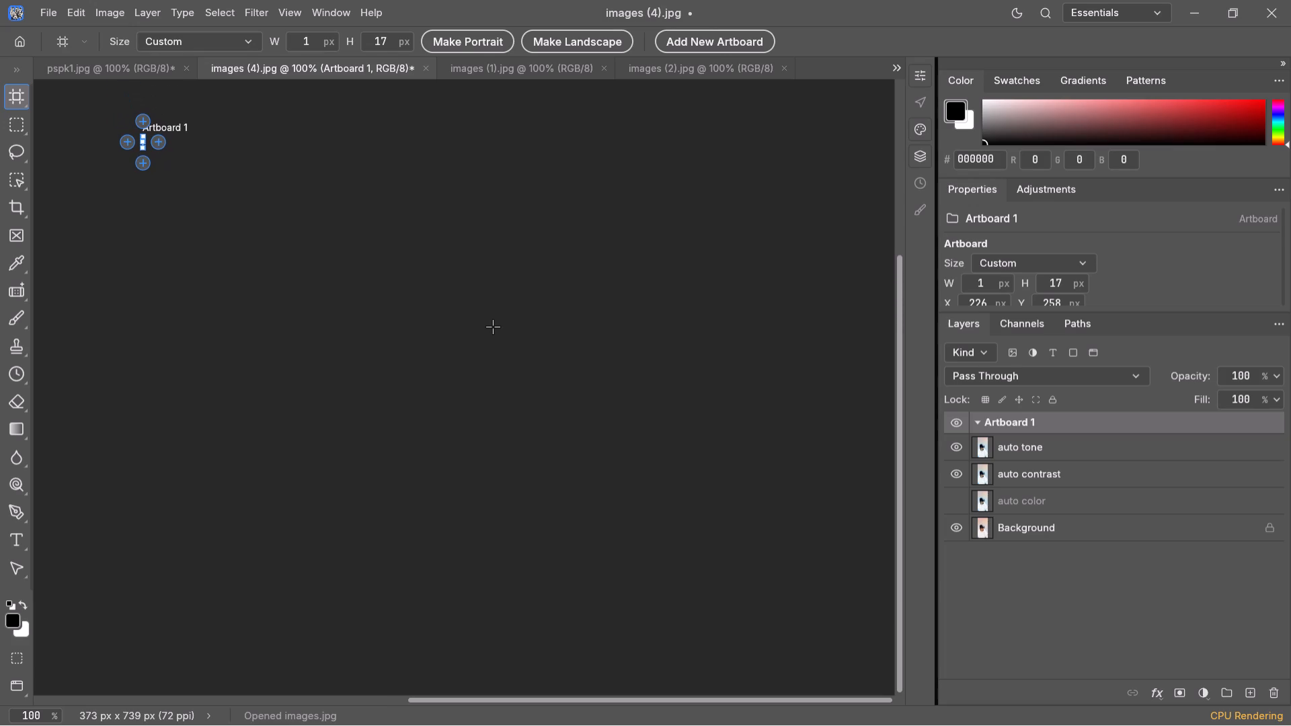
click(142, 124)
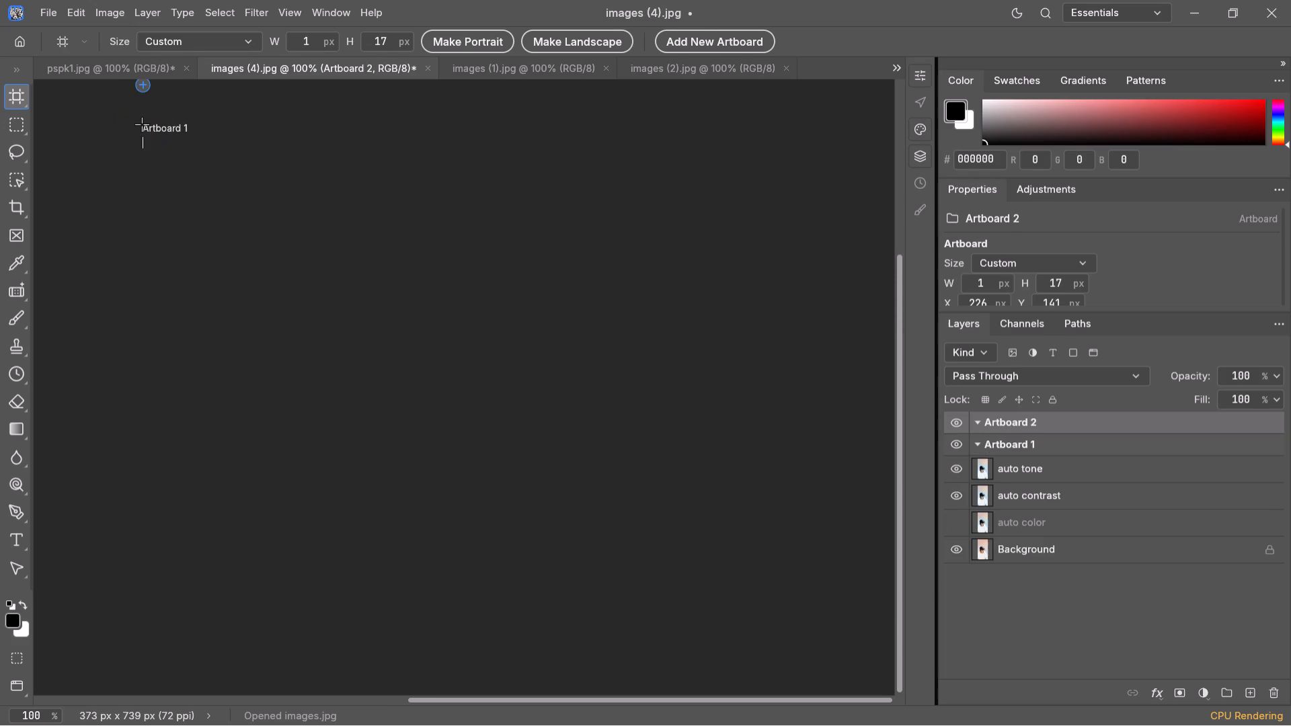
Switch to pspk1.jpg and draw an artboard about 651 by 343 px, starting beyond the photo's upper-left corner.
click(129, 63)
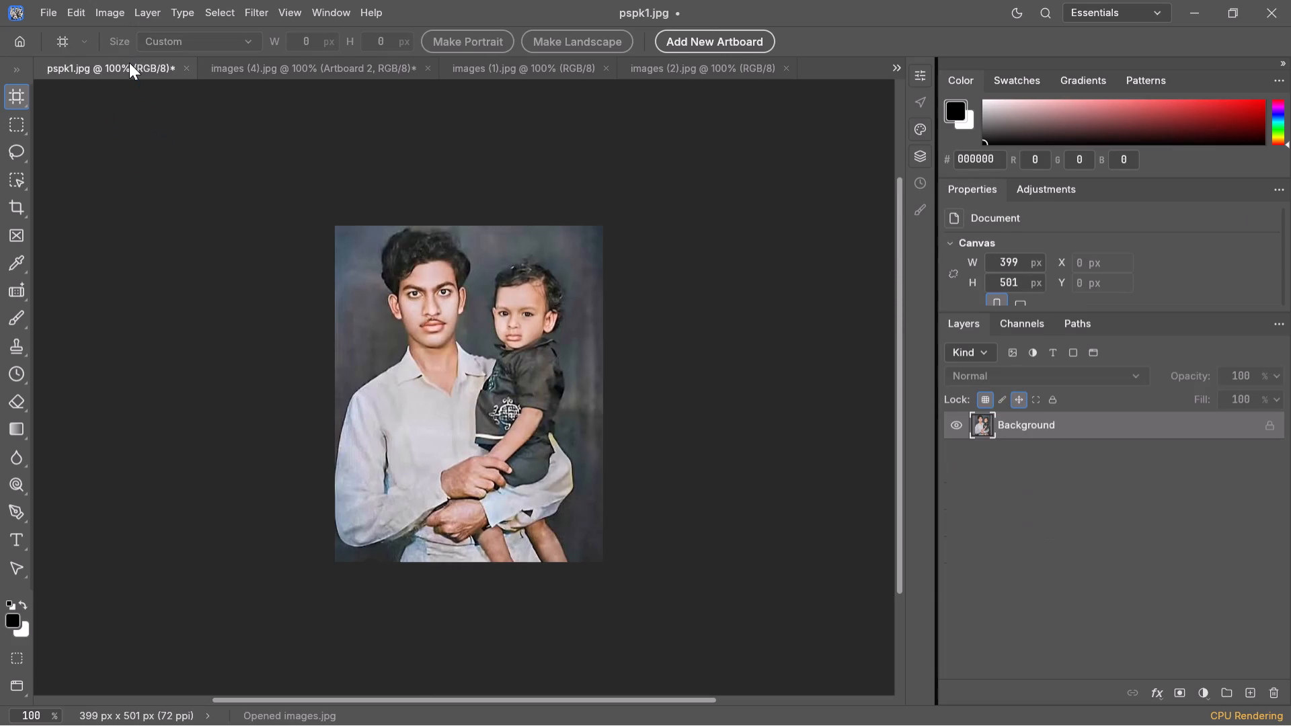
drag(186, 172, 572, 358)
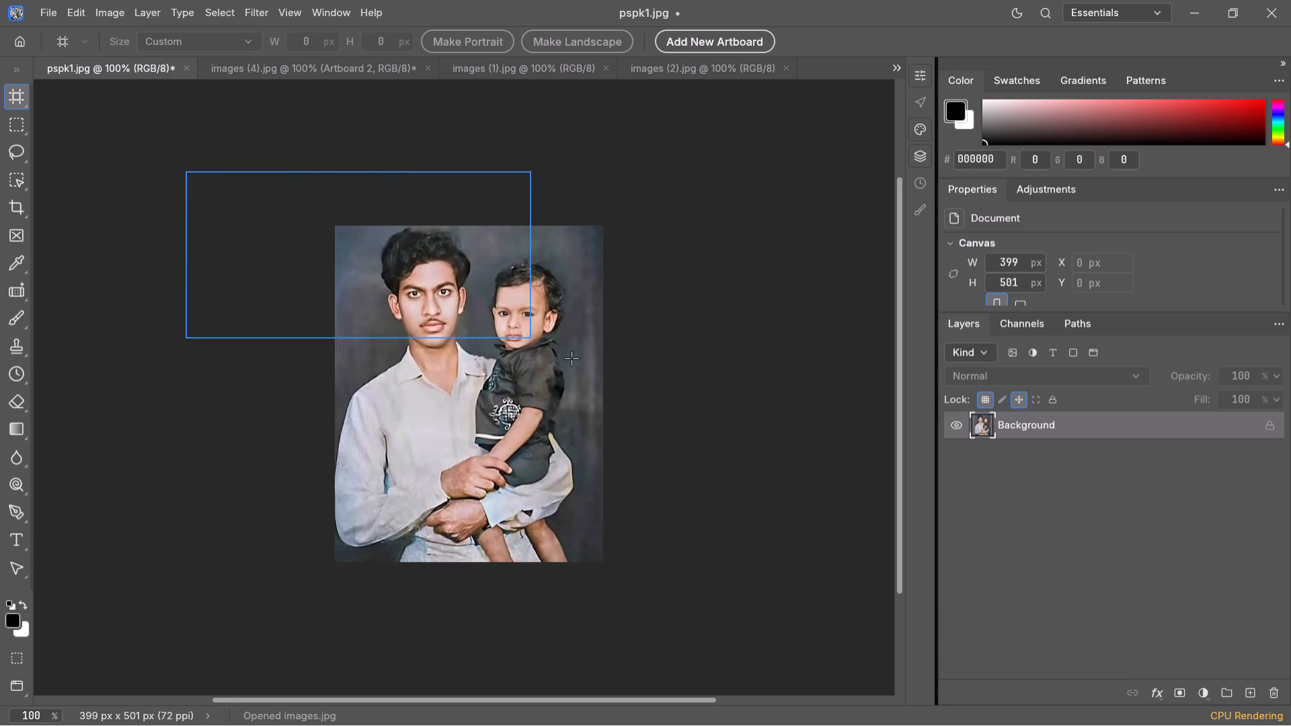
drag(572, 358, 624, 403)
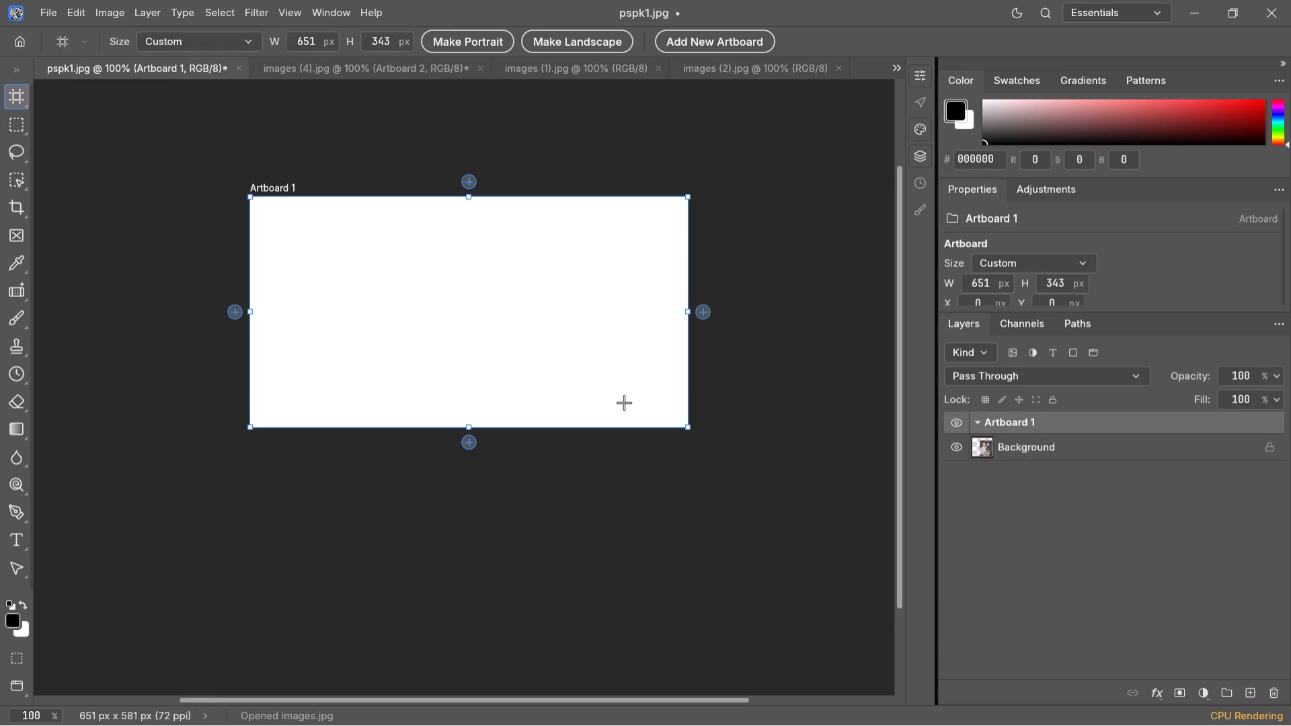
click(376, 279)
right_click(376, 279)
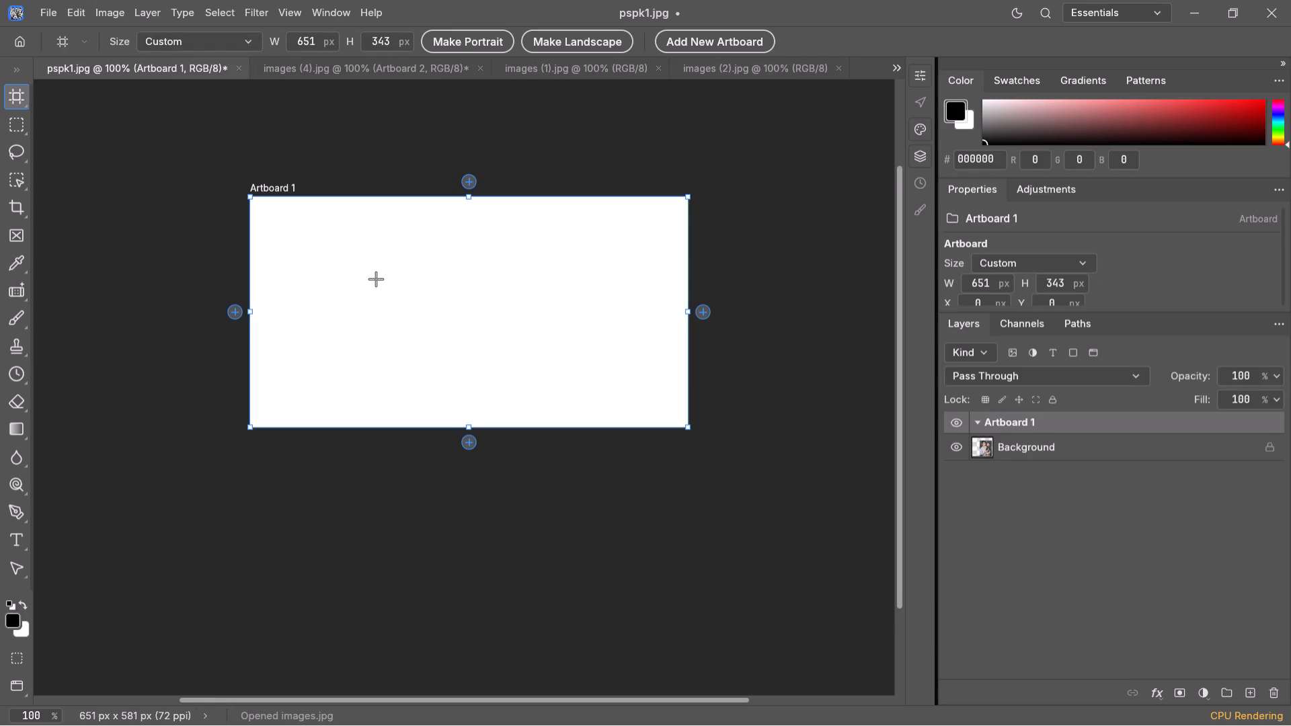
right_click(376, 279)
double_click(417, 272)
Move the pspk1.jpg artboard straight down to about X 0, Y 276 px.
drag(321, 254, 465, 336)
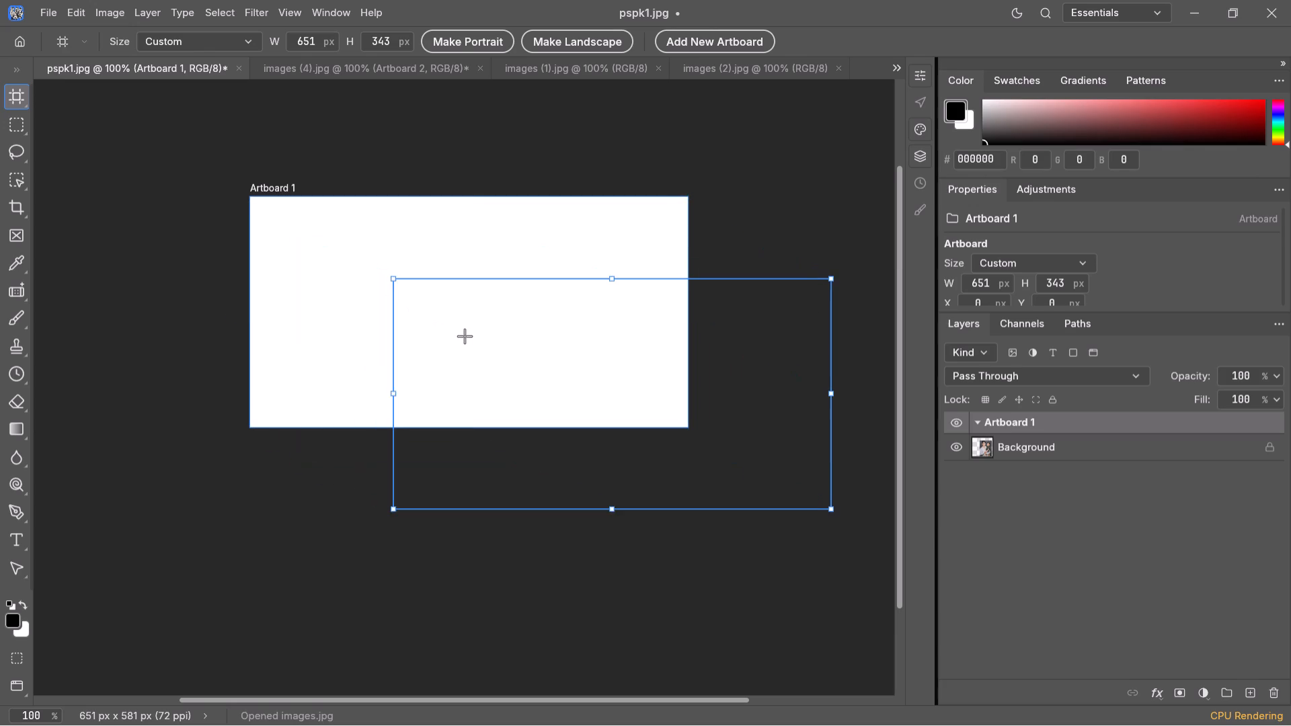
drag(465, 336, 311, 440)
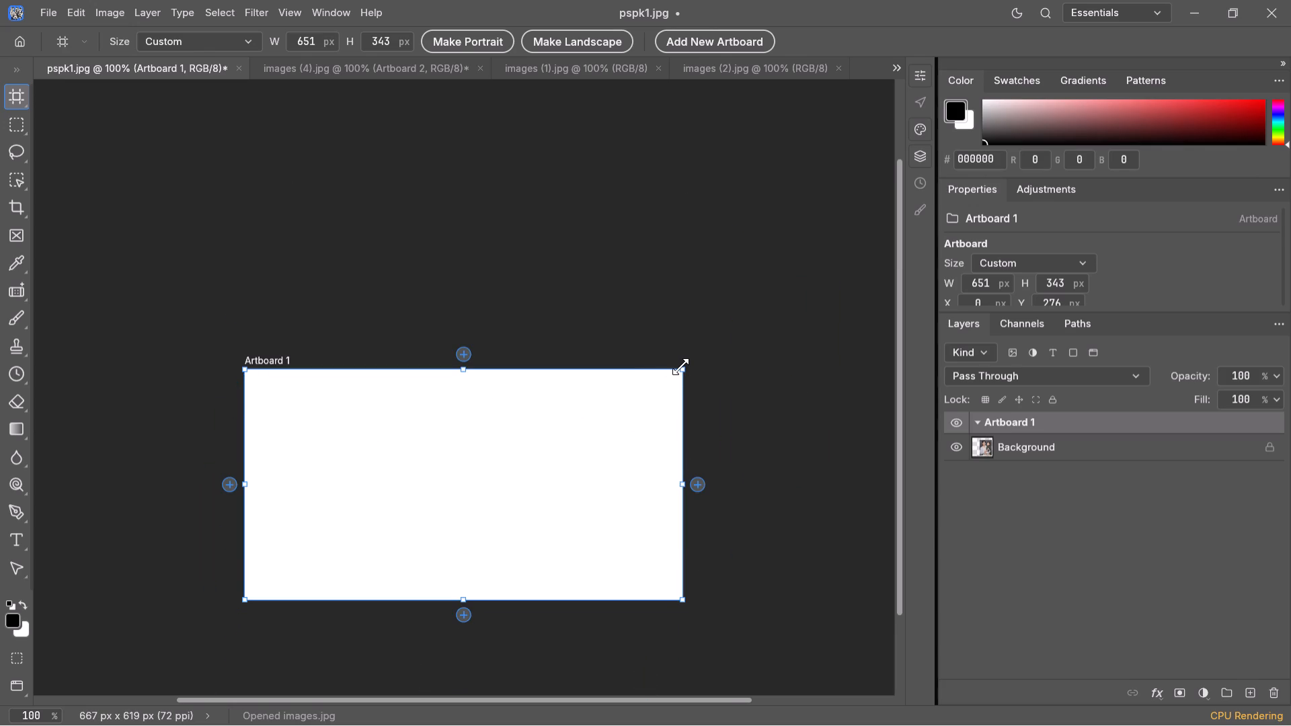
Enlarge the pspk1.jpg artboard from its upper corners to about 1069 by 762 px.
drag(680, 366, 772, 160)
scroll(772, 160, down, 1)
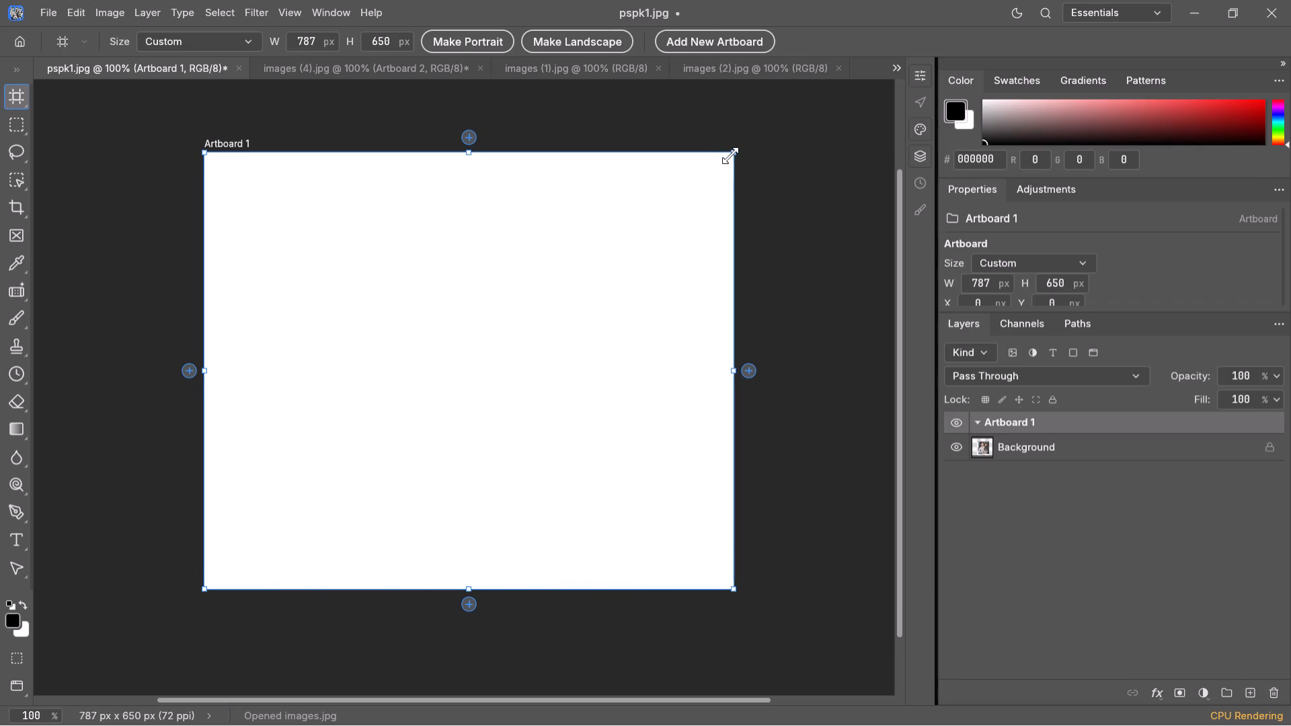
drag(730, 153, 813, 93)
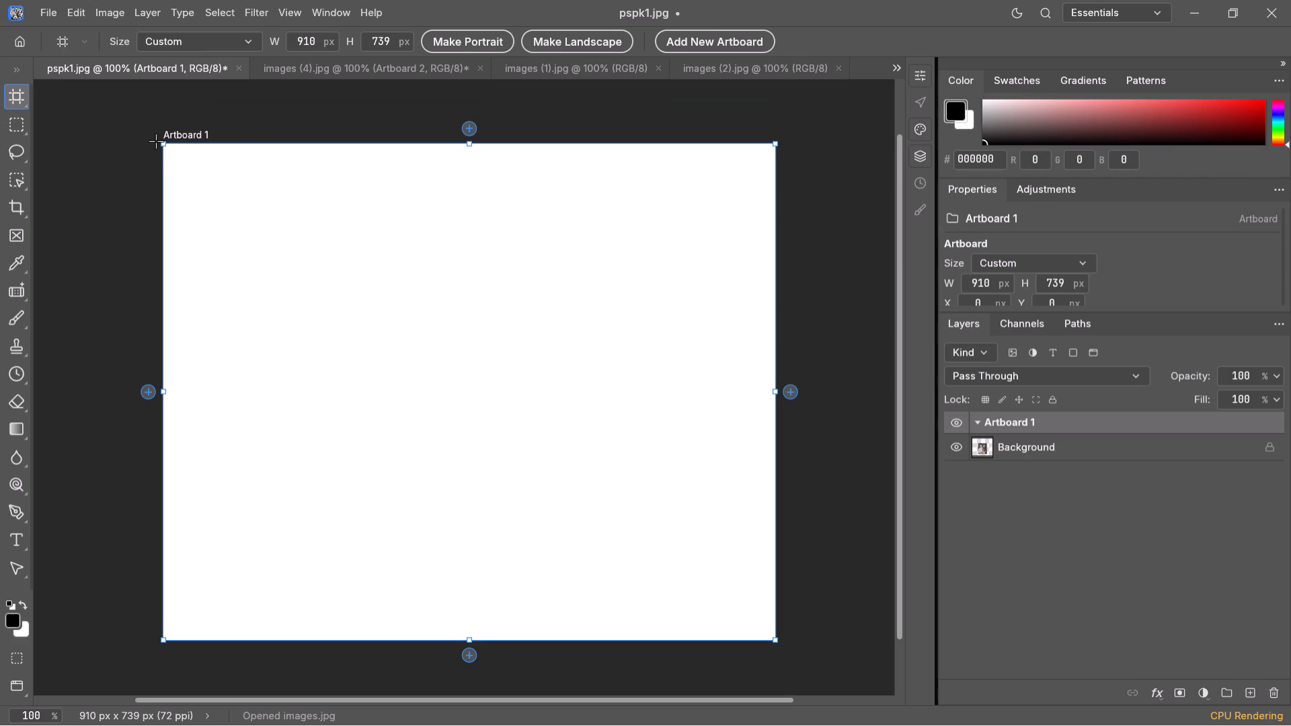
right_drag(167, 146, 129, 94)
right_drag(129, 94, 100, 112)
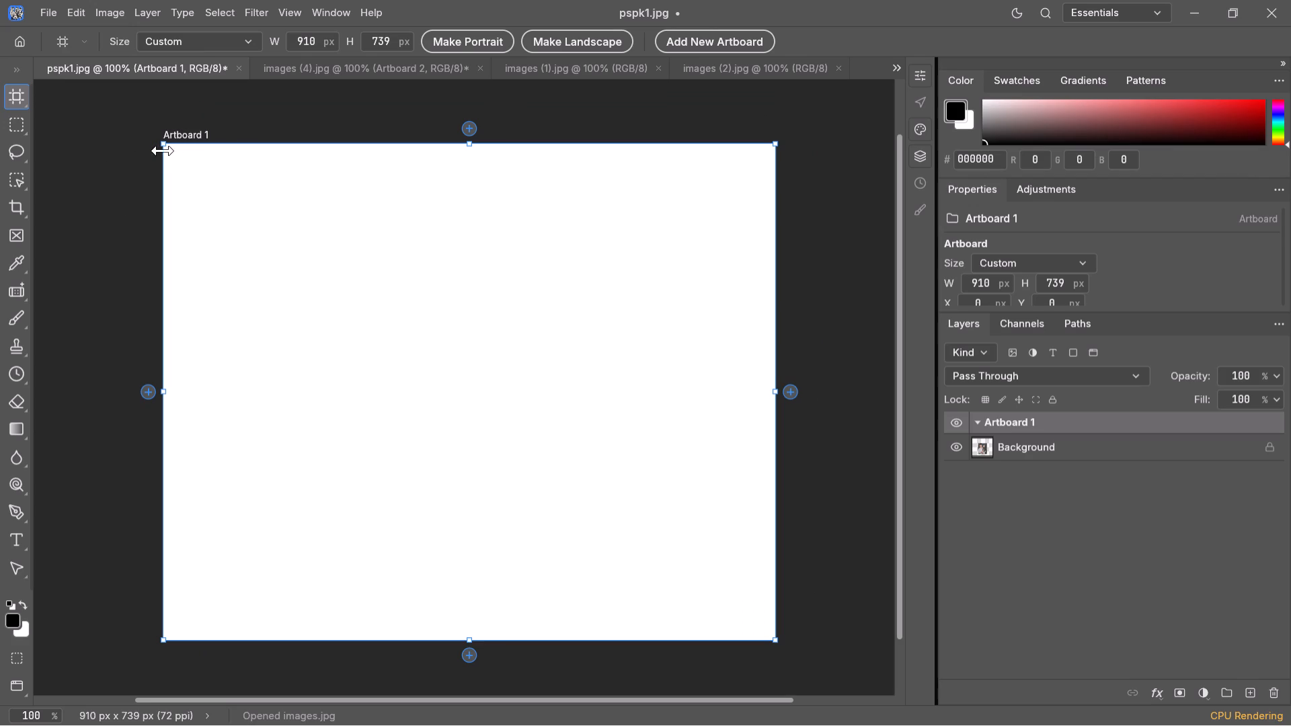
click(160, 145)
drag(160, 145, 66, 112)
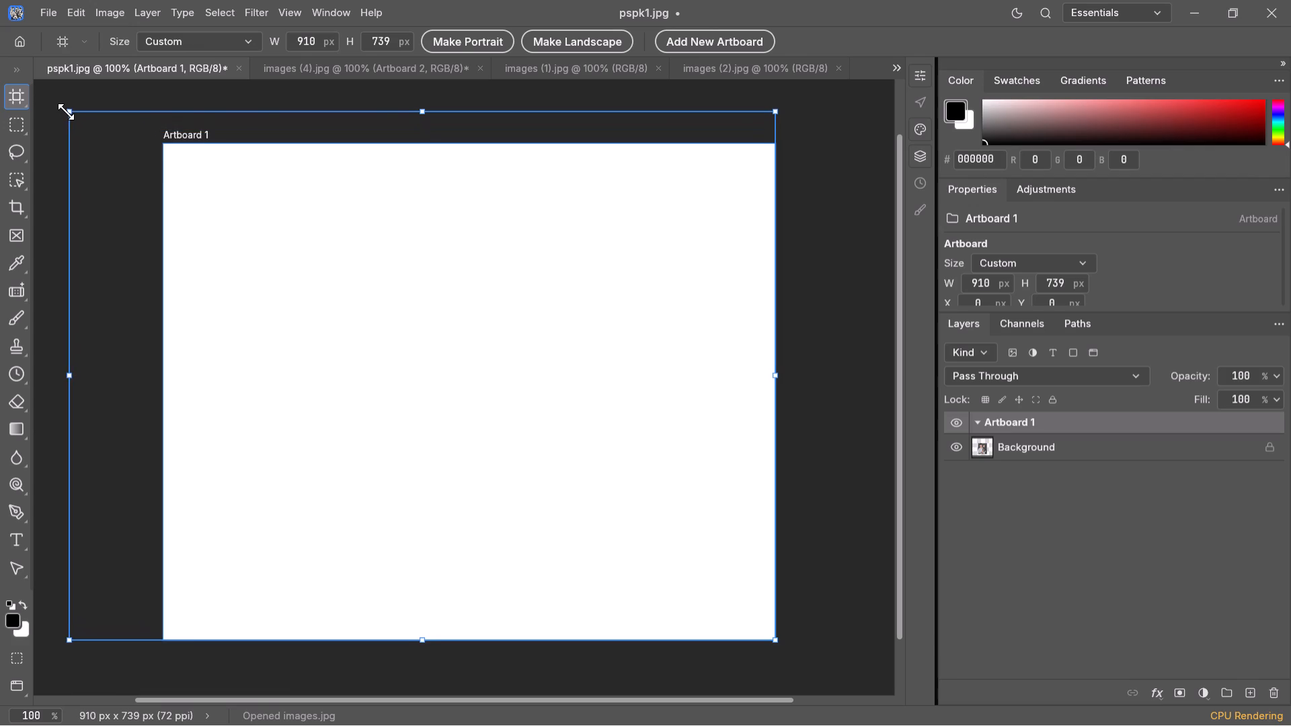
drag(66, 112, 31, 126)
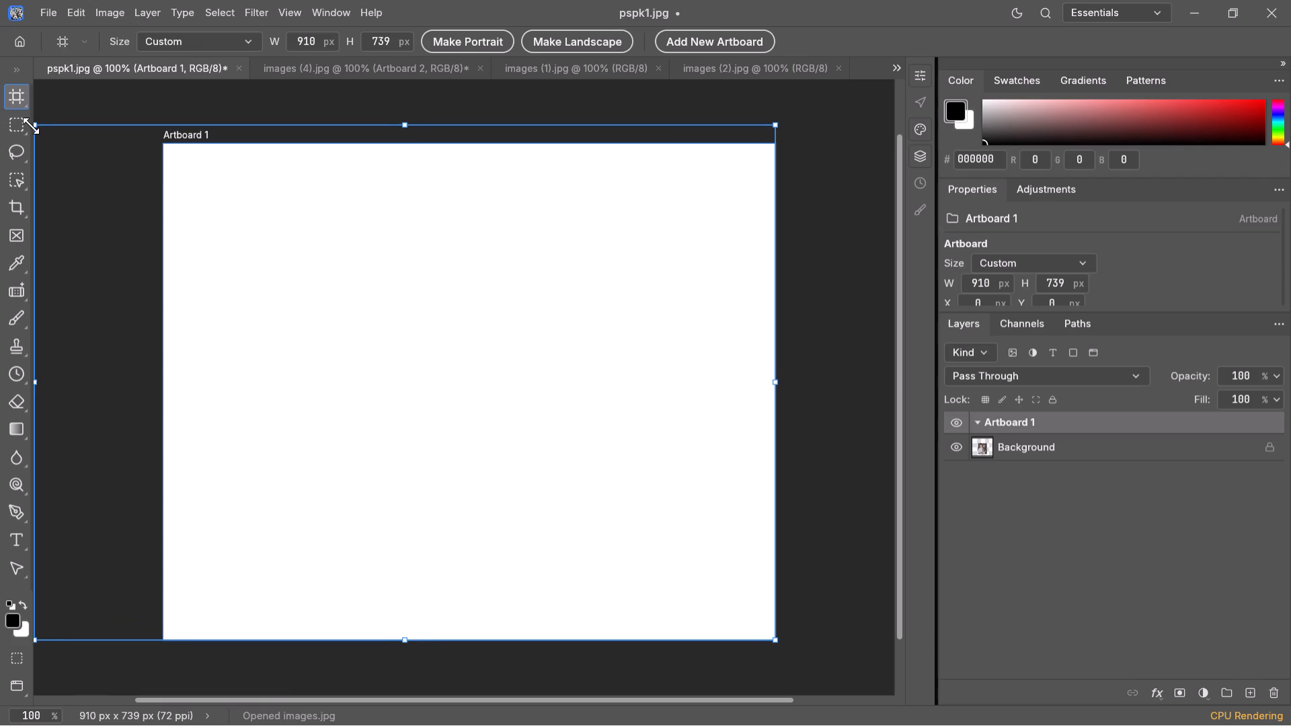
drag(31, 126, 53, 129)
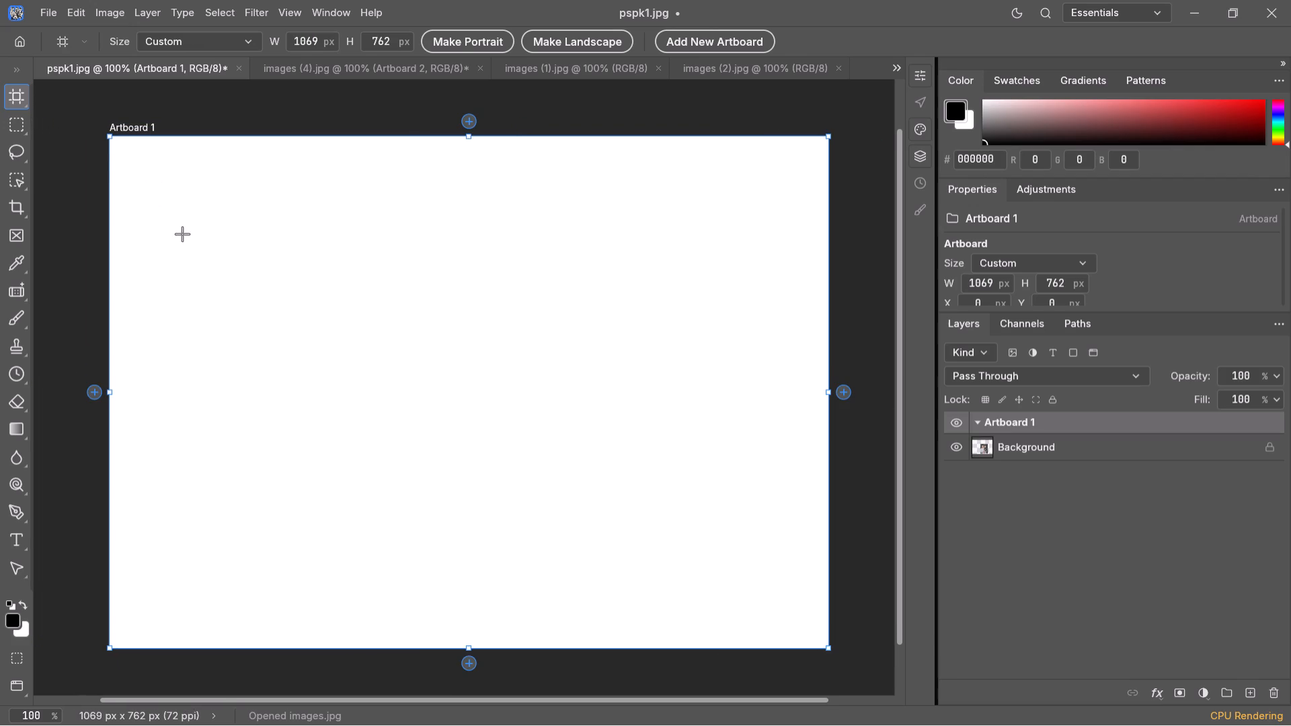
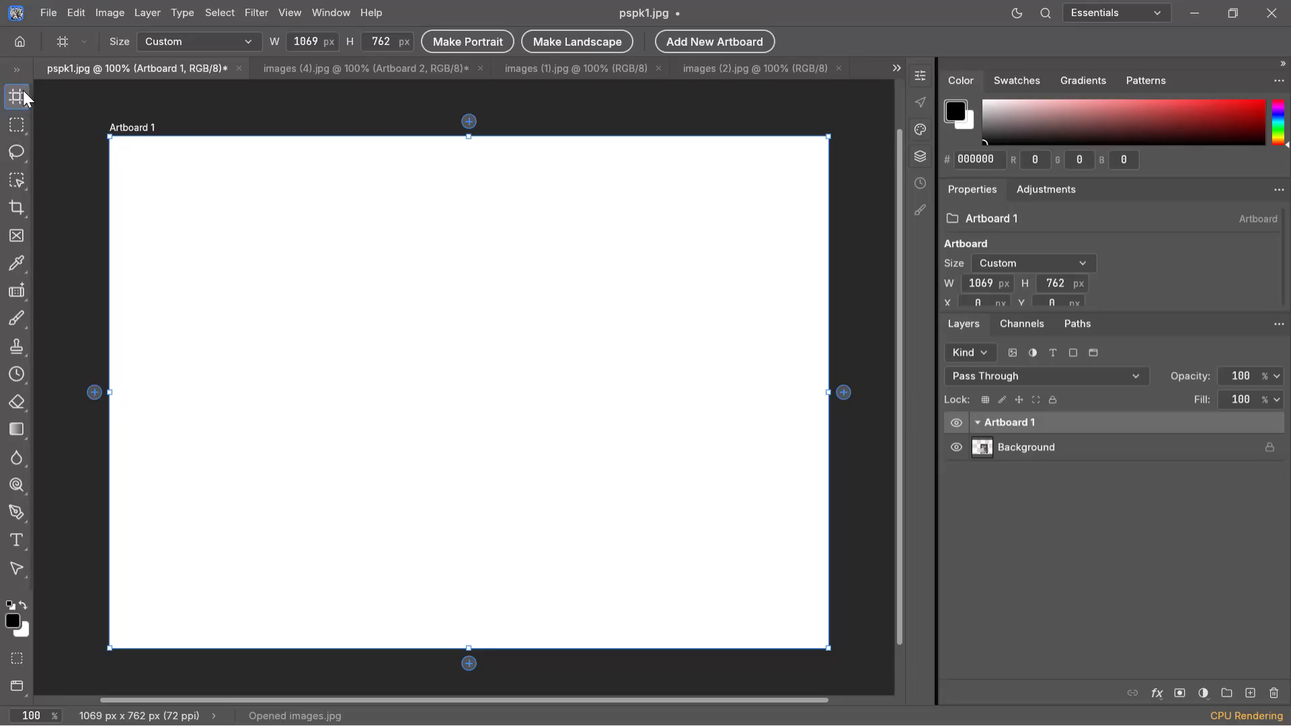
Switch from the Artboard tool to the Move tool.
click(23, 90)
click(21, 91)
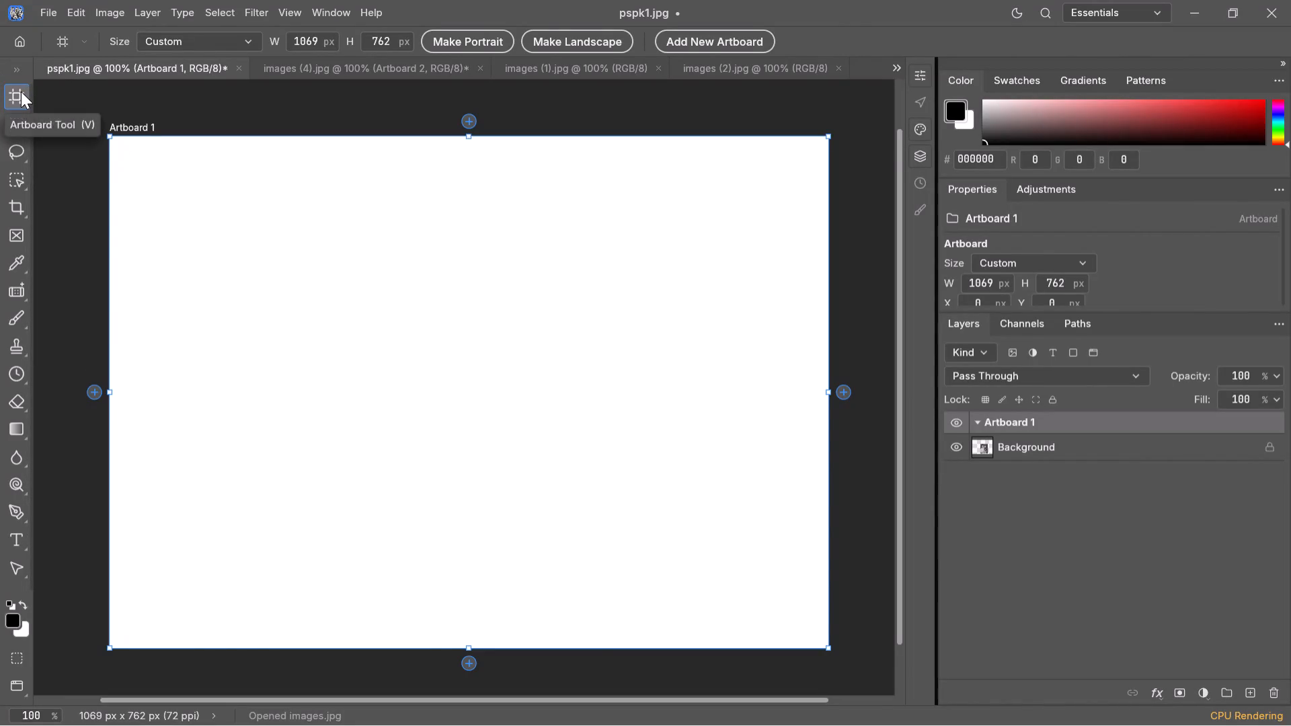
right_click(21, 91)
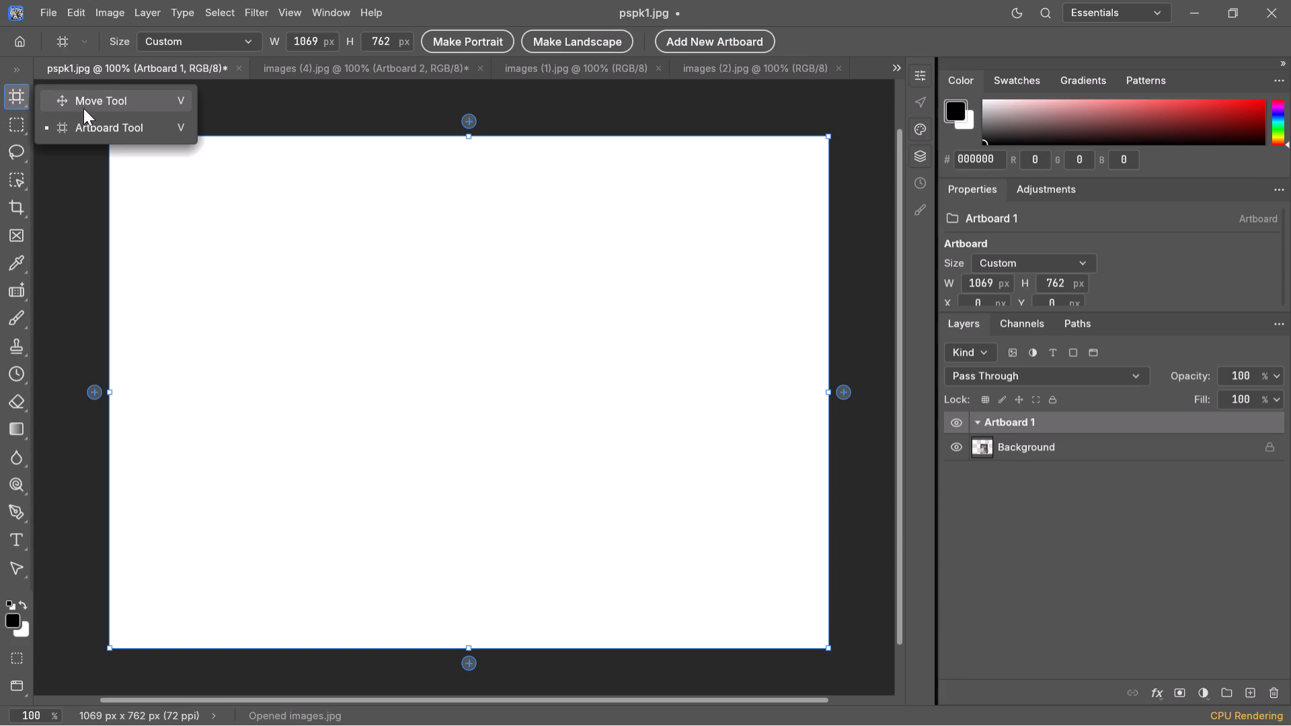
click(136, 94)
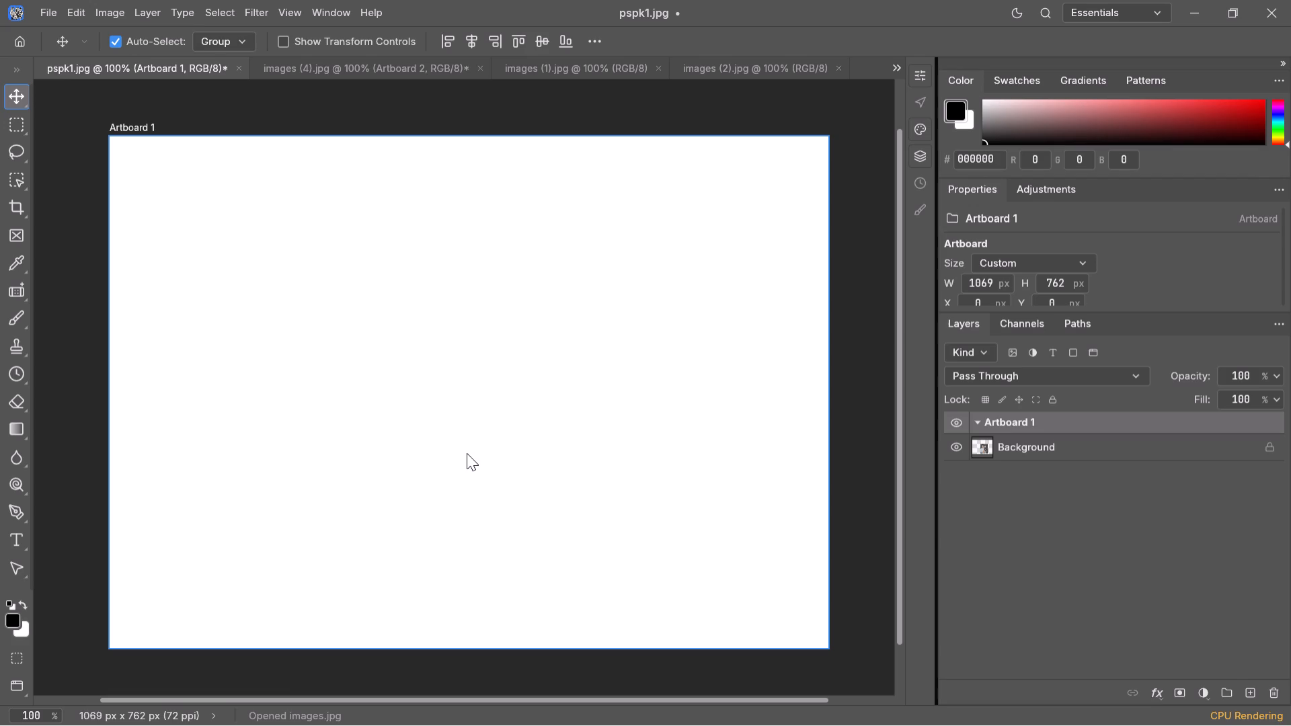
Strip images (4).jpg down to its Background by deleting Artboard 2, Artboard 1 and the auto tone, auto contrast and auto color layers.
click(305, 57)
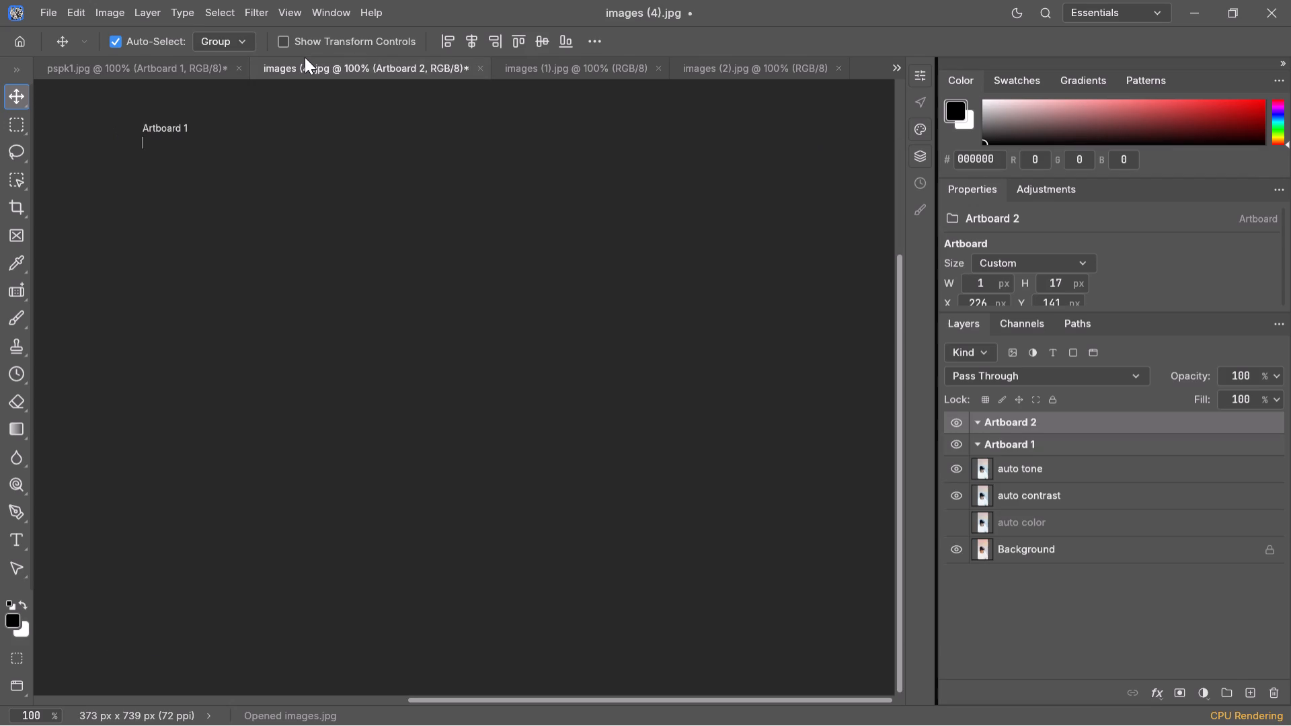
click(555, 73)
click(721, 69)
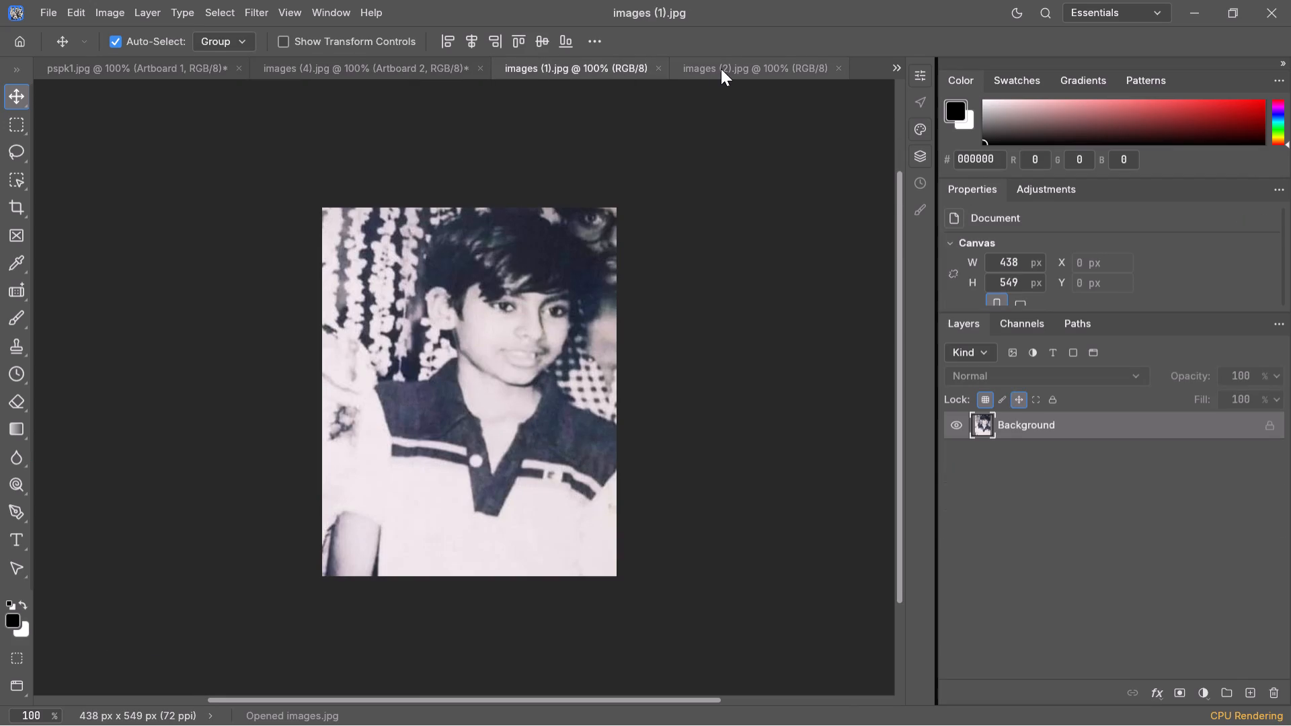
click(351, 61)
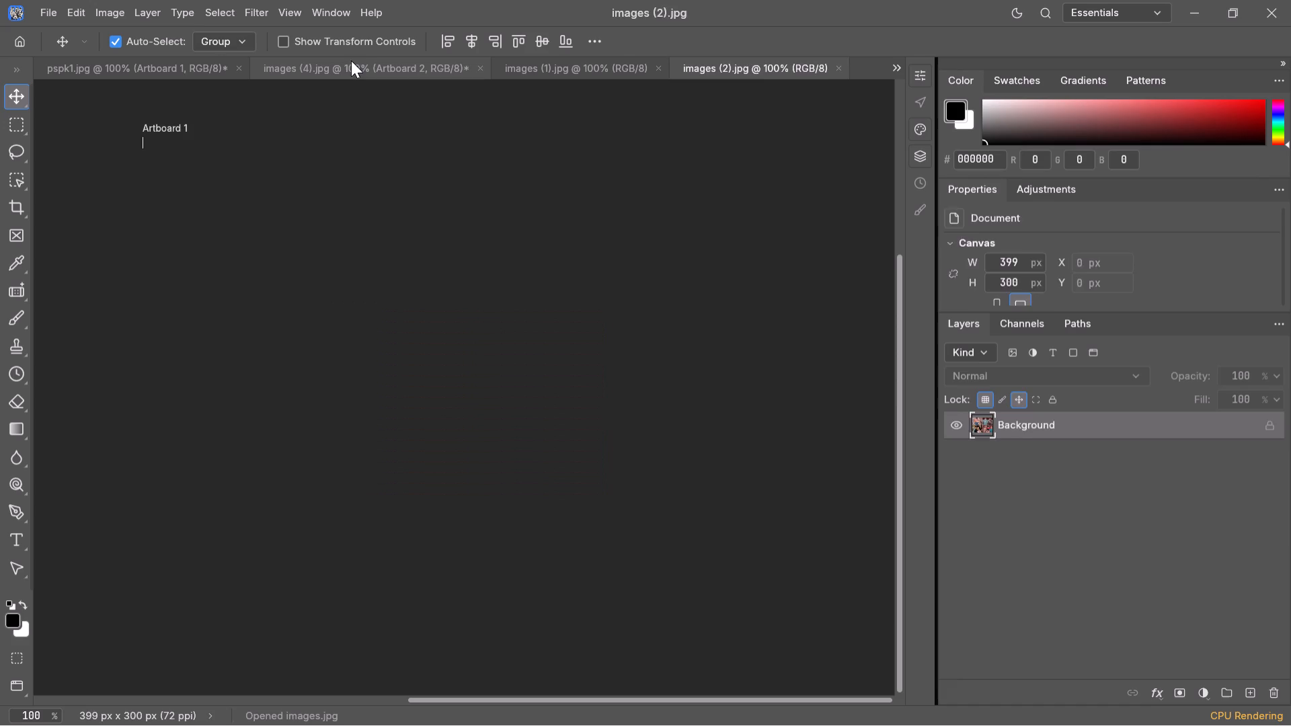
key(BackSpace)
key(BackSpace)
key(BackSpace)
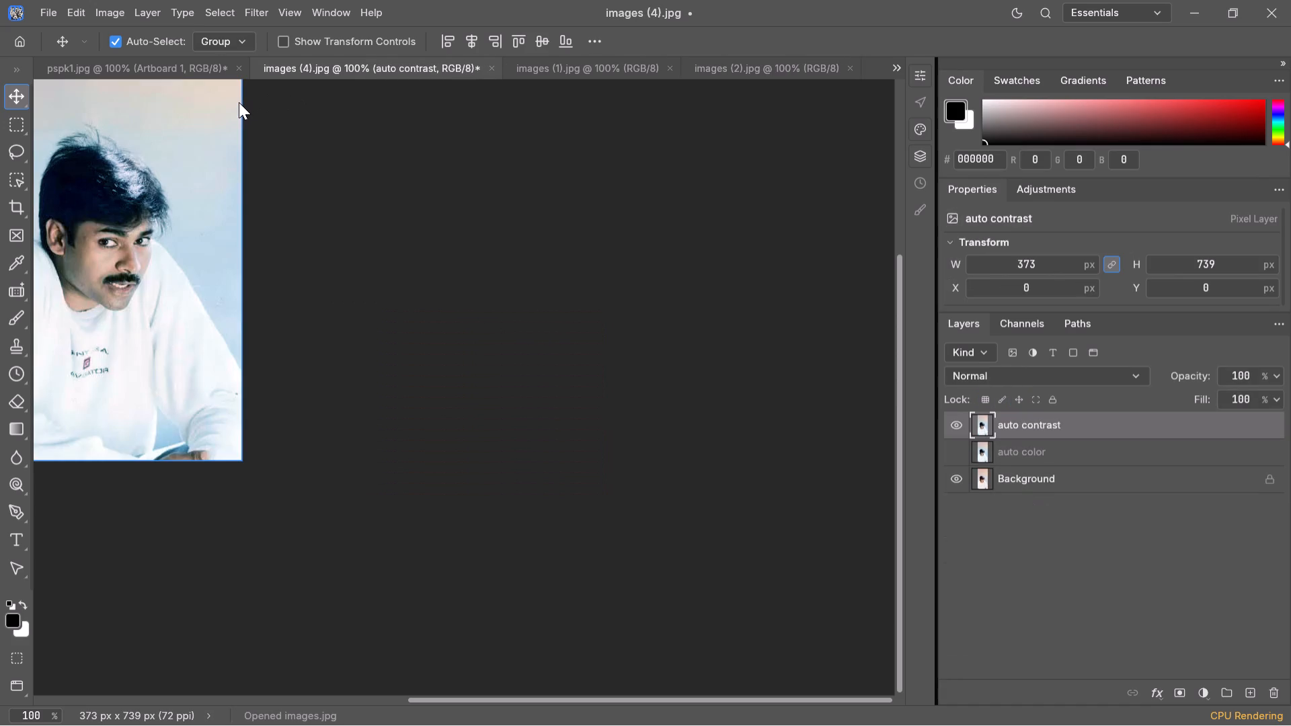
key(BackSpace)
key(BackSpace)
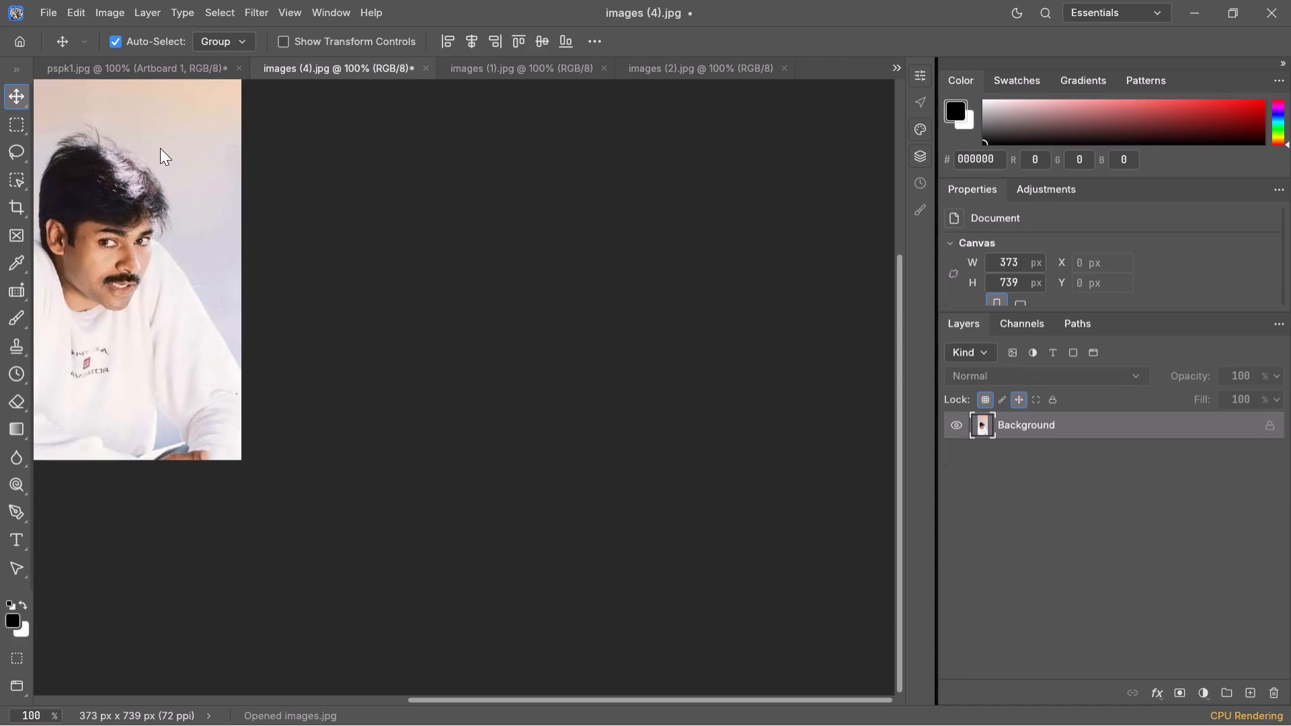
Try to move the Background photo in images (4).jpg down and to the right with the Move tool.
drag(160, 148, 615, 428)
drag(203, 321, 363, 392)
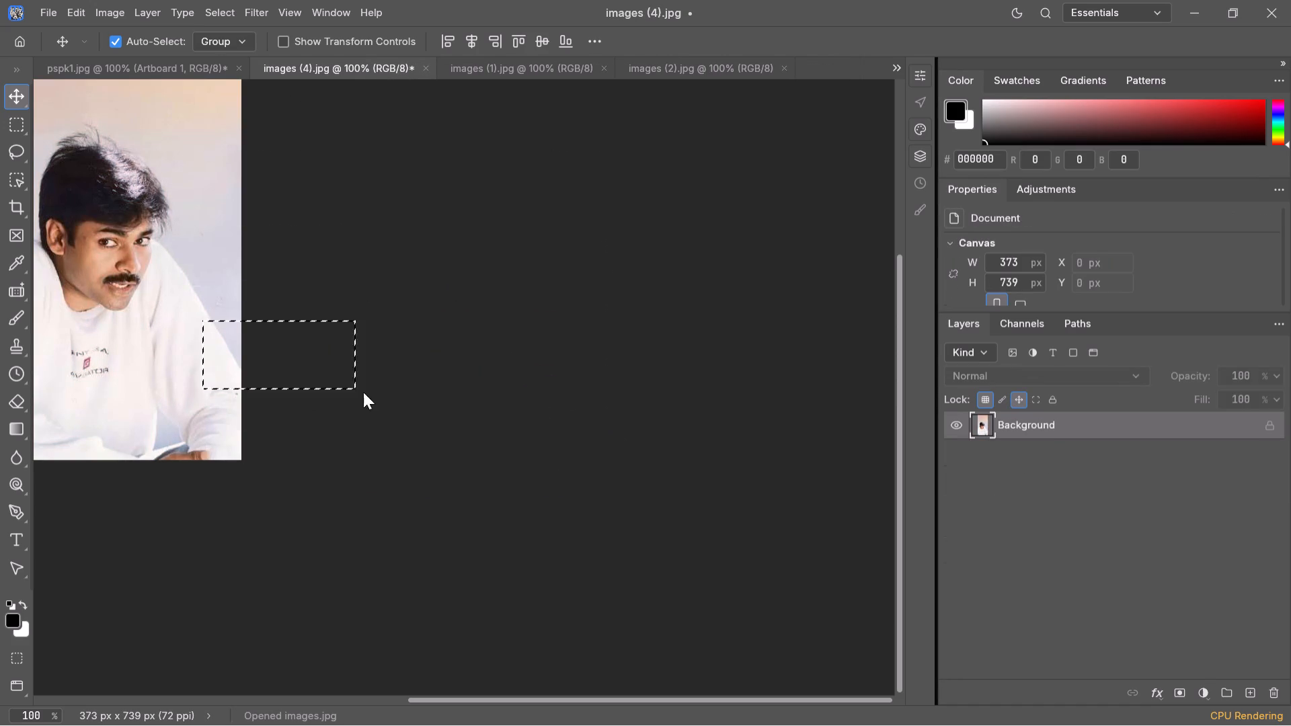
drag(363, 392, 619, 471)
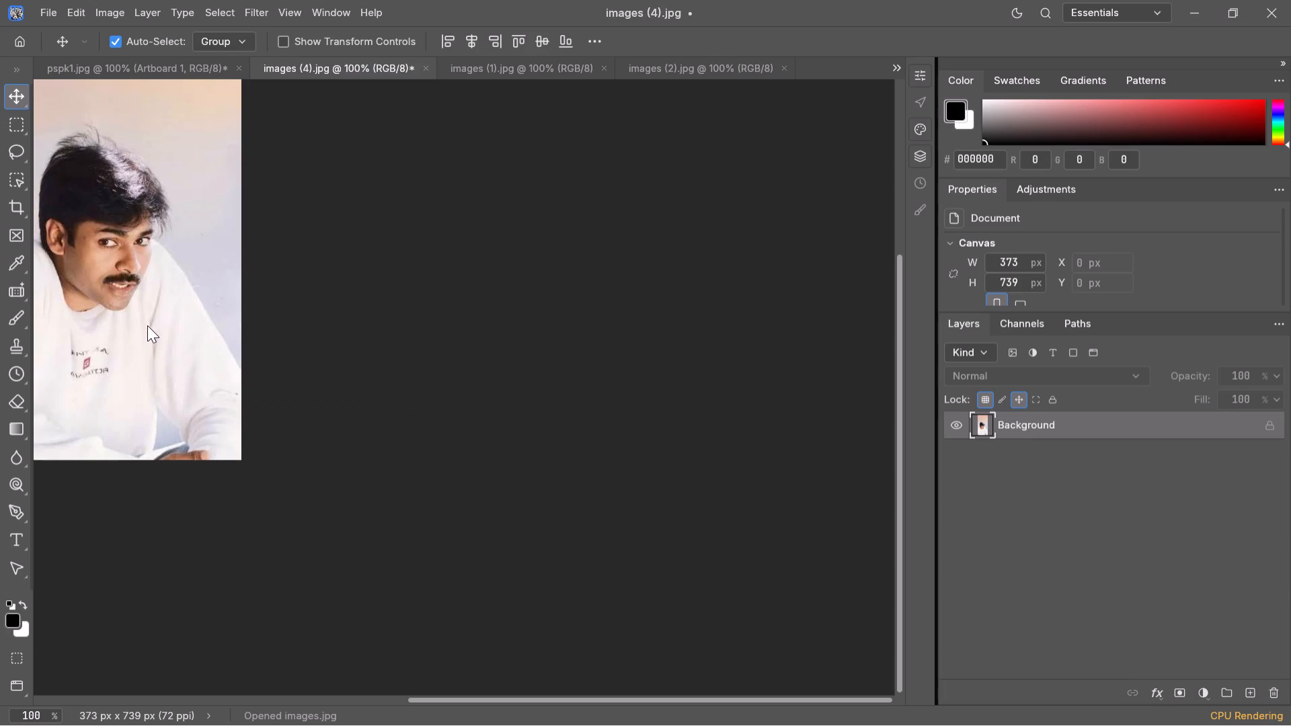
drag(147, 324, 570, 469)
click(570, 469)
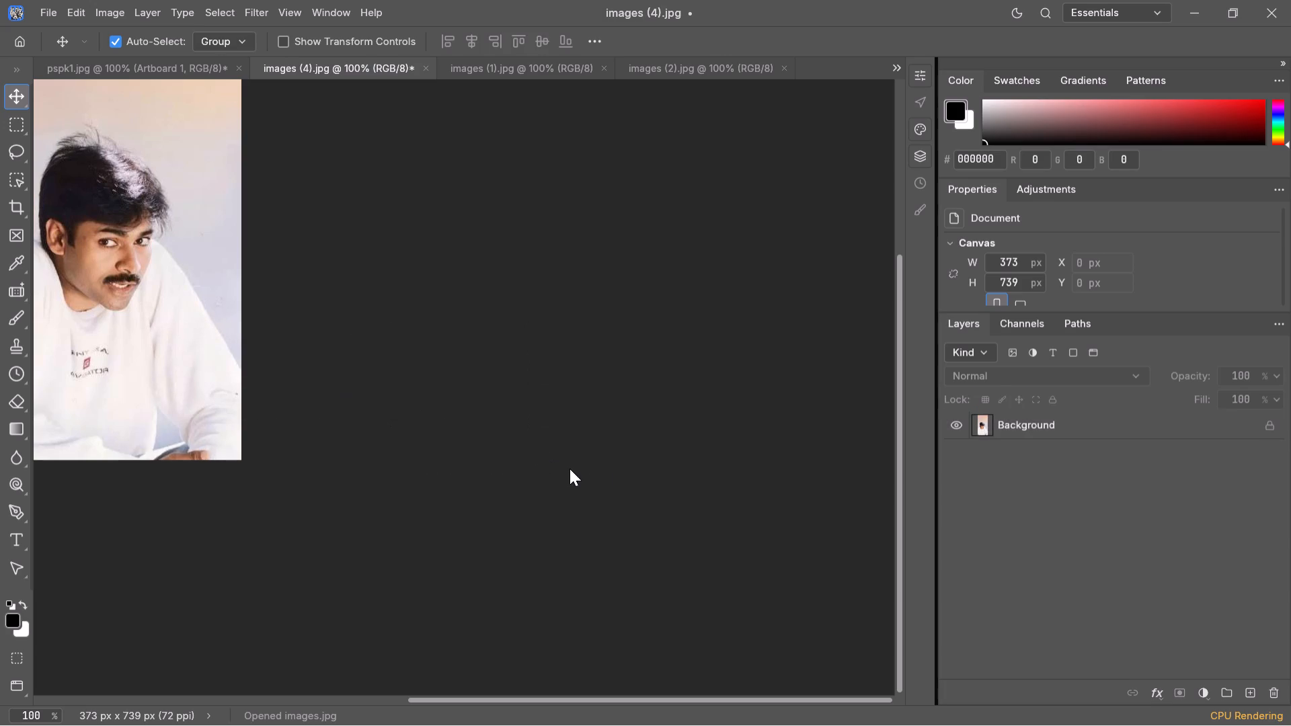
Switch to pspk1.jpg and delete Artboard 1, keeping the Background photo.
click(128, 67)
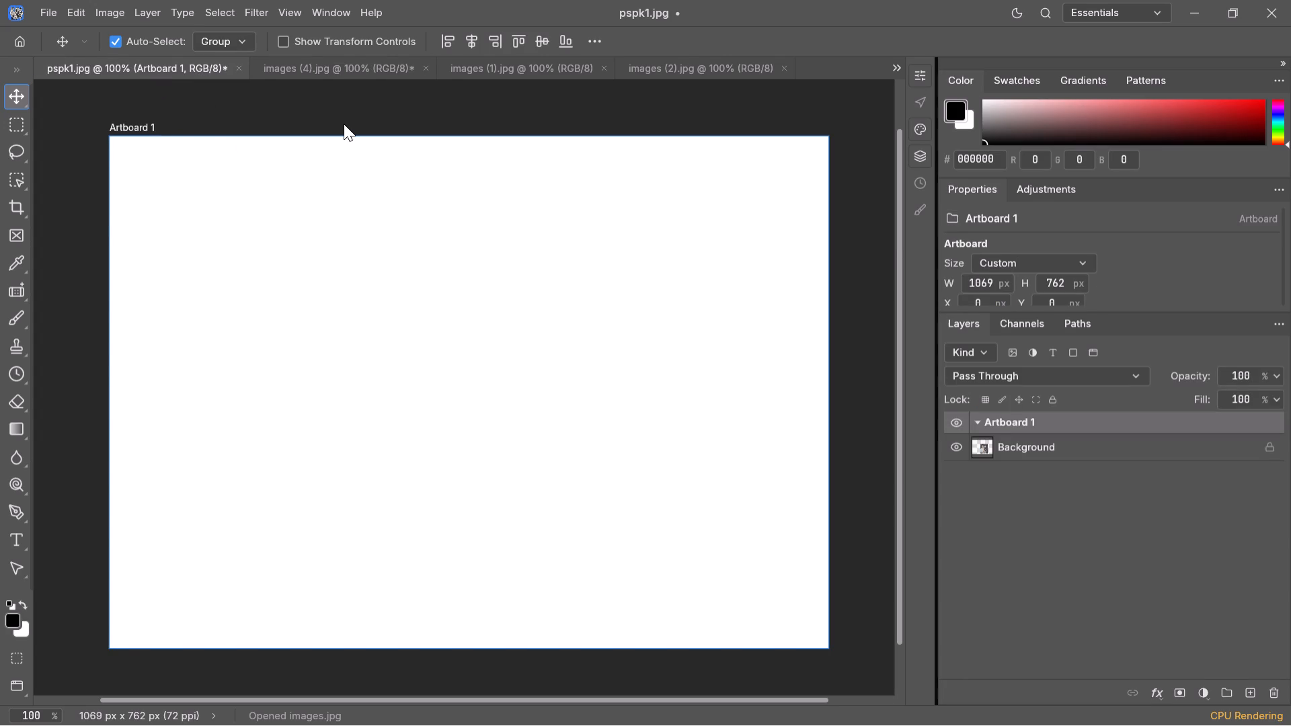
key(BackSpace)
key(BackSpace)
key(BackSpace)
key(BackSpace)
key(BackSpace)
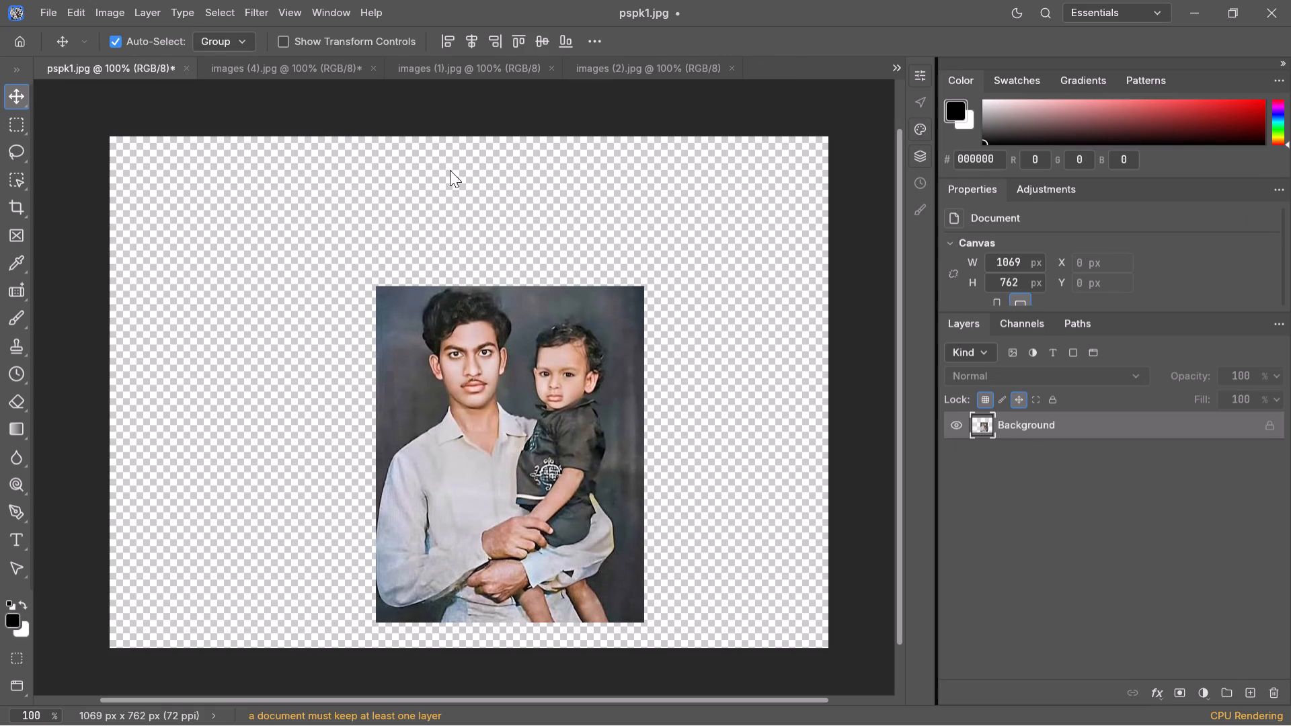
Toggle the pspk1.jpg Background layer's visibility off and back on to check what it contains.
click(515, 387)
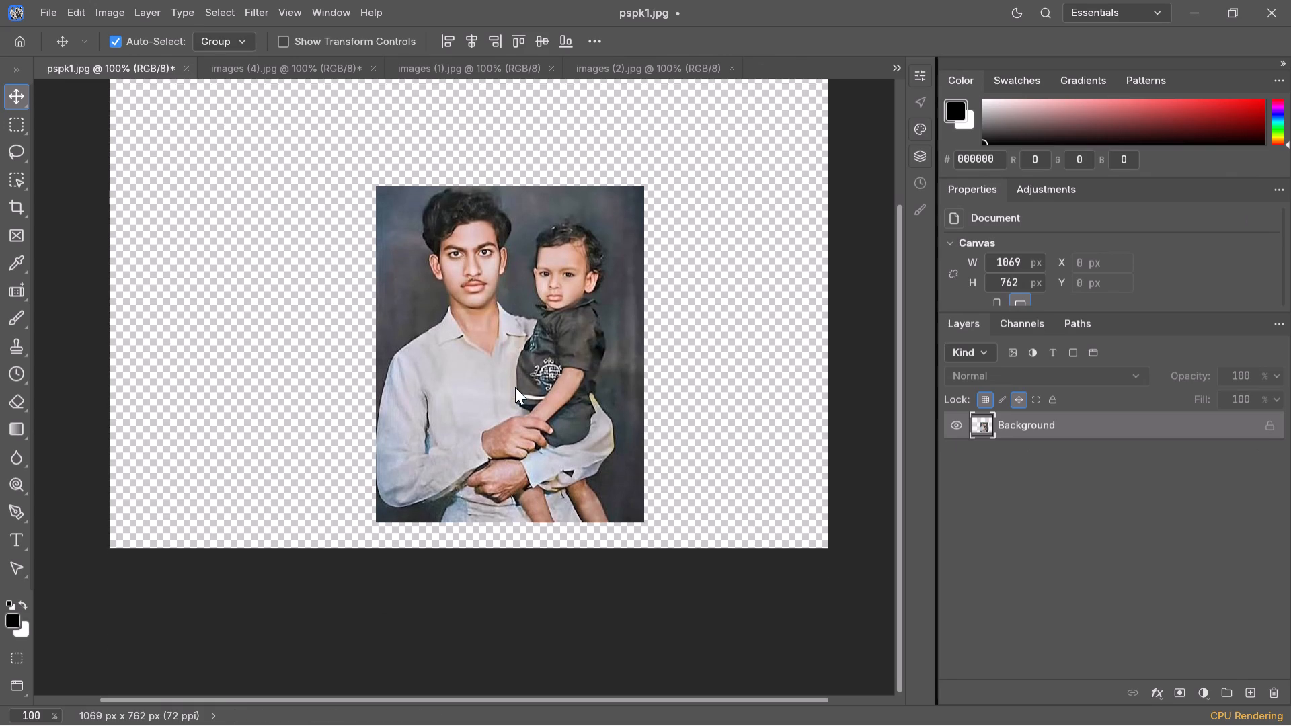
click(957, 424)
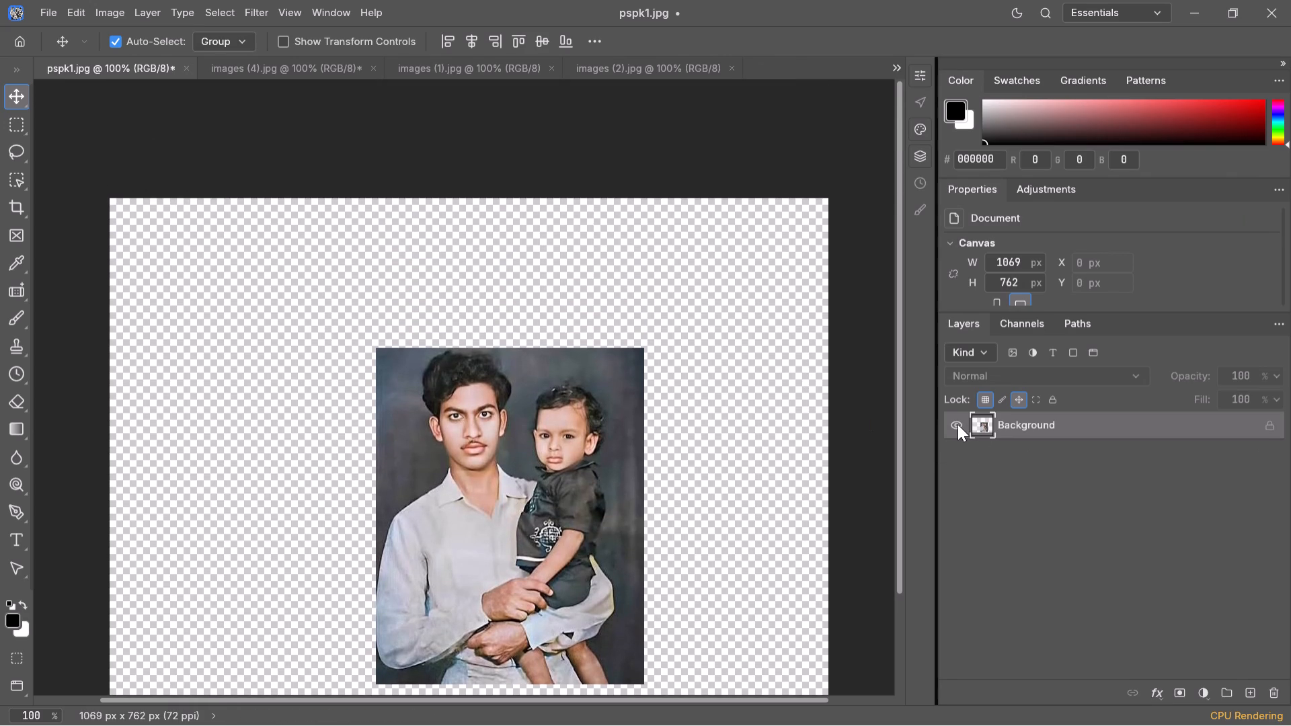
click(957, 424)
click(410, 256)
scroll(410, 256, down, 1)
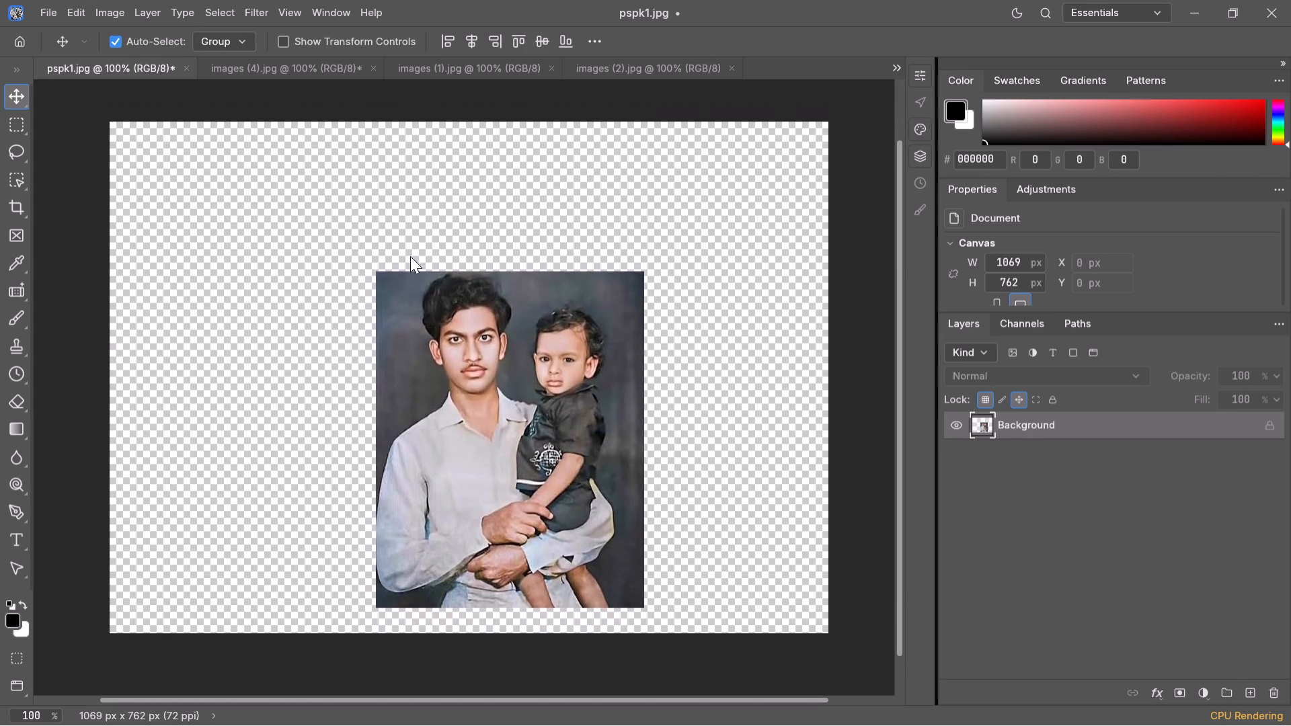
scroll(410, 256, down, 1)
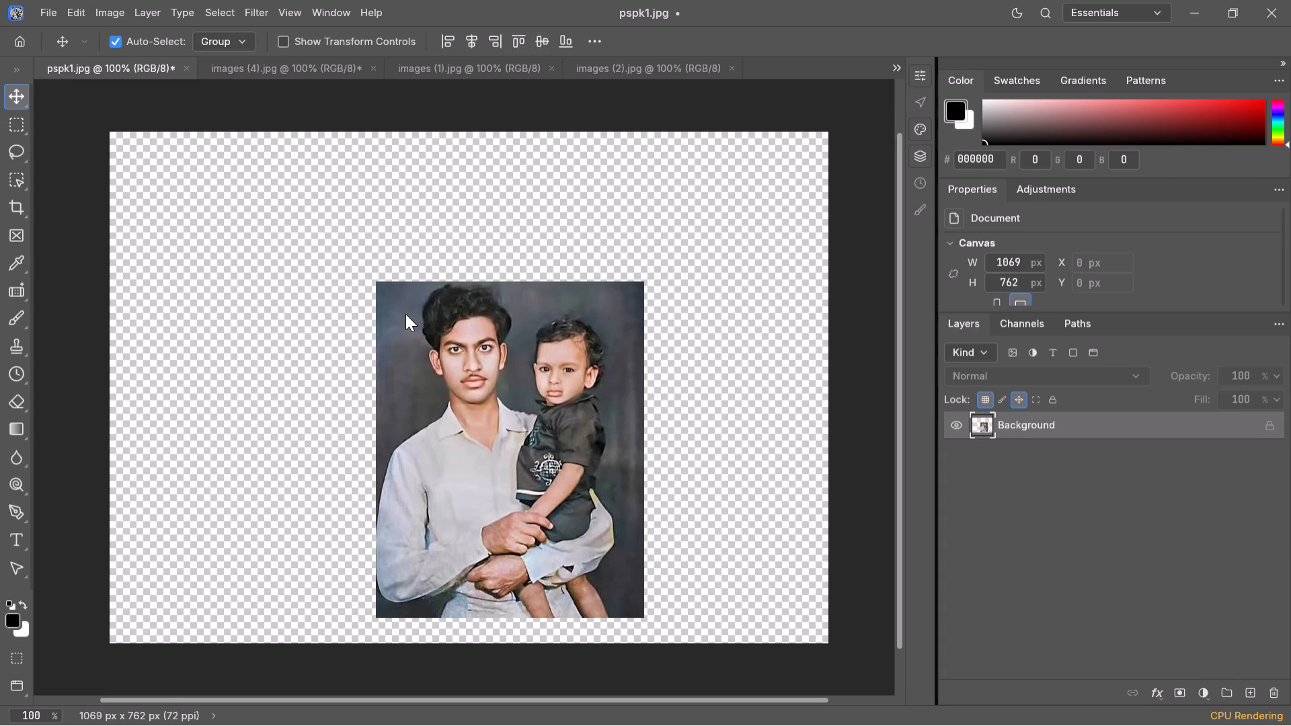
click(955, 420)
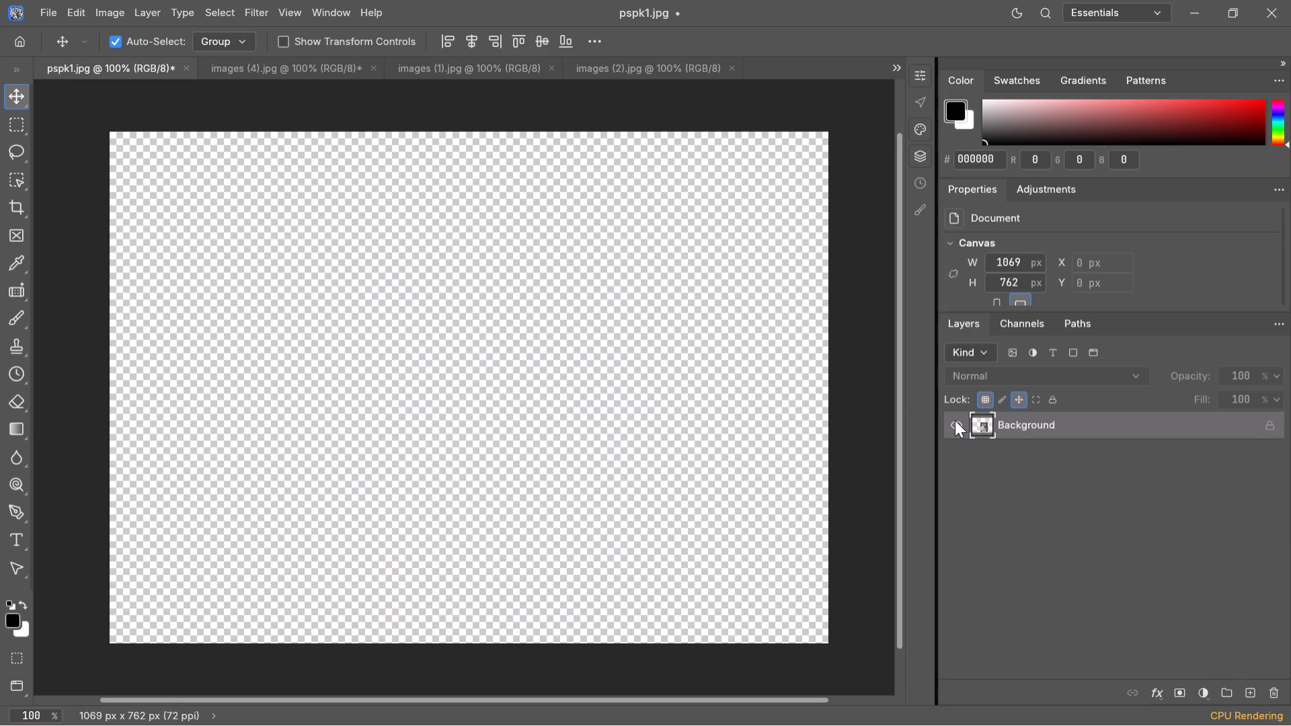
click(955, 420)
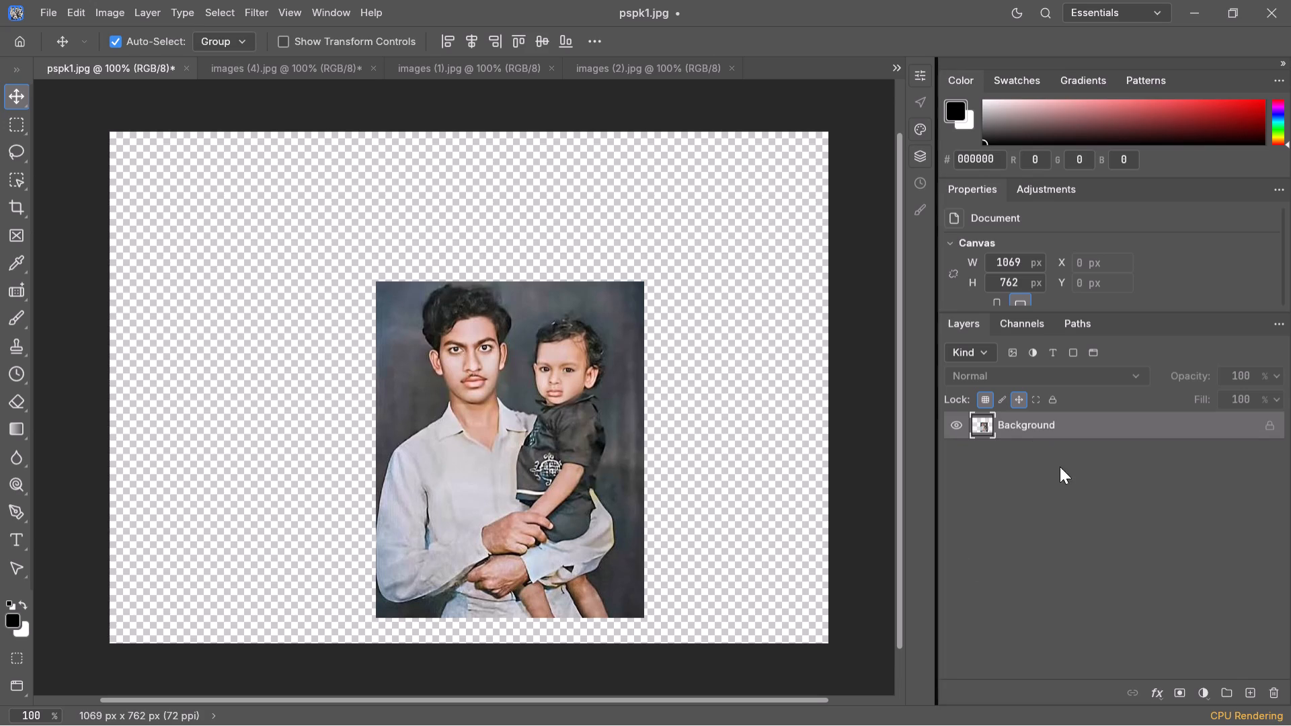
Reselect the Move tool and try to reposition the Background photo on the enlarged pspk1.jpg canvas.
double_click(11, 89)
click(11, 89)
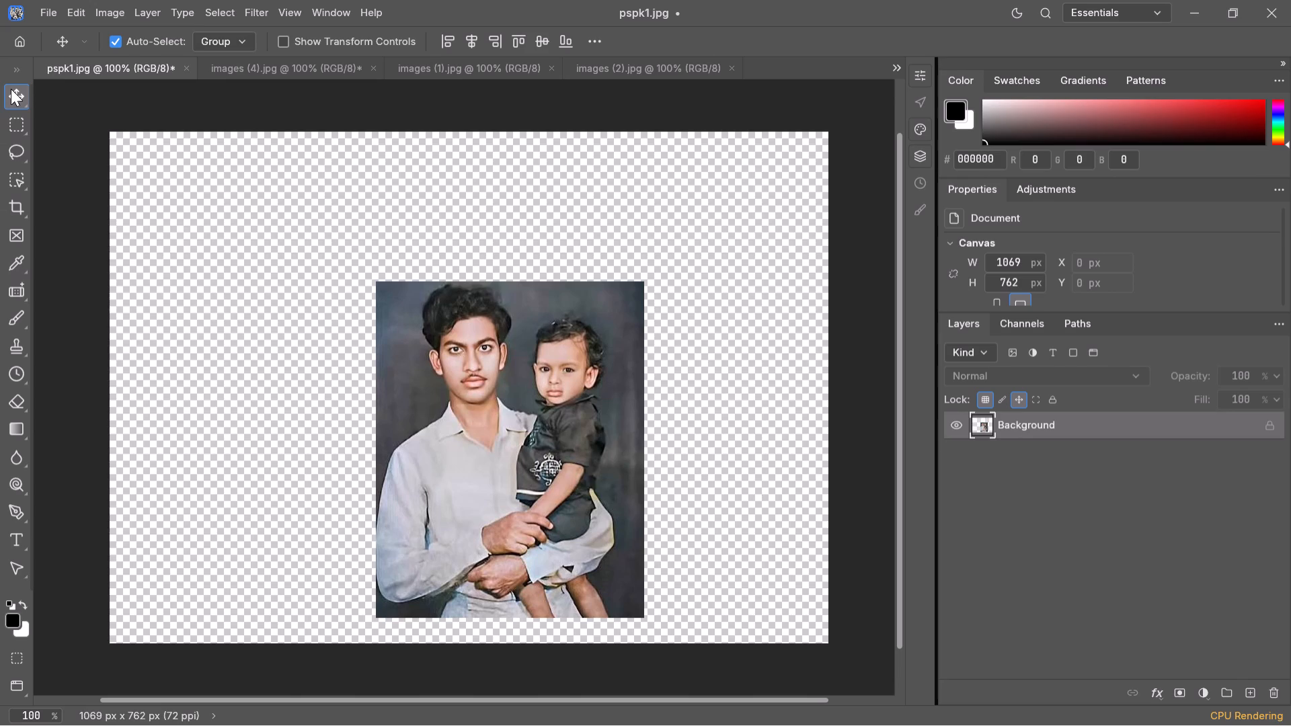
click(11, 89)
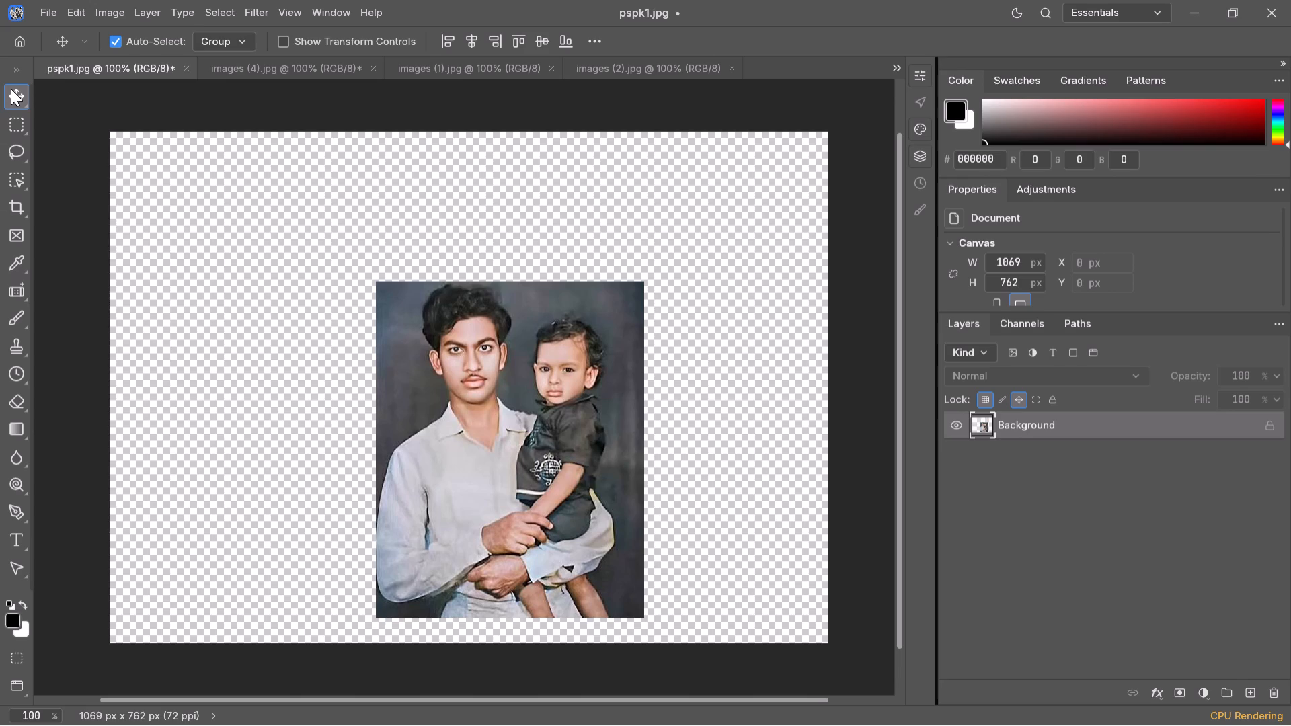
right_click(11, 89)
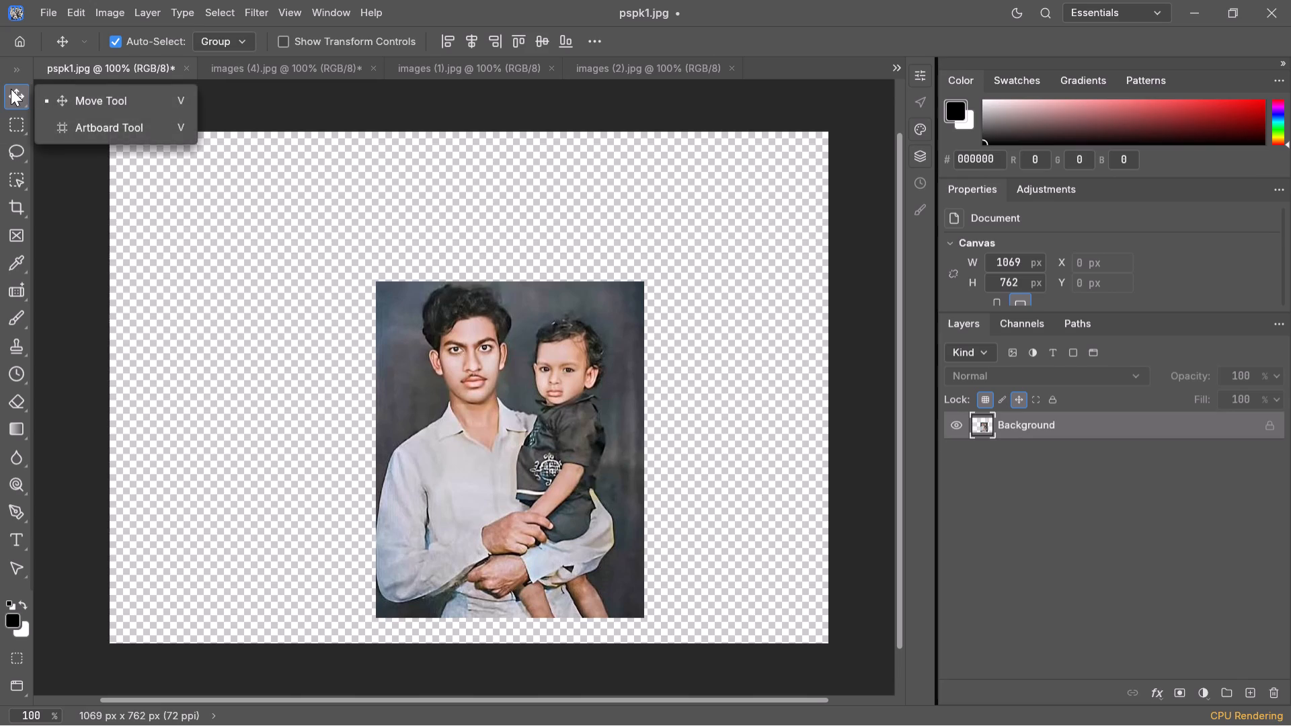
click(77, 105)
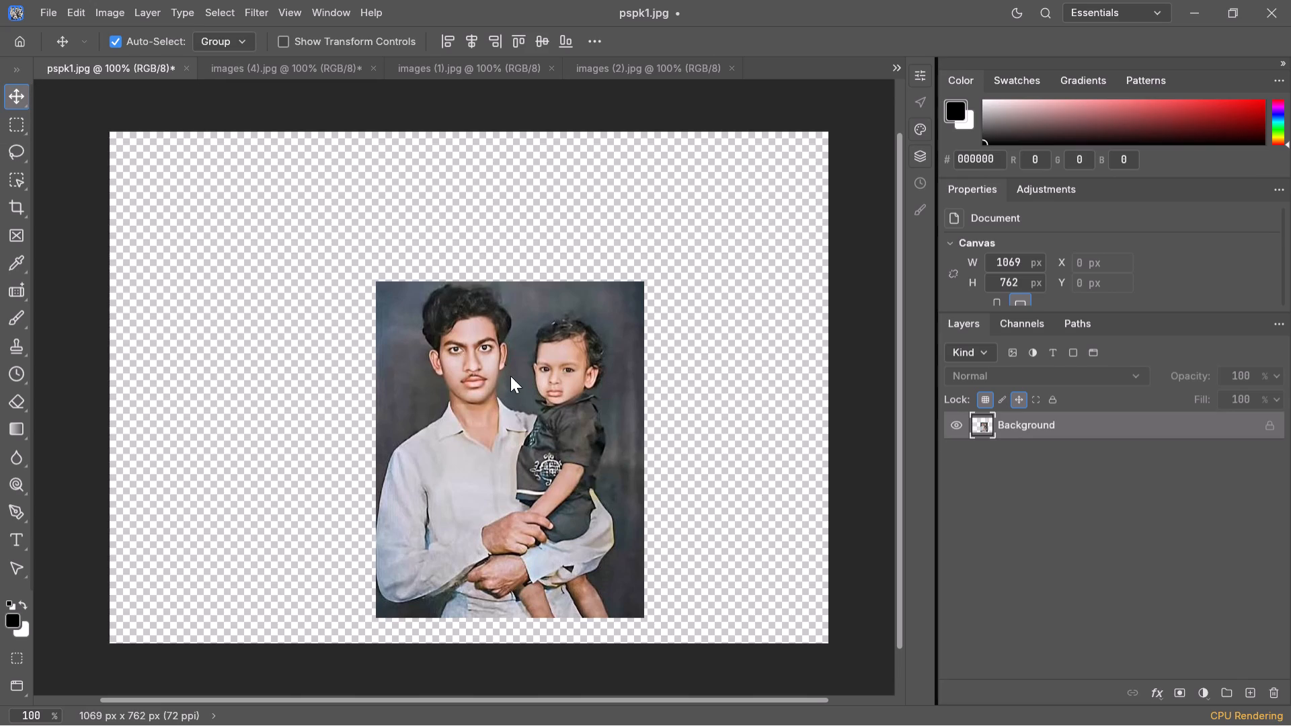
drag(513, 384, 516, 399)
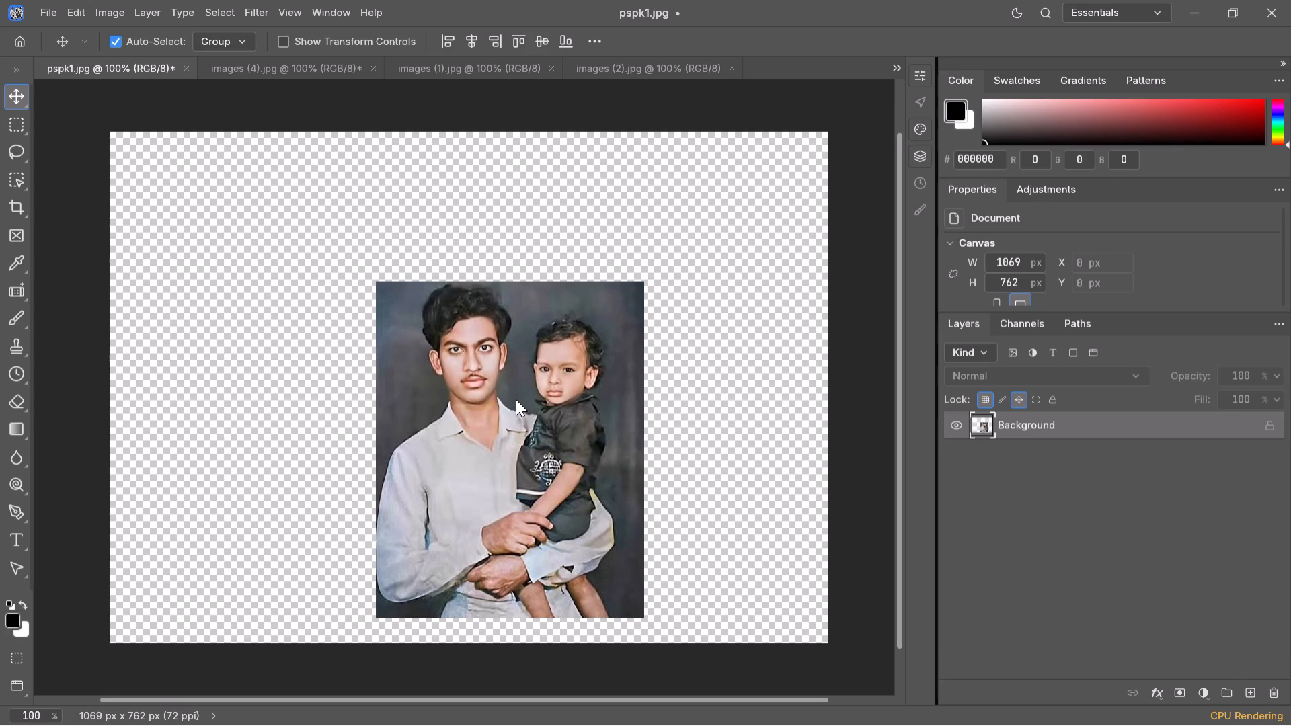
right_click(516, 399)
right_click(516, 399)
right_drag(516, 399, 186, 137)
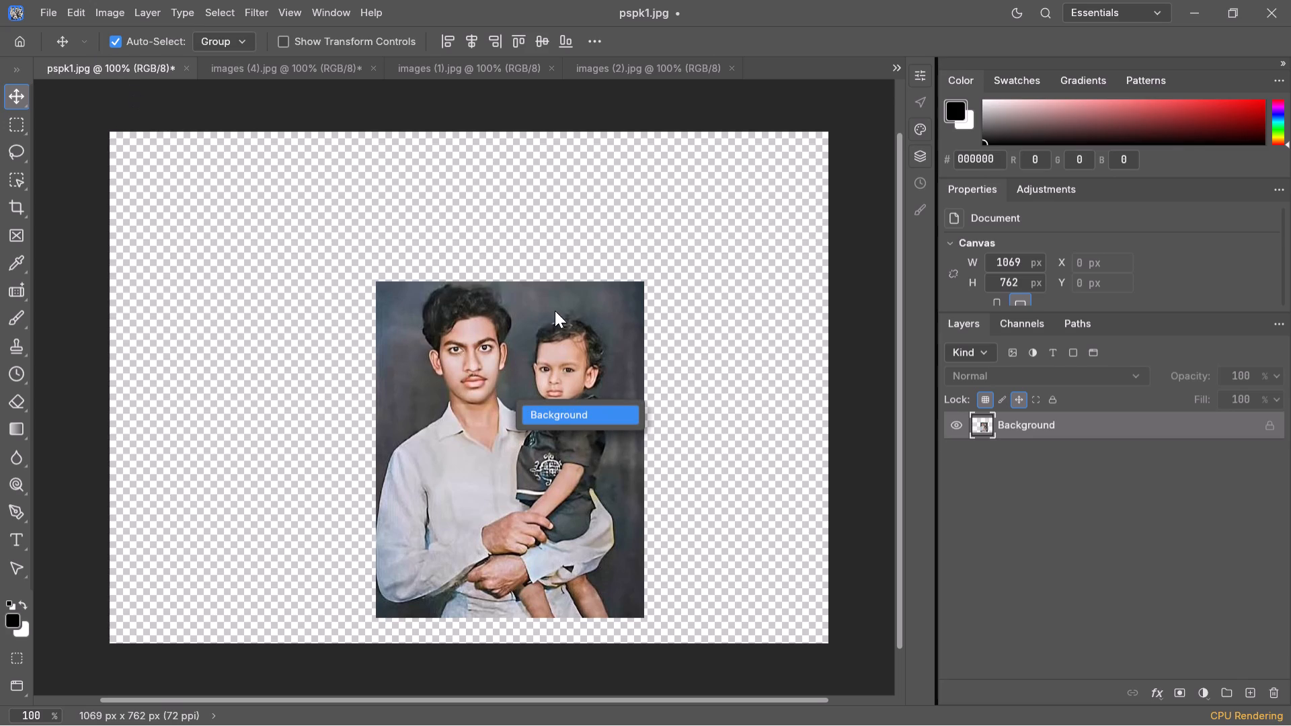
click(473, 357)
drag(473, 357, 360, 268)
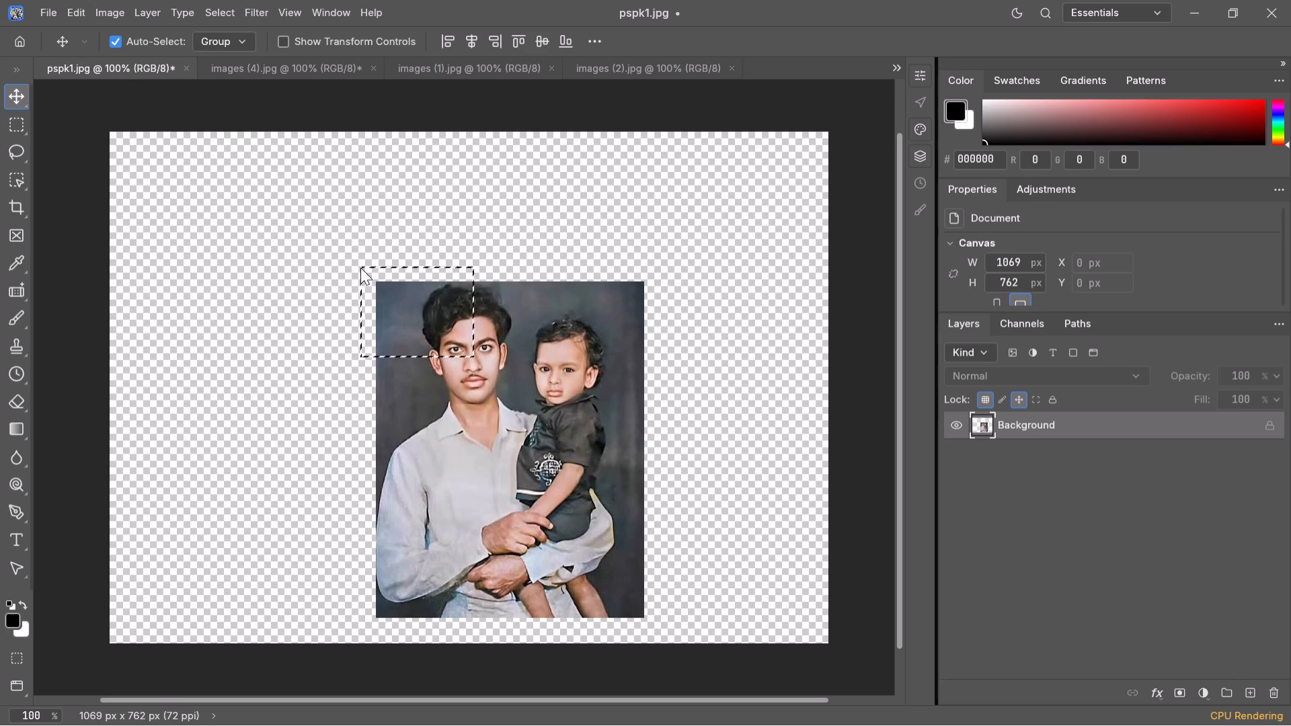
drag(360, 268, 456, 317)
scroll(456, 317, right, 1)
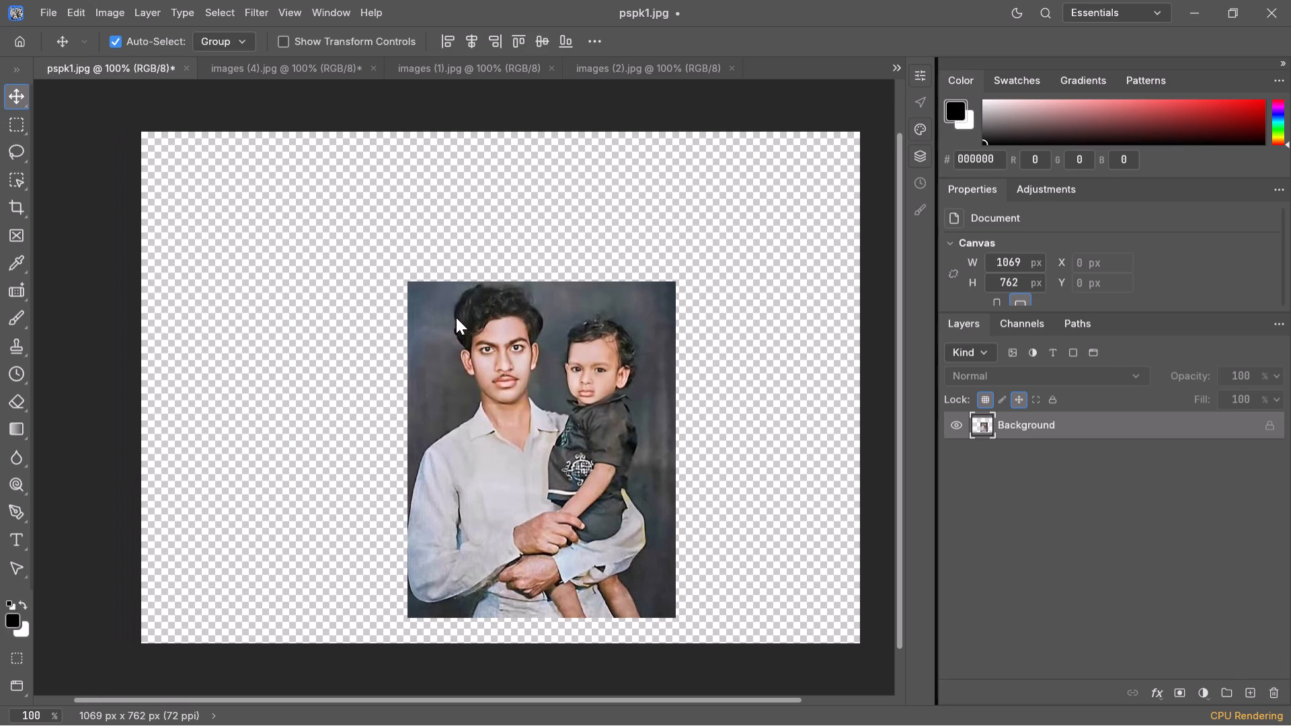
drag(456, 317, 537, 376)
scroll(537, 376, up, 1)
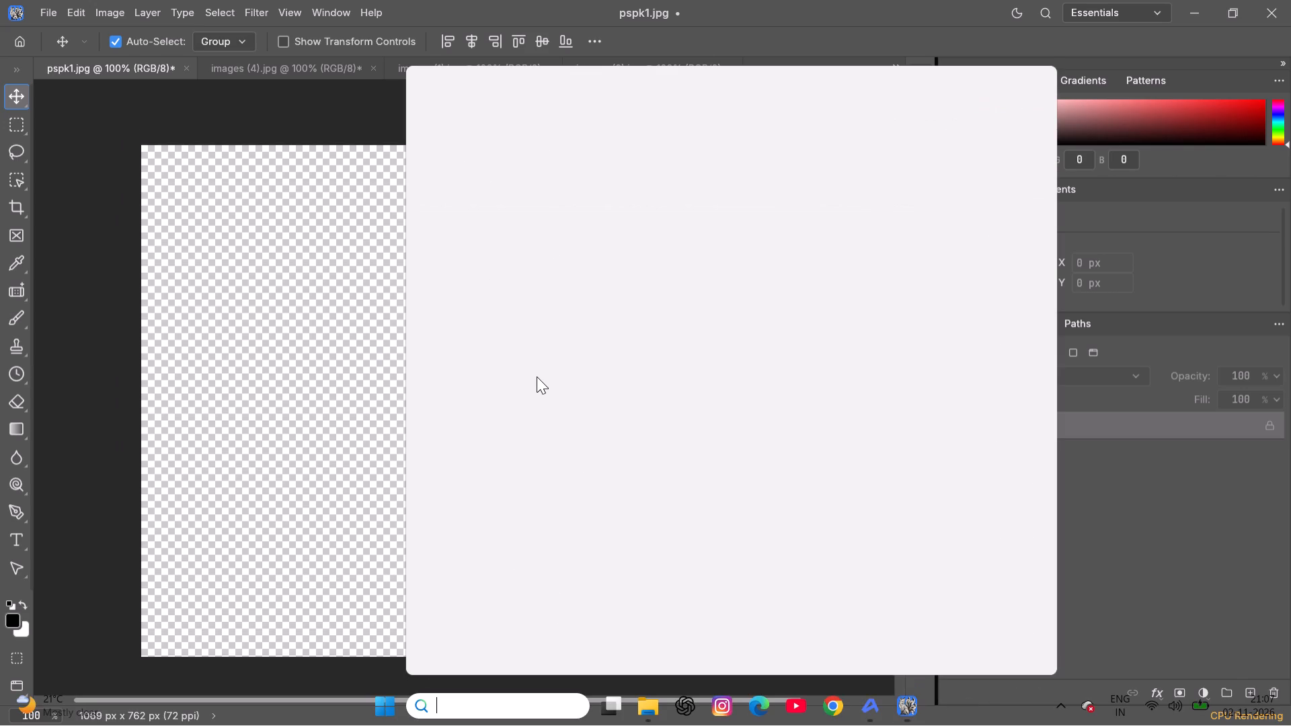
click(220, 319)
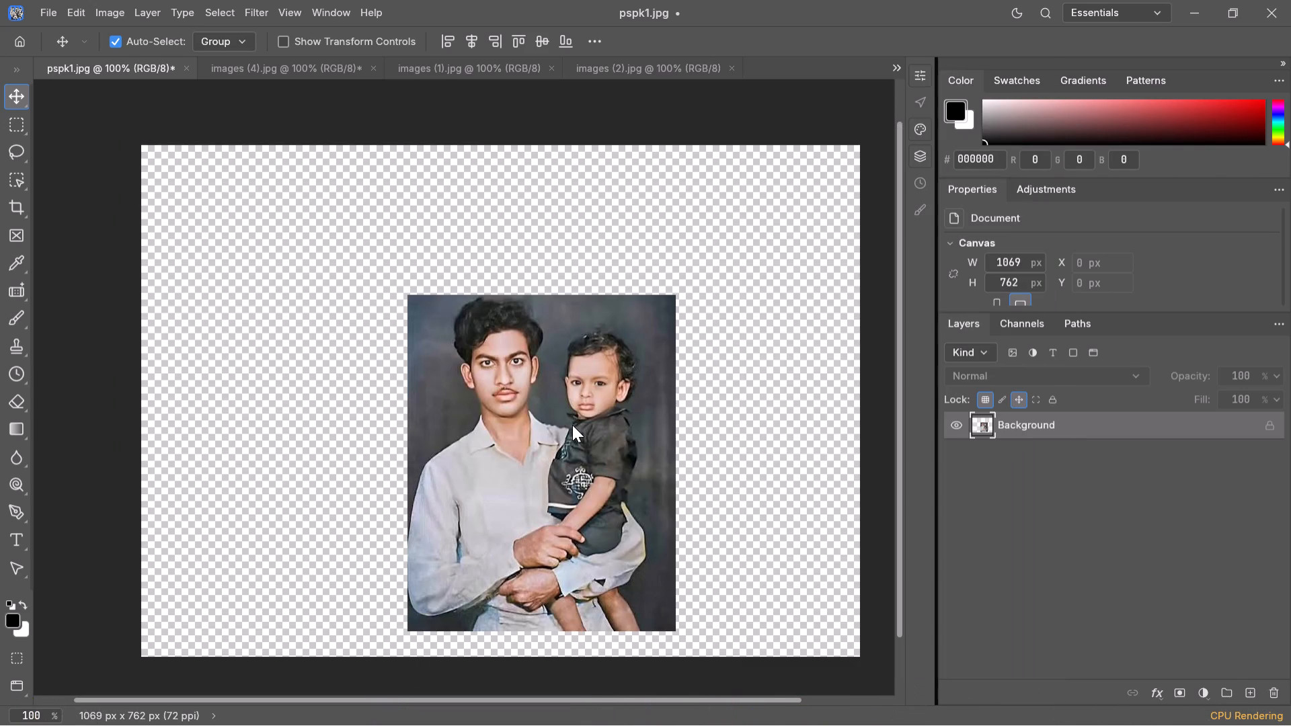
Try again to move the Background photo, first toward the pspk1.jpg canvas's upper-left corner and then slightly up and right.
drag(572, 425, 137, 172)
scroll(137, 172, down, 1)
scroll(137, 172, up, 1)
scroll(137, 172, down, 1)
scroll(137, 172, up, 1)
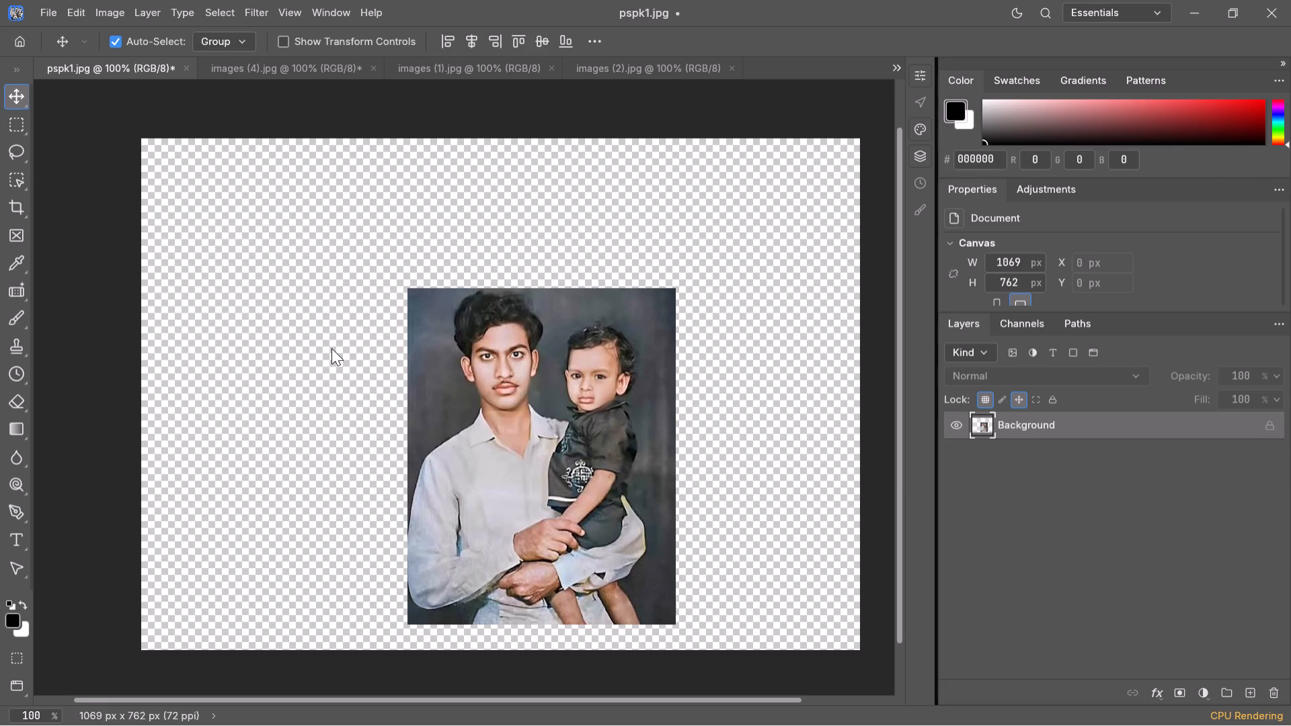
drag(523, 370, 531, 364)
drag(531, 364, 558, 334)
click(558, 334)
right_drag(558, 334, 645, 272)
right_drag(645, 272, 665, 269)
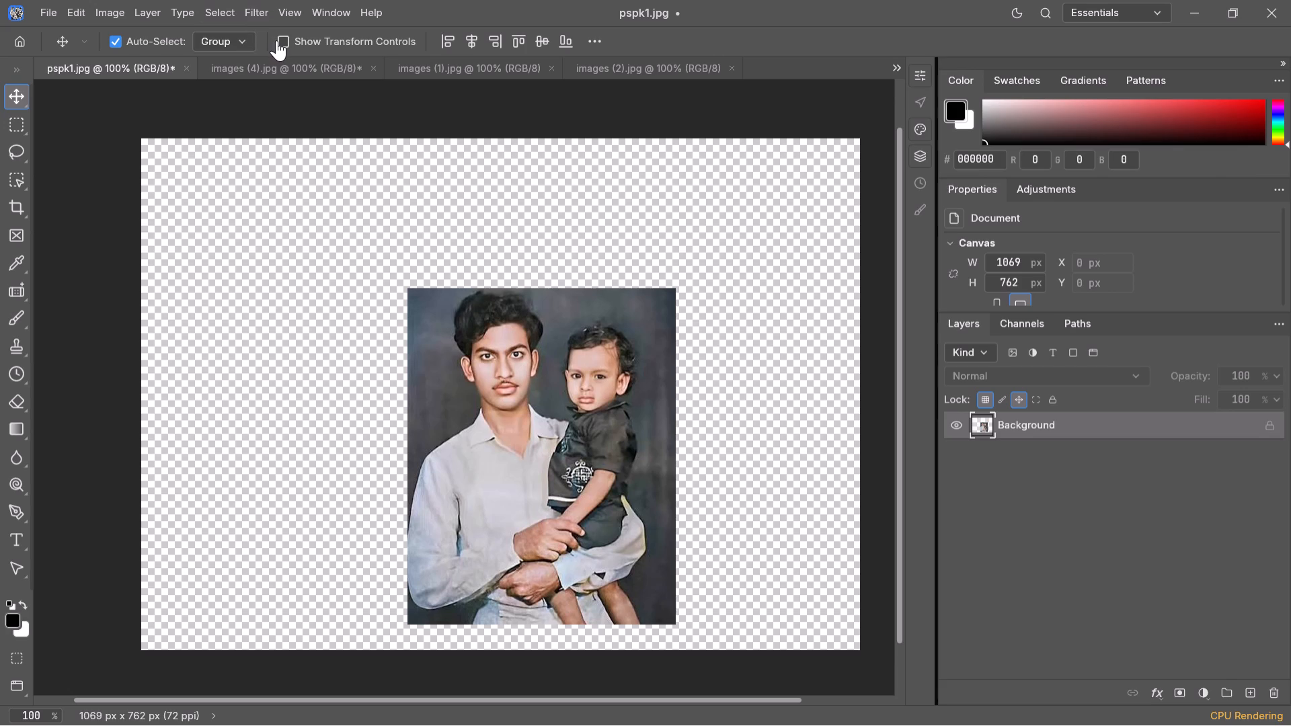
Turn on the Move tool's Show Transform Controls option for the pspk1.jpg Background photo.
click(282, 41)
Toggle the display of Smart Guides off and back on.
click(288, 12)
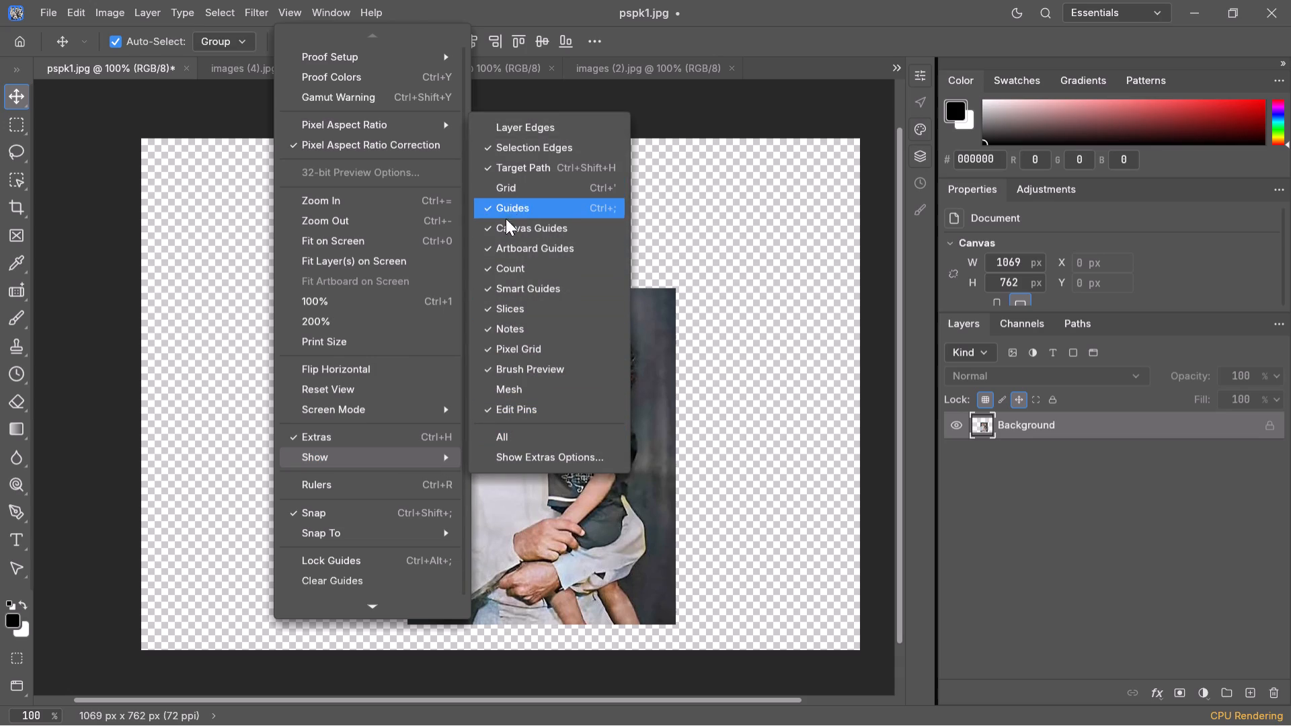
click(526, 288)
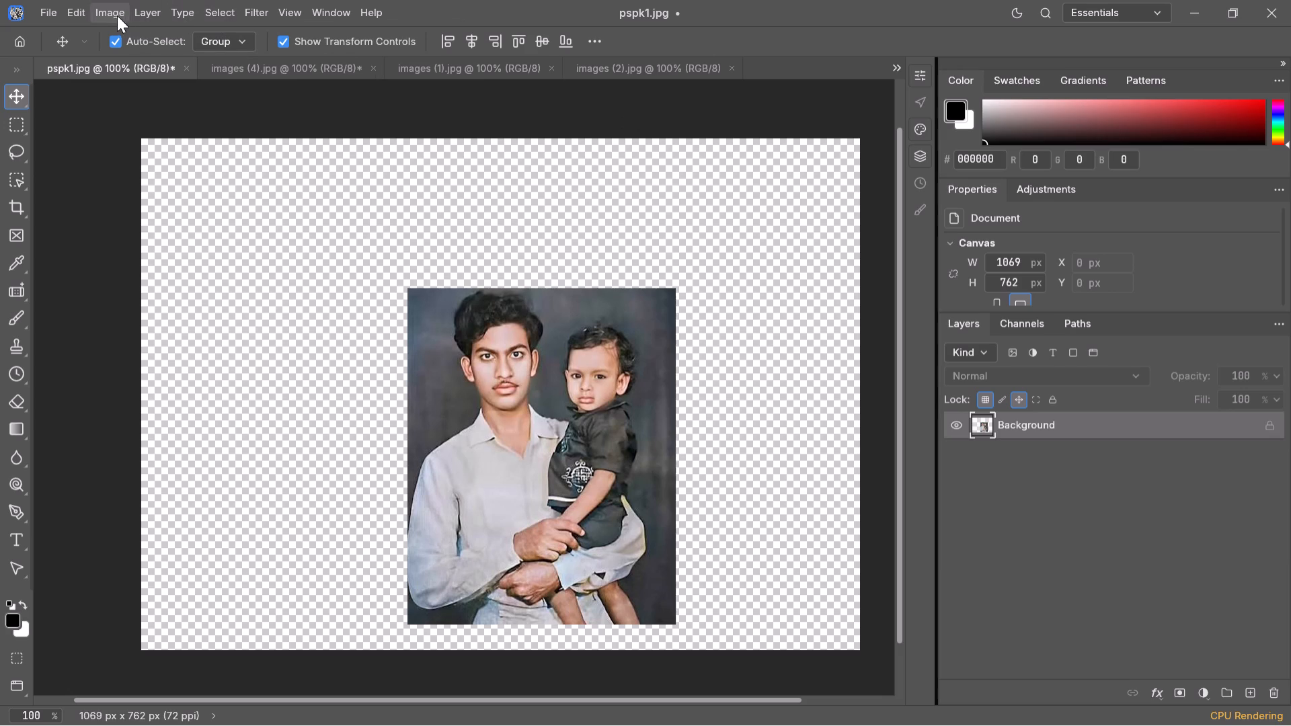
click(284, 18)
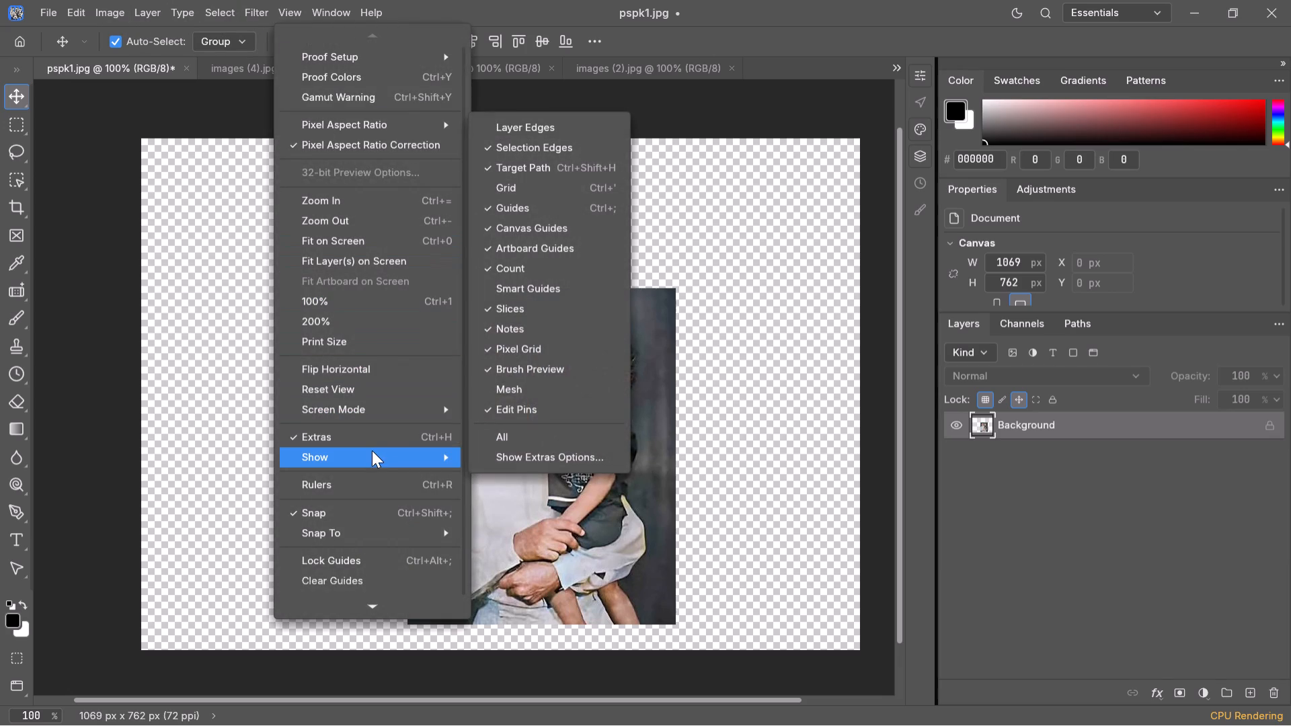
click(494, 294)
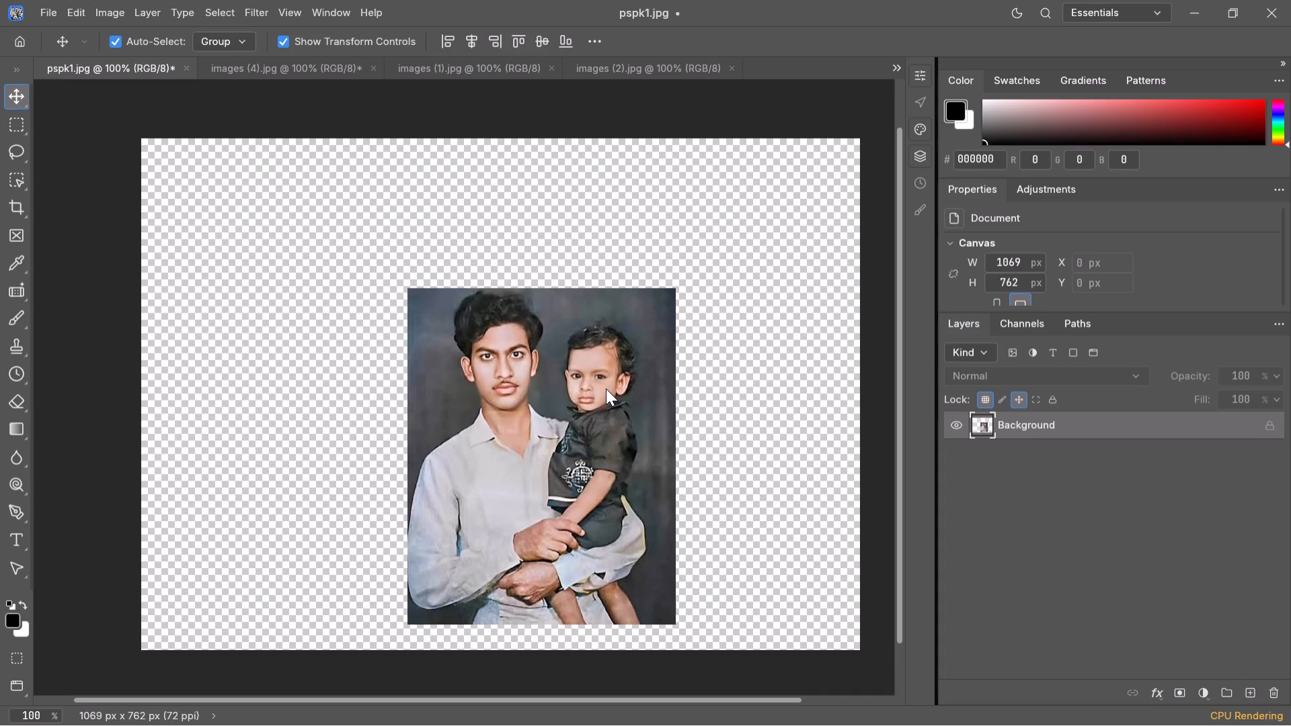
Switch to images (4).jpg and try to move its Background photo with the Move tool.
click(226, 69)
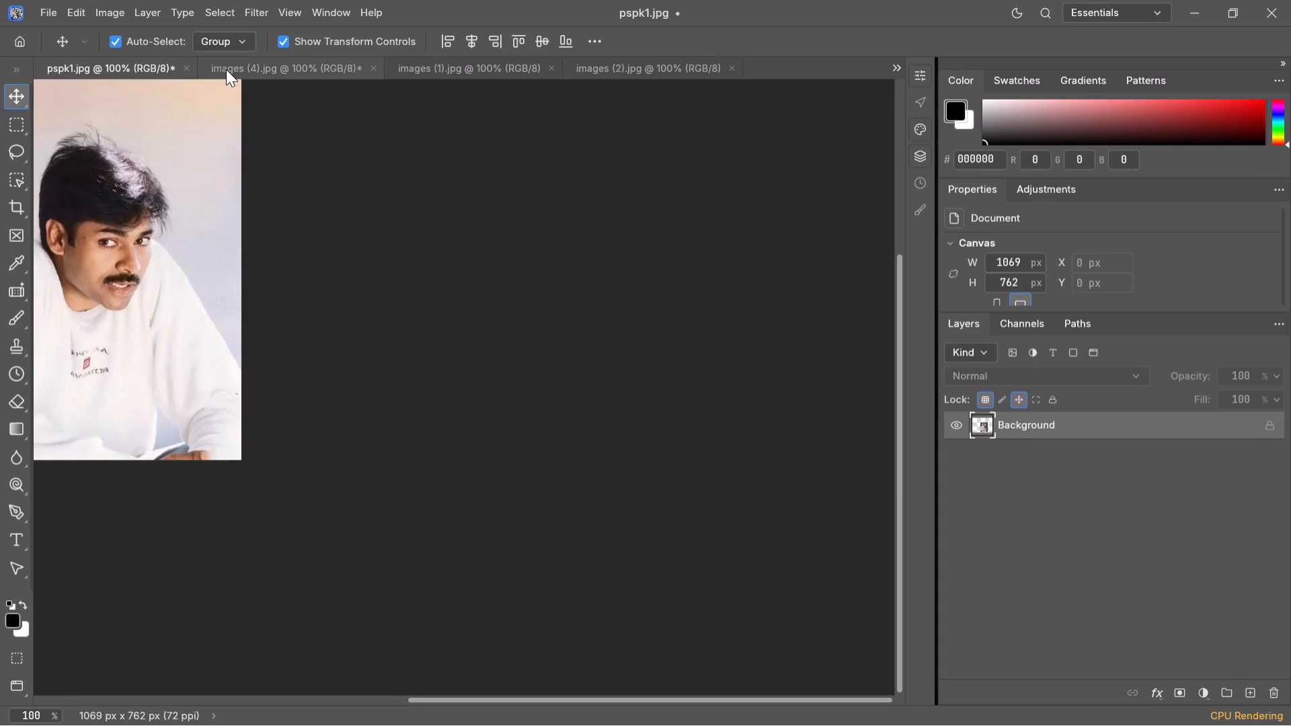
right_drag(200, 225, 136, 155)
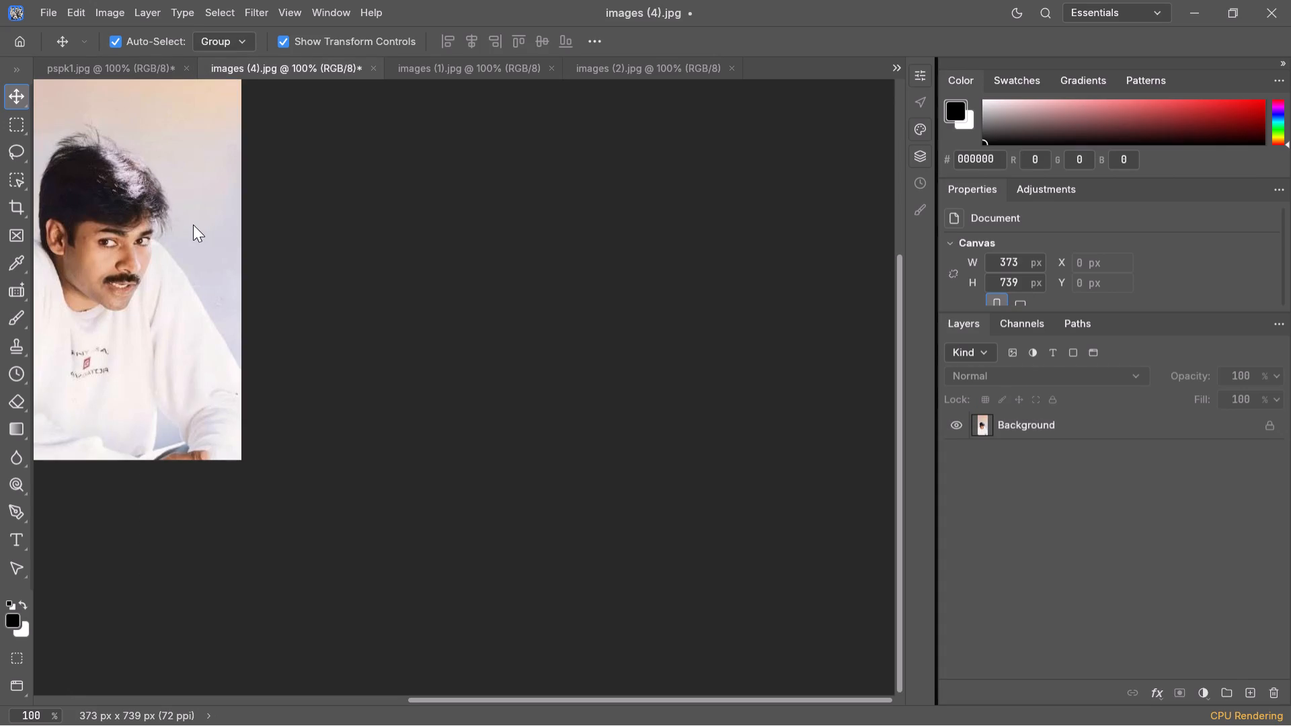
right_click(192, 226)
right_click(192, 226)
right_drag(192, 226, 106, 99)
right_drag(106, 99, 84, 72)
drag(205, 261, 222, 220)
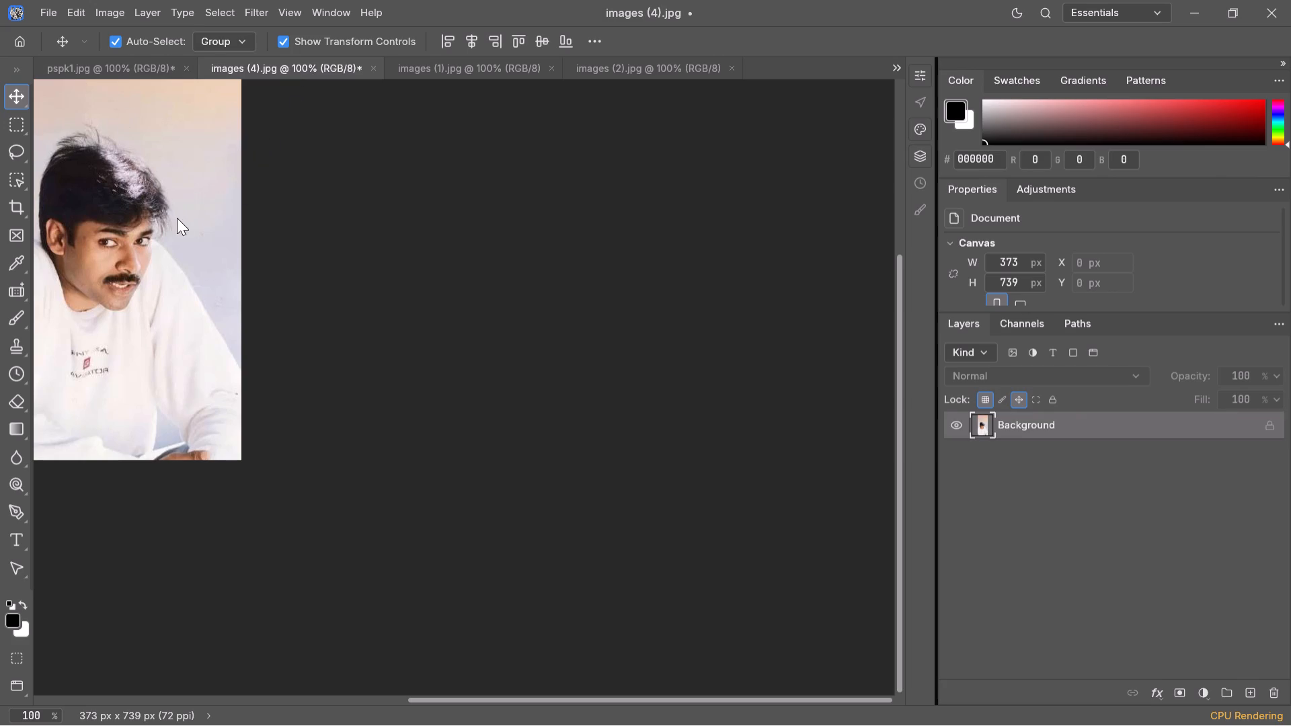
drag(179, 214, 200, 184)
drag(200, 184, 200, 185)
drag(180, 197, 188, 195)
drag(188, 195, 248, 177)
click(248, 177)
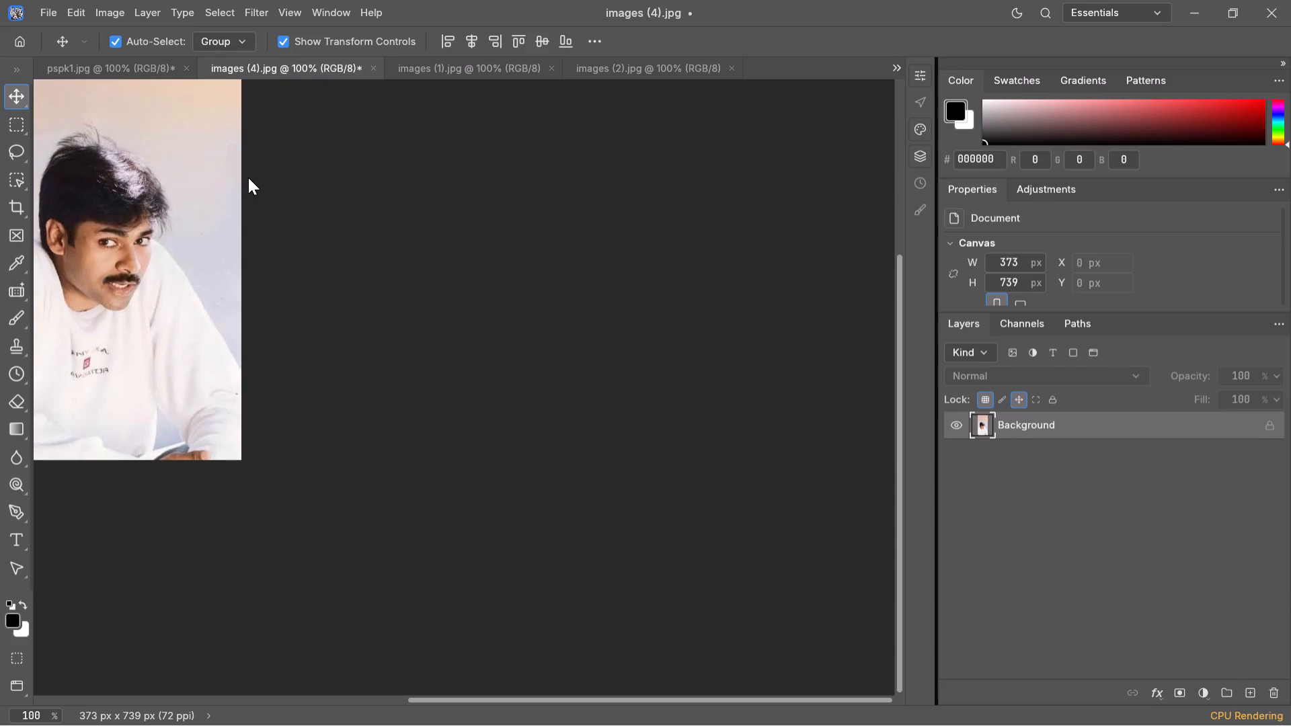
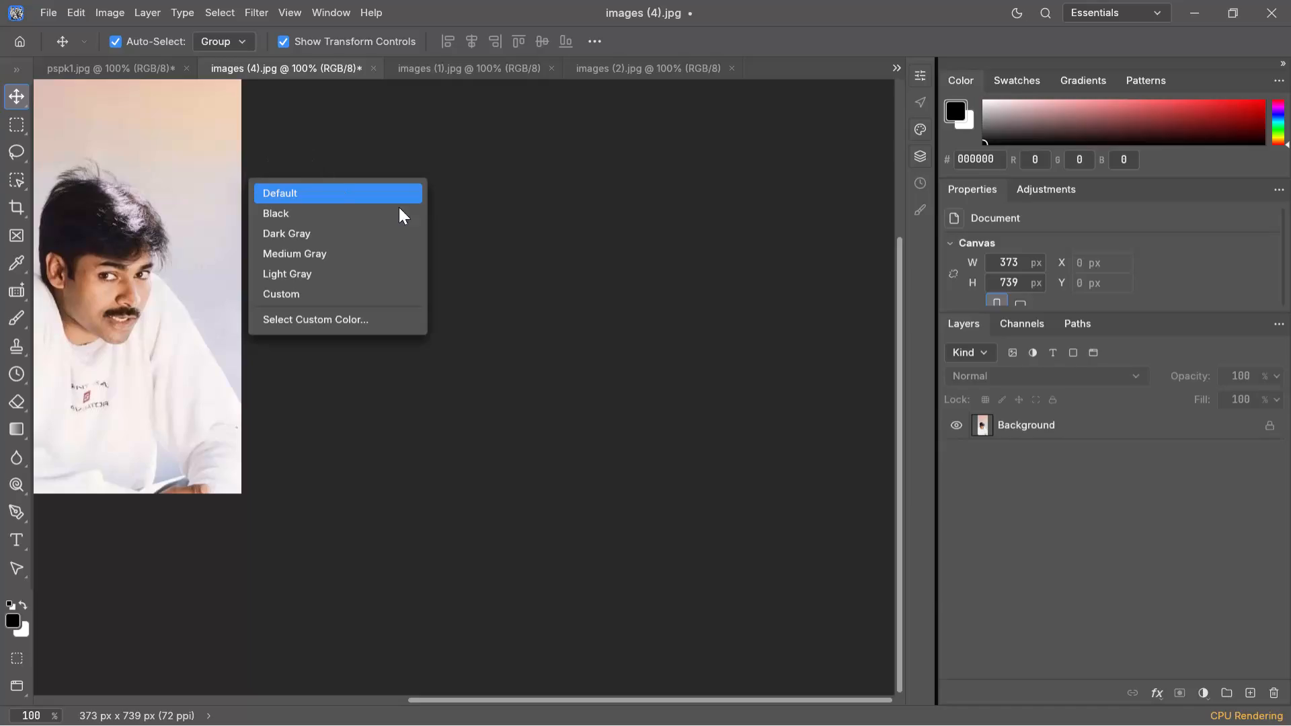
Select the Background layer of images (4).jpg and try to move its photo with the Move tool.
click(485, 218)
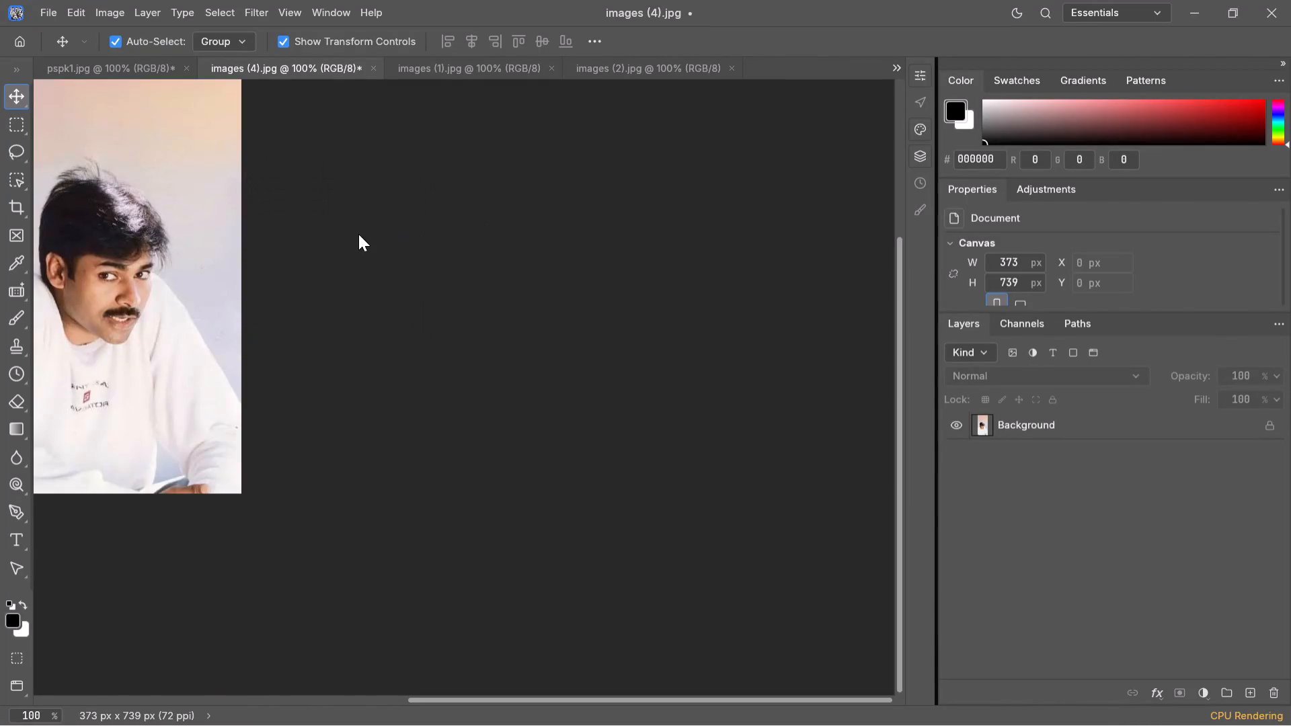
click(186, 246)
right_click(186, 245)
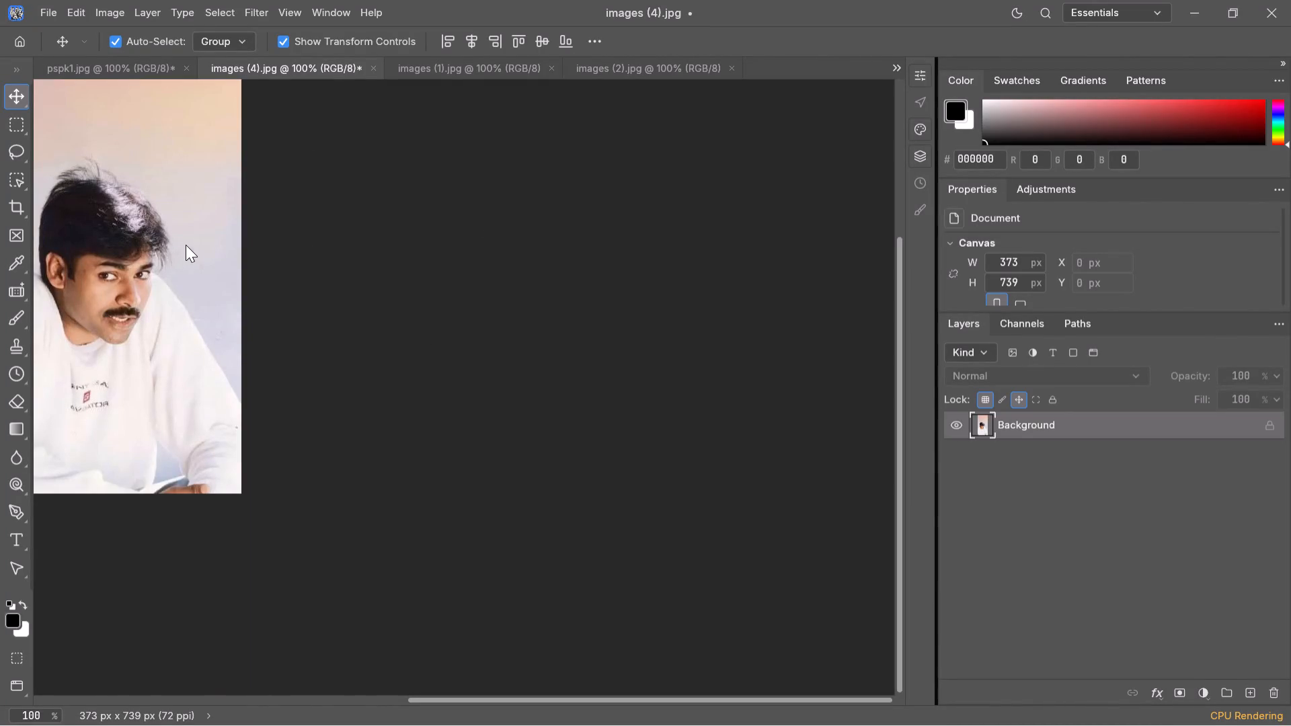
right_click(186, 245)
right_click(186, 245)
right_click(186, 245)
right_drag(186, 244, 134, 153)
right_drag(134, 153, 140, 180)
drag(138, 179, 142, 190)
drag(142, 190, 141, 202)
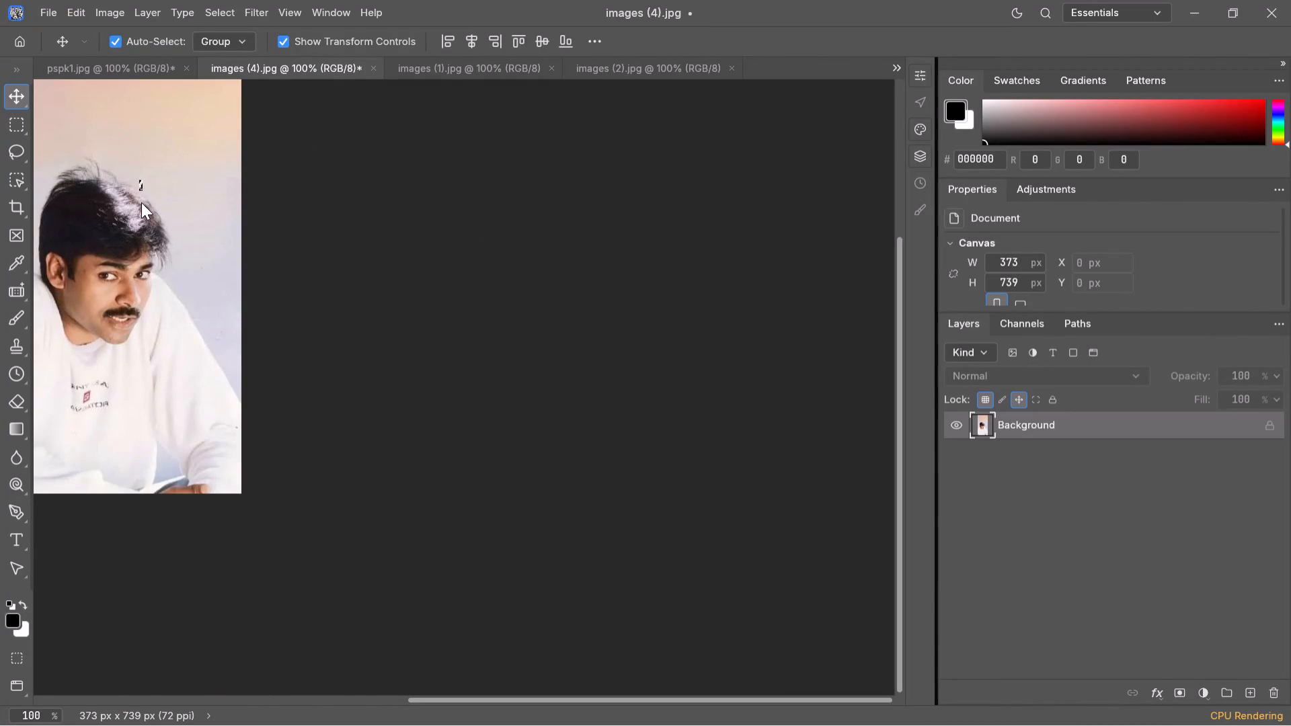
drag(141, 202, 153, 214)
click(153, 212)
drag(153, 212, 141, 212)
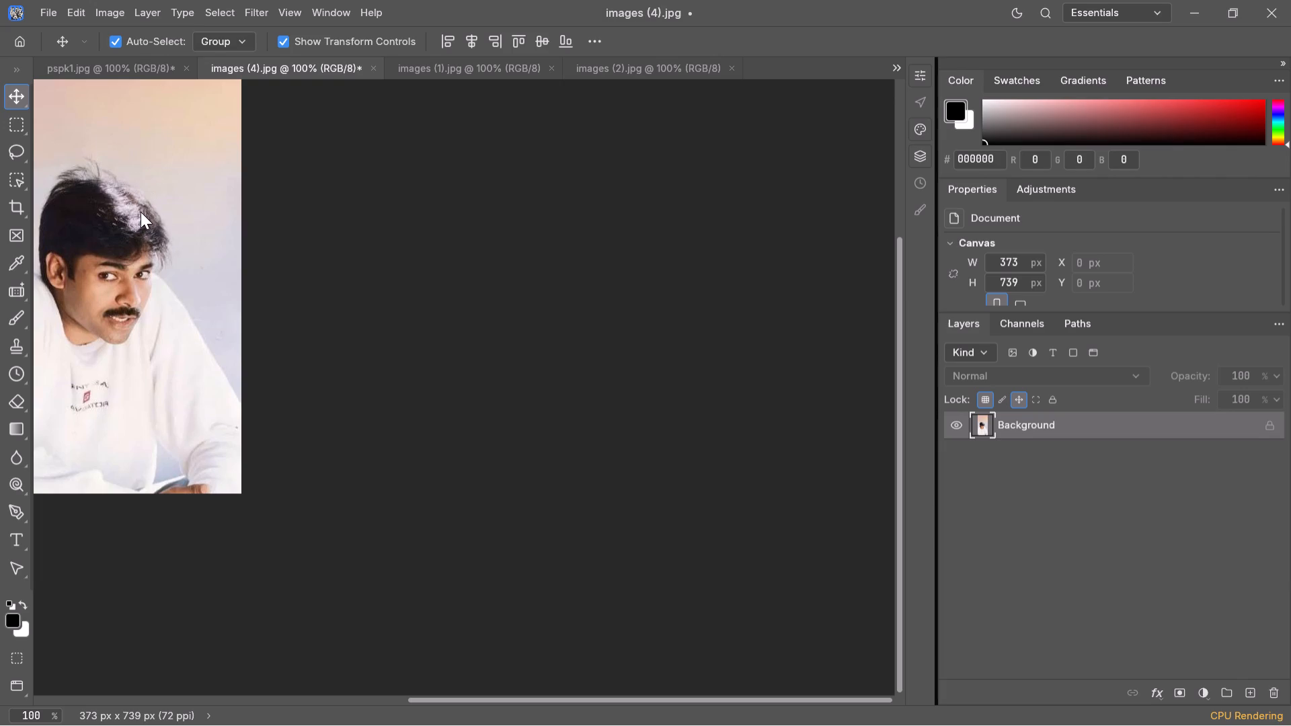
click(141, 211)
right_click(140, 197)
right_click(138, 202)
right_click(138, 204)
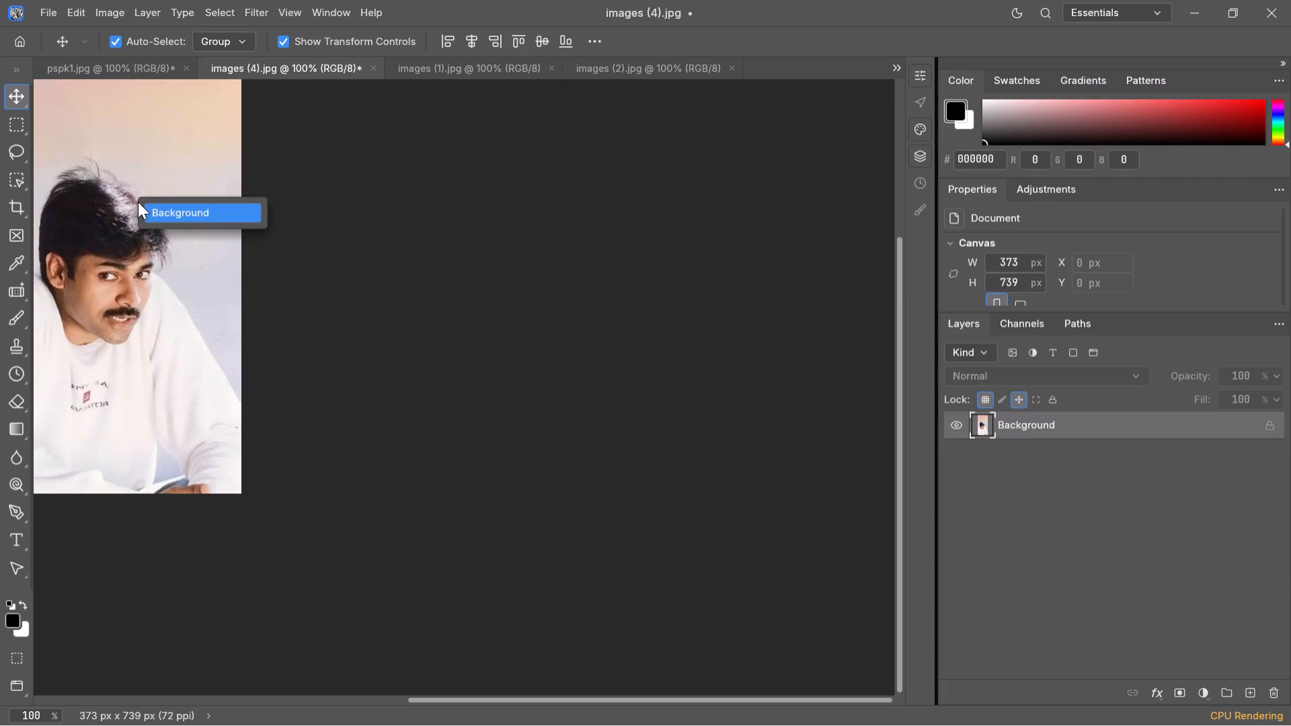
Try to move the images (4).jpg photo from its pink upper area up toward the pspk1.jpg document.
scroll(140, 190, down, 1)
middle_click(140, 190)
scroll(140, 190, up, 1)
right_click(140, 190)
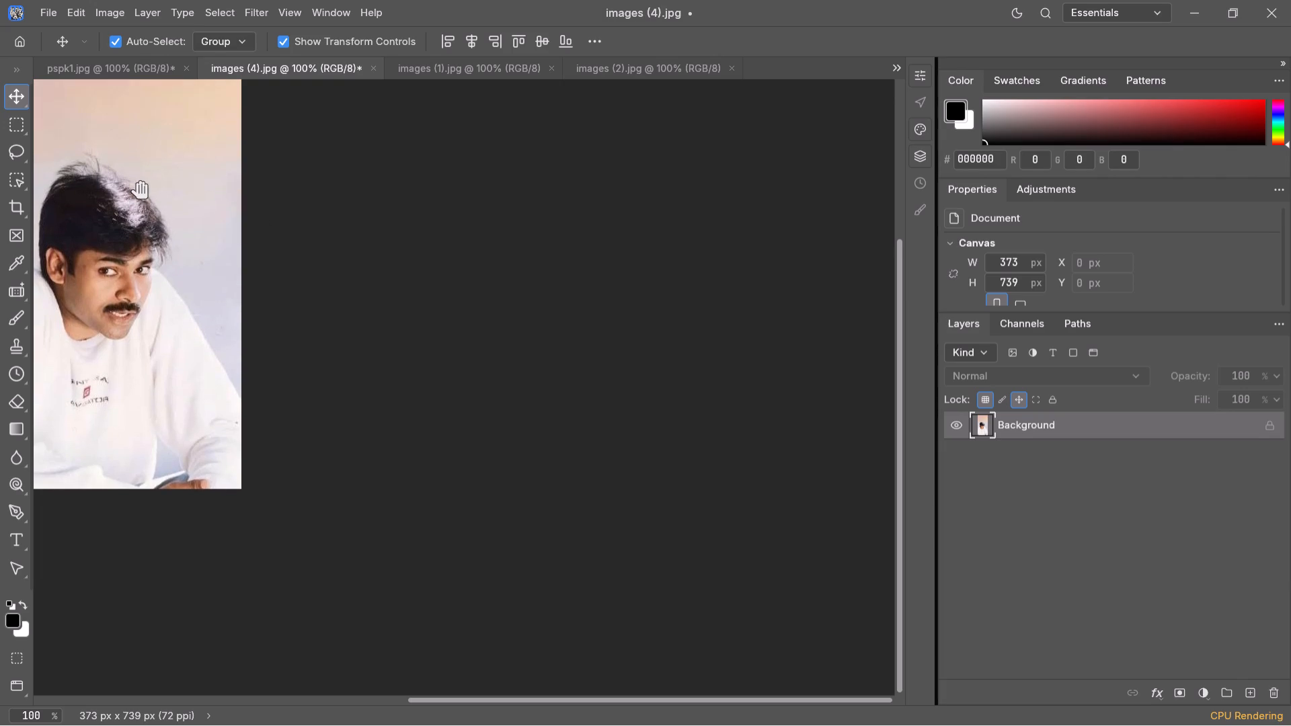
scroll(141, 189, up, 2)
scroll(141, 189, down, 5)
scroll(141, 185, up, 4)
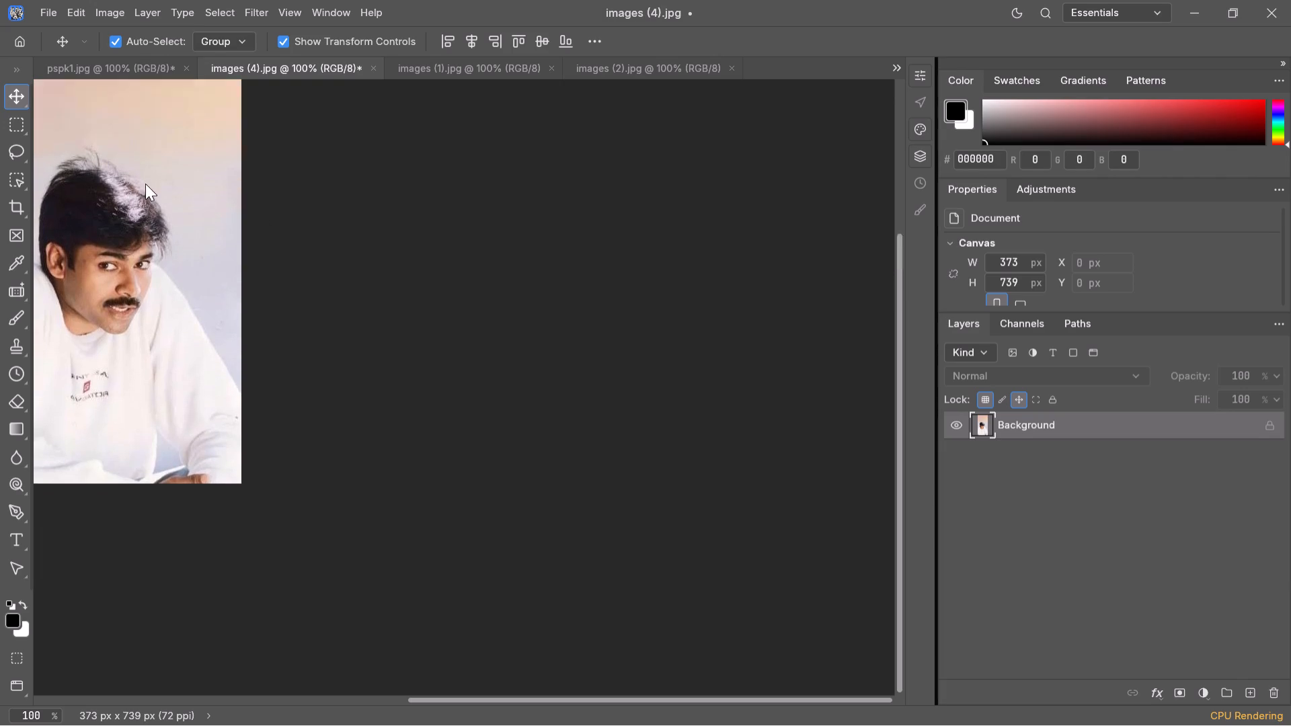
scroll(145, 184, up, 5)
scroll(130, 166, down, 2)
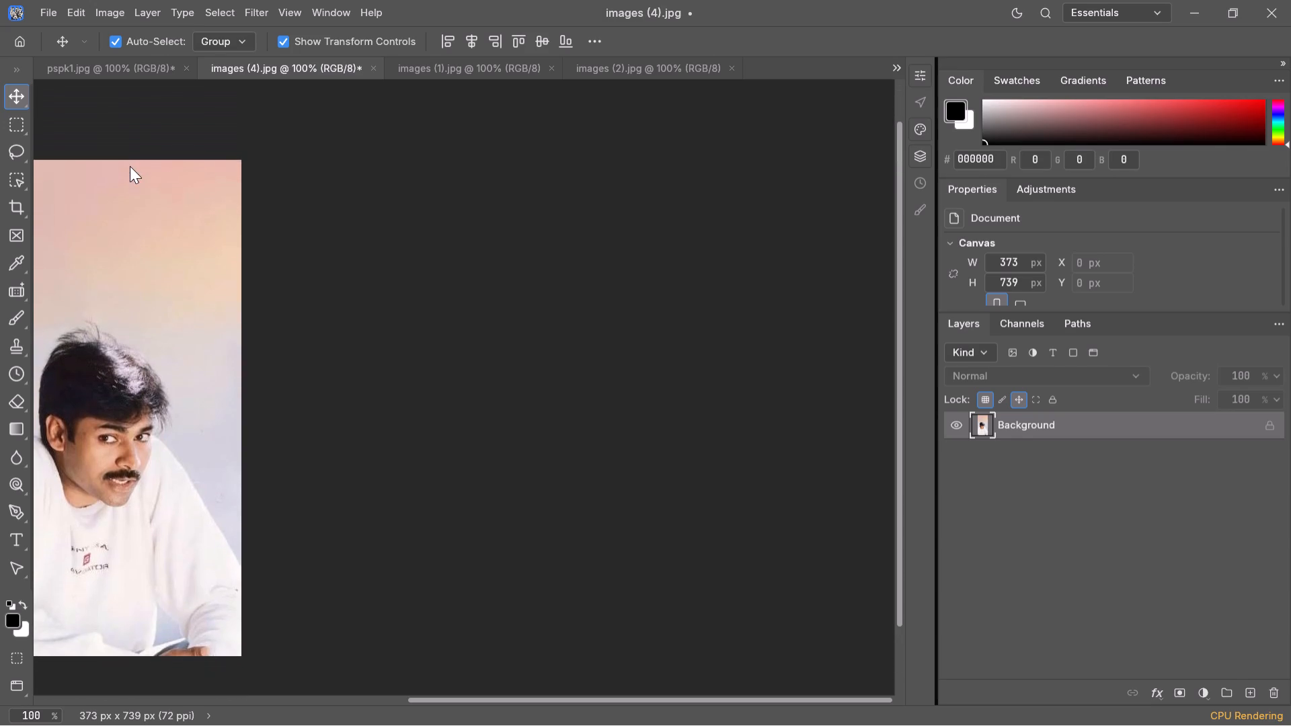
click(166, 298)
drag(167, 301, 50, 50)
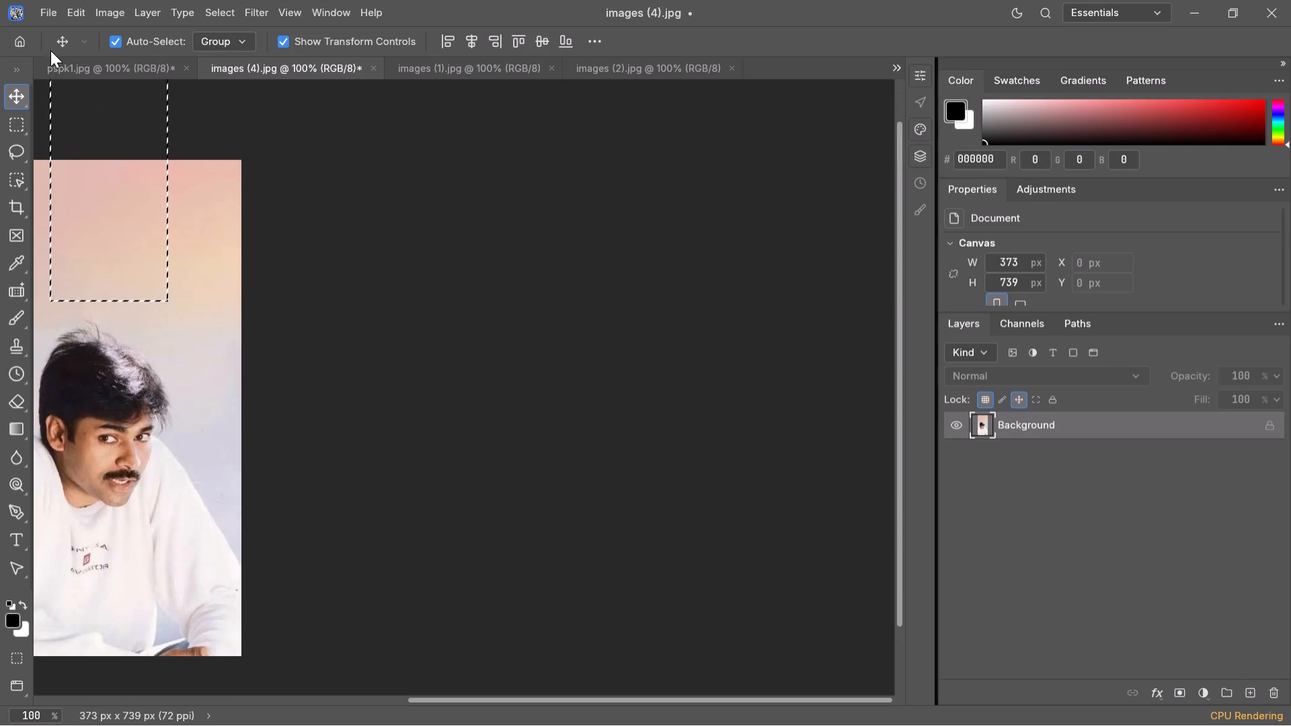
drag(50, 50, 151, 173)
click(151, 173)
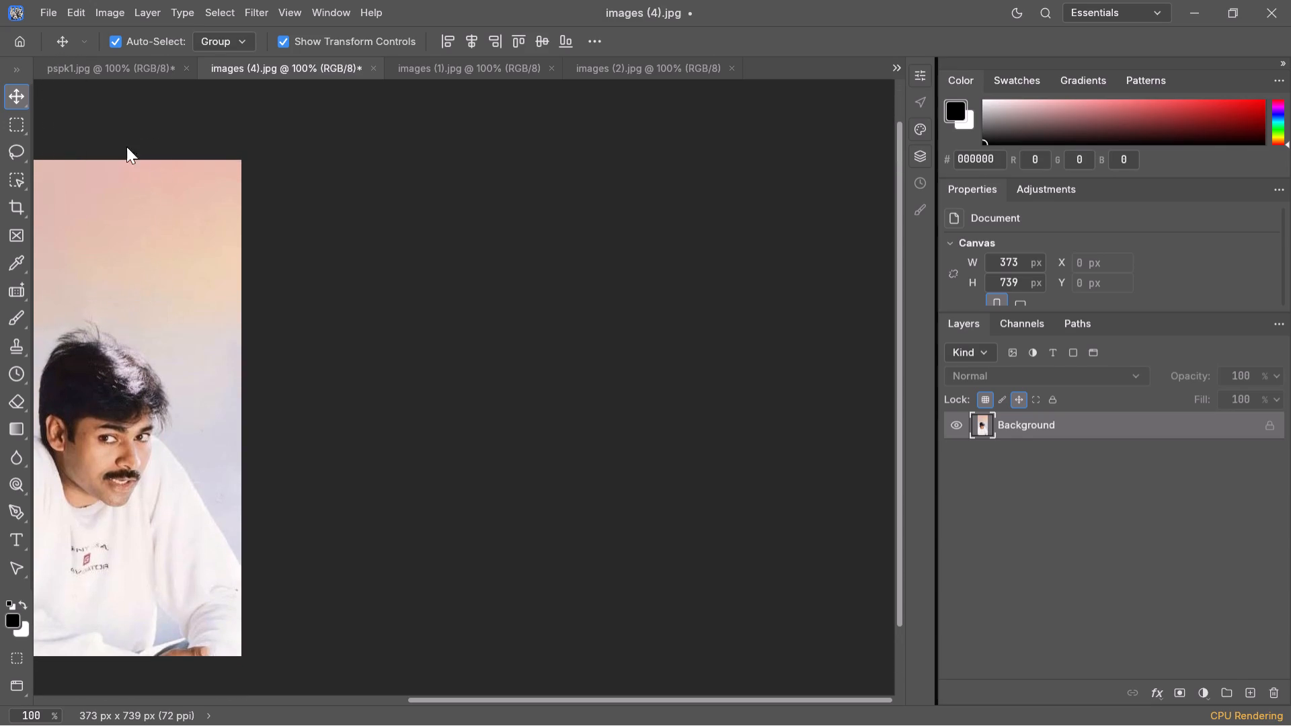
Reset the Move tool to its default settings.
click(79, 44)
click(85, 39)
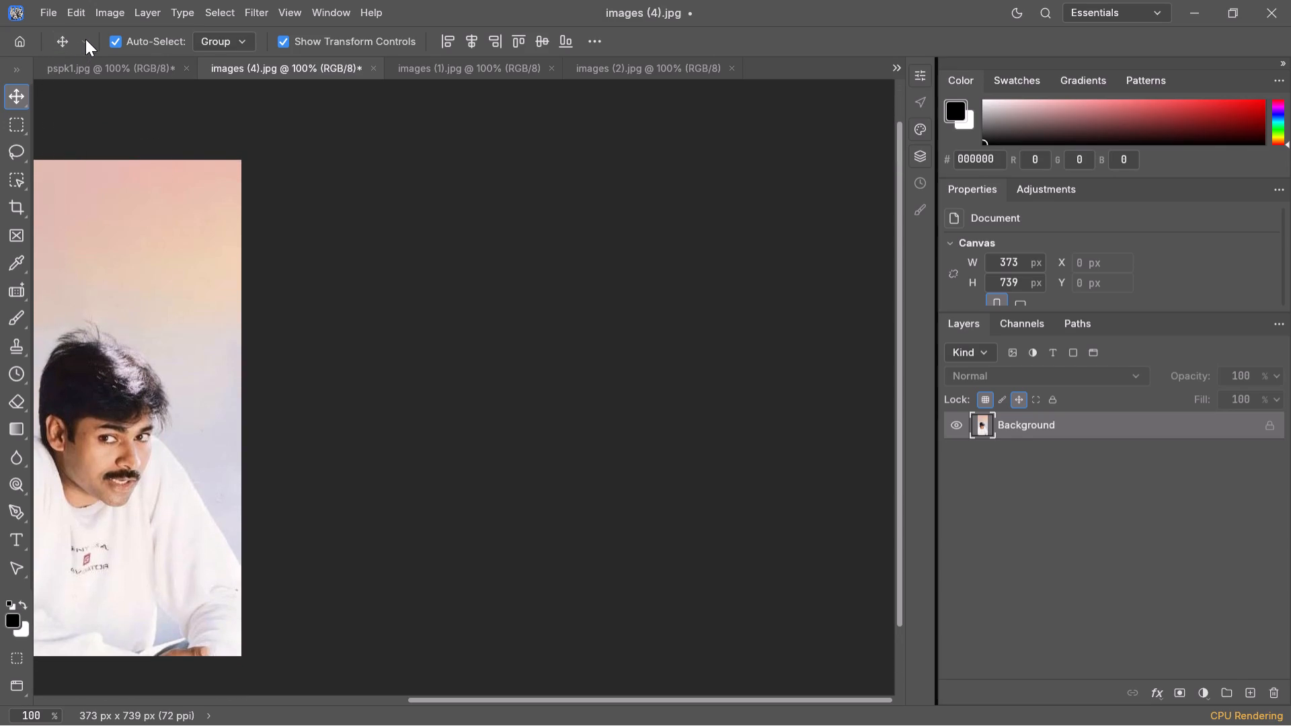
click(70, 41)
right_click(56, 43)
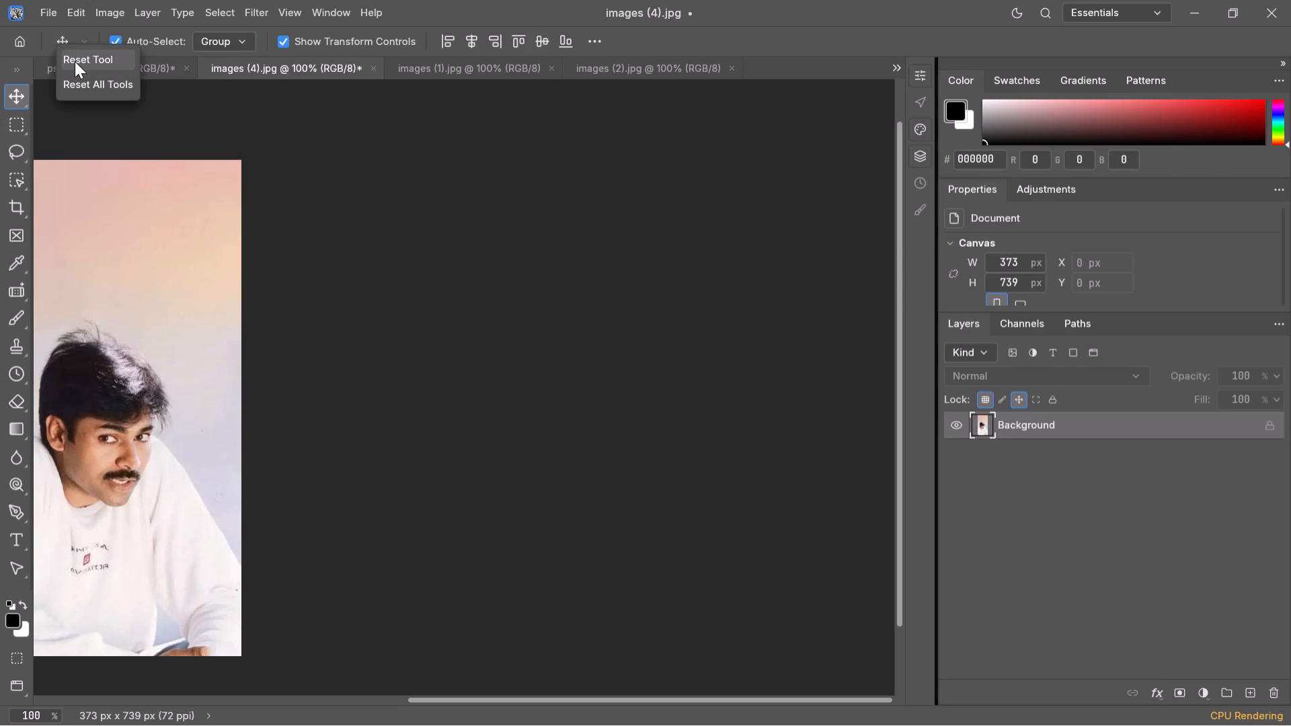
click(75, 61)
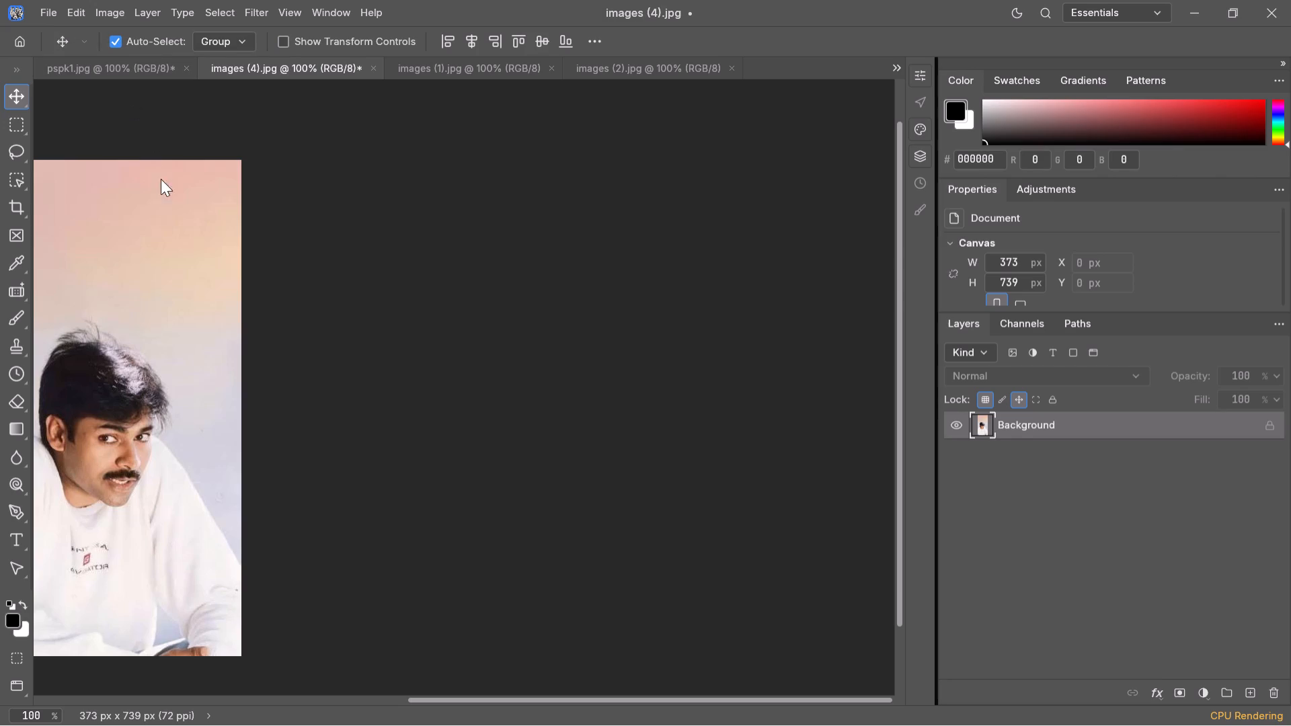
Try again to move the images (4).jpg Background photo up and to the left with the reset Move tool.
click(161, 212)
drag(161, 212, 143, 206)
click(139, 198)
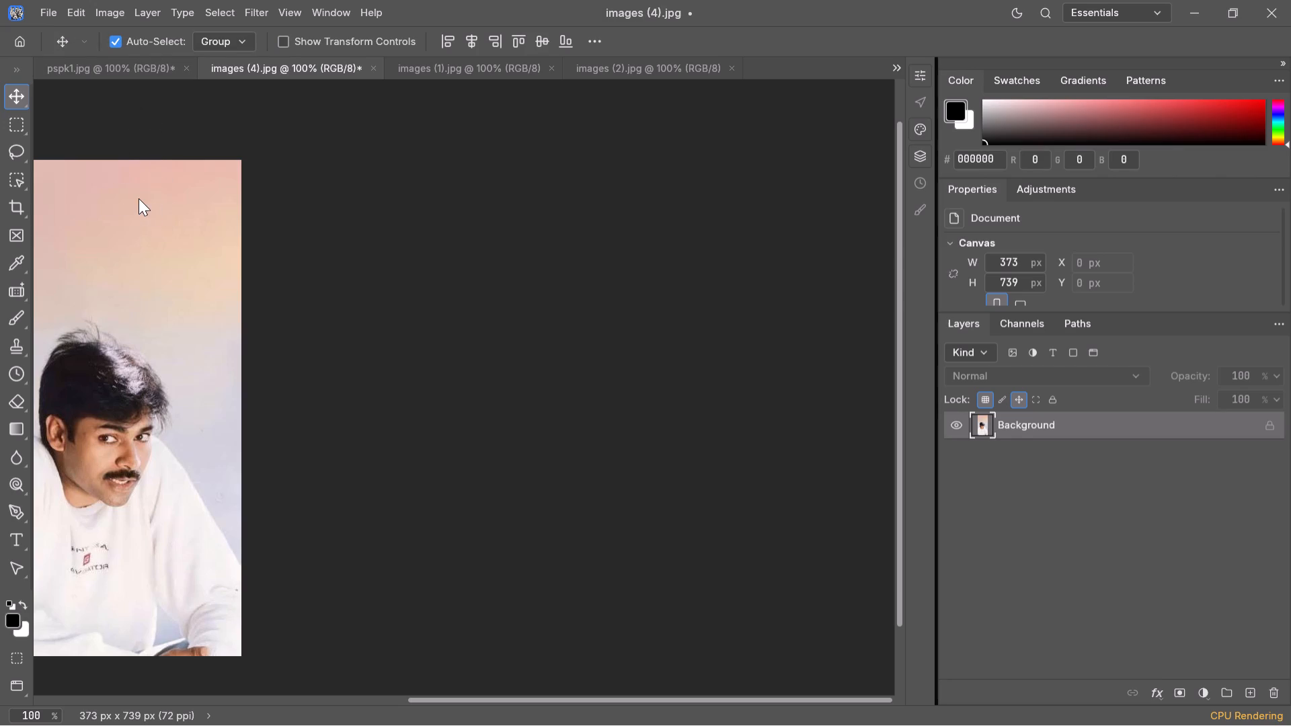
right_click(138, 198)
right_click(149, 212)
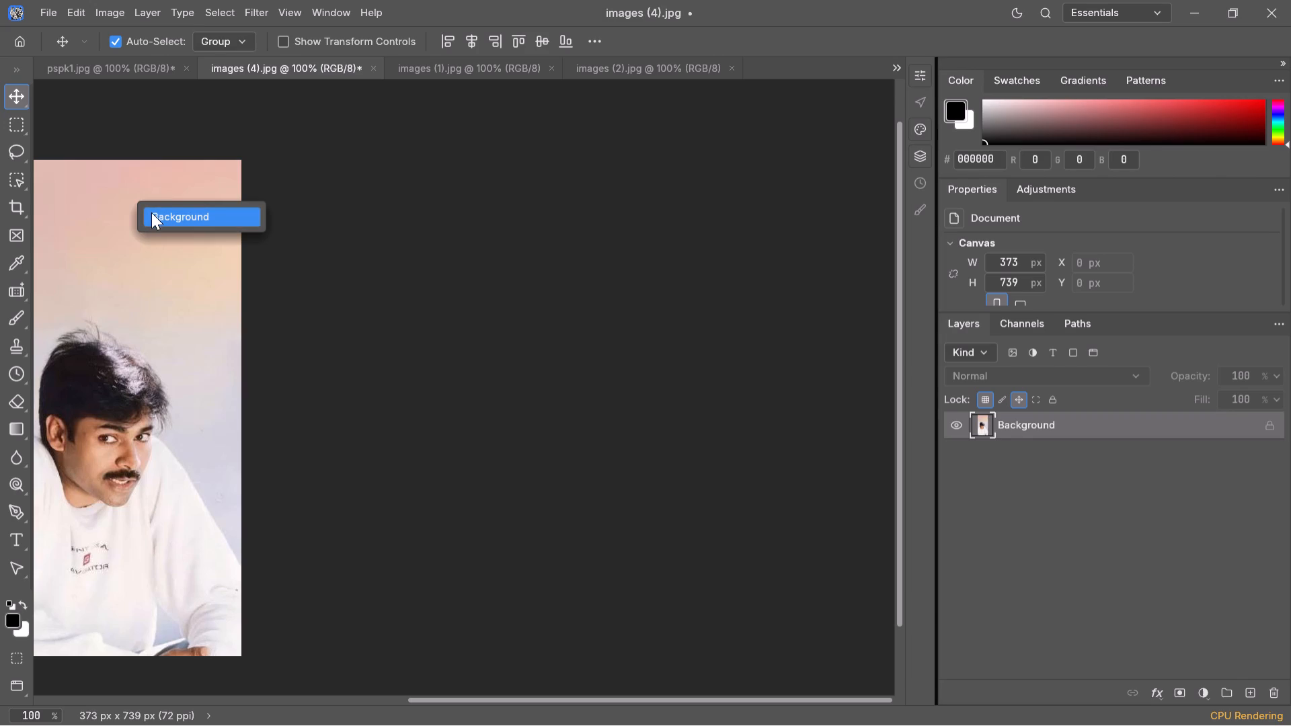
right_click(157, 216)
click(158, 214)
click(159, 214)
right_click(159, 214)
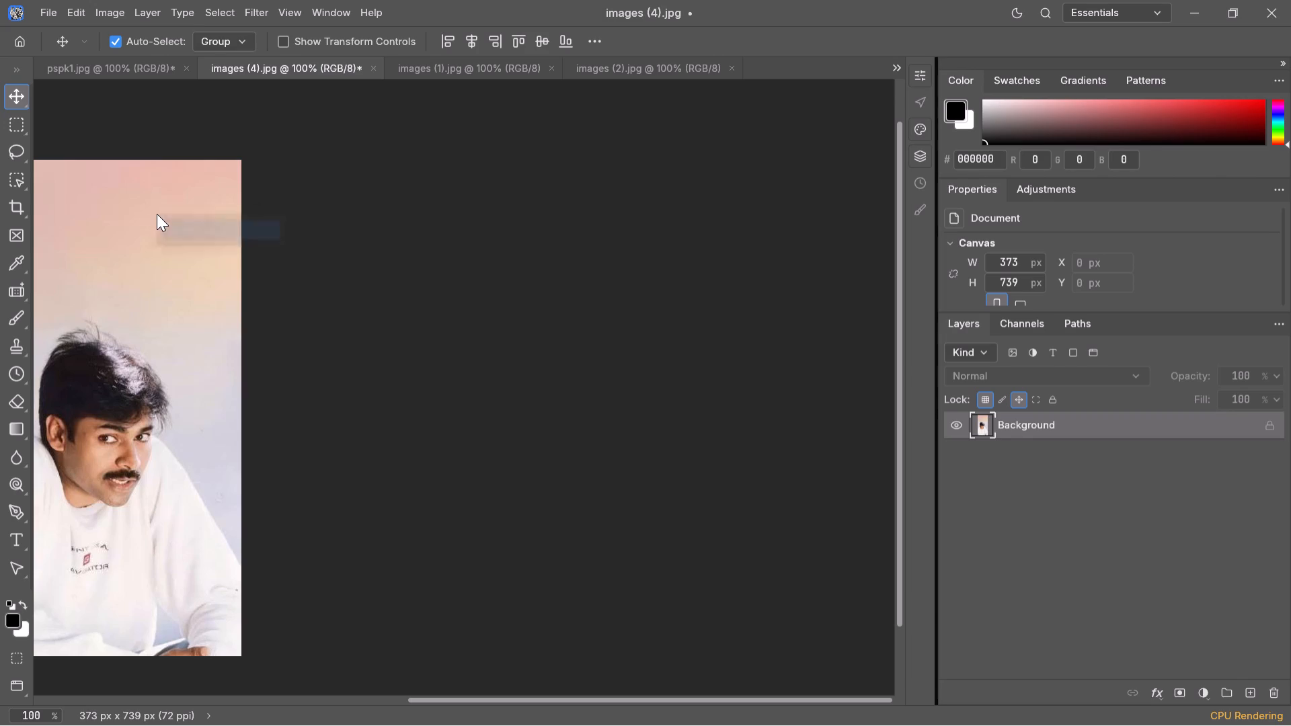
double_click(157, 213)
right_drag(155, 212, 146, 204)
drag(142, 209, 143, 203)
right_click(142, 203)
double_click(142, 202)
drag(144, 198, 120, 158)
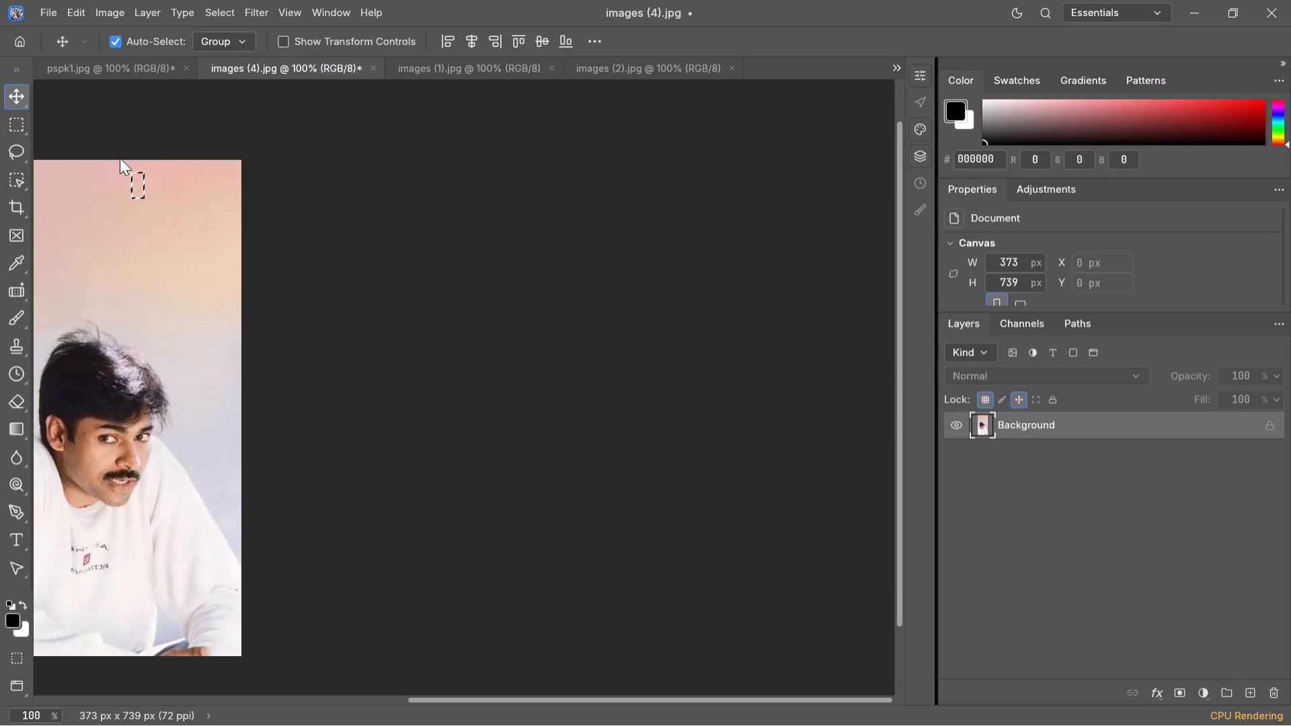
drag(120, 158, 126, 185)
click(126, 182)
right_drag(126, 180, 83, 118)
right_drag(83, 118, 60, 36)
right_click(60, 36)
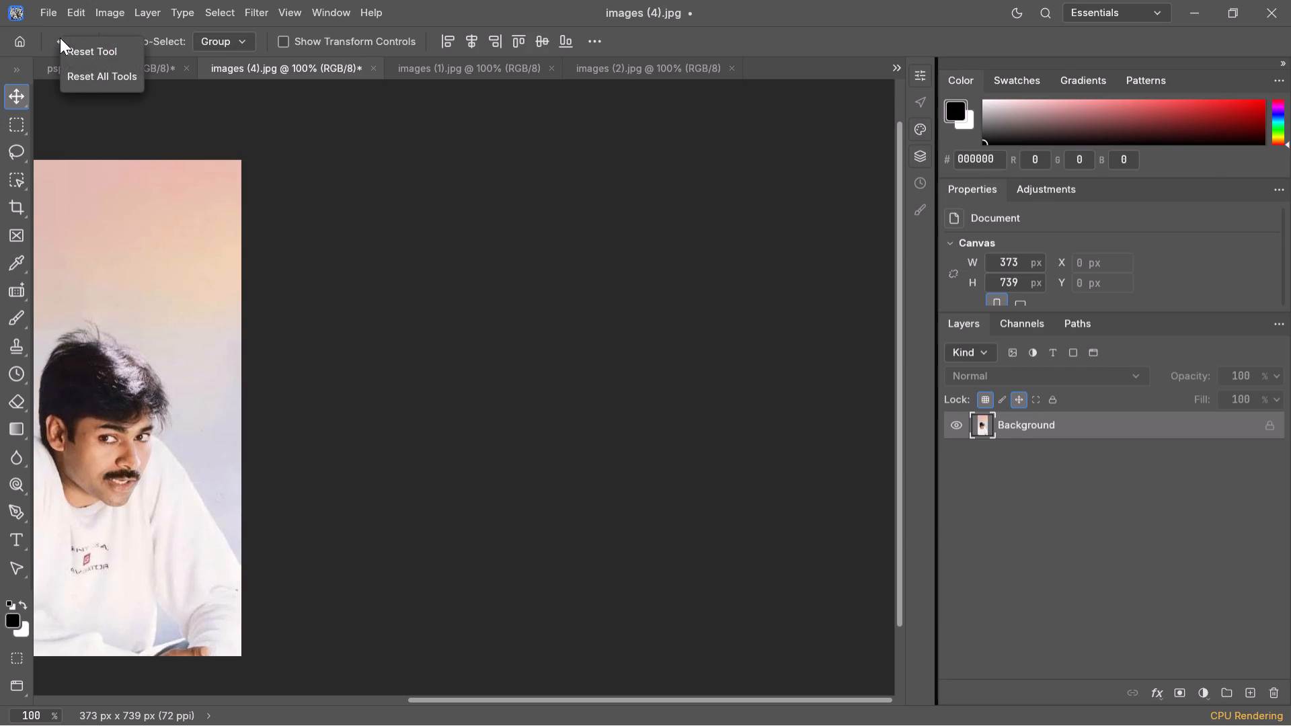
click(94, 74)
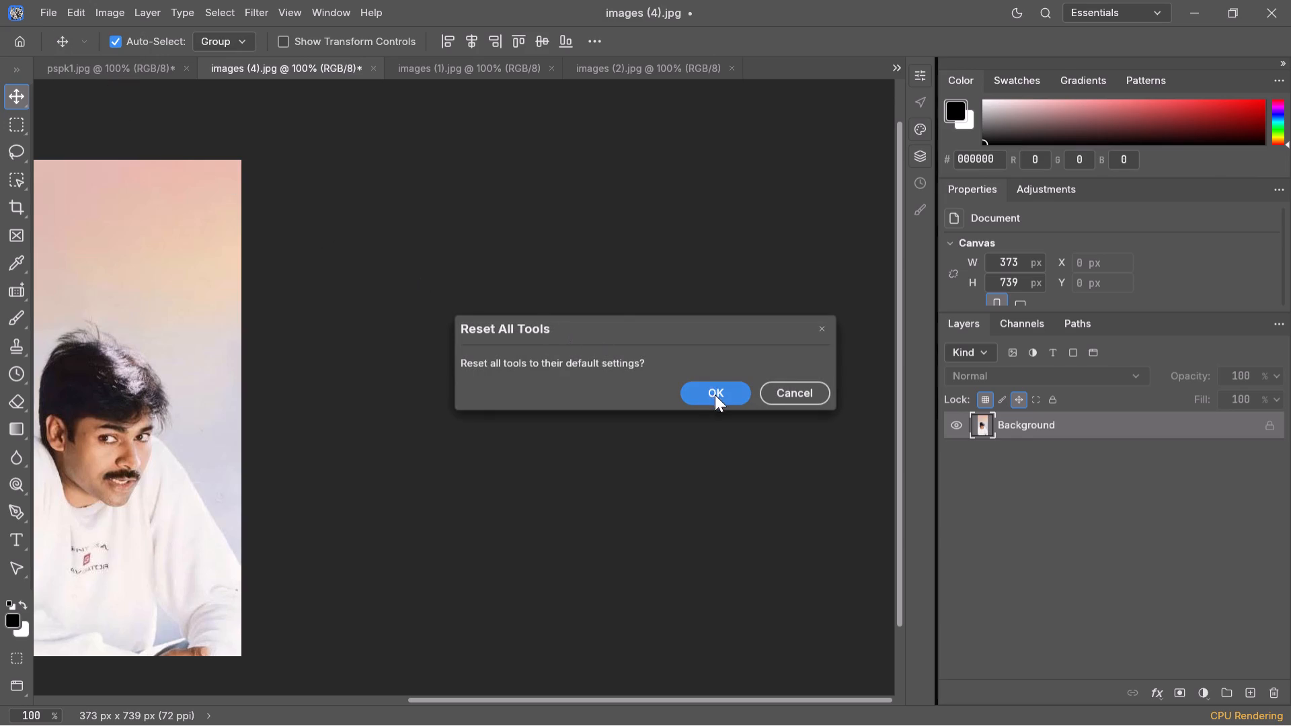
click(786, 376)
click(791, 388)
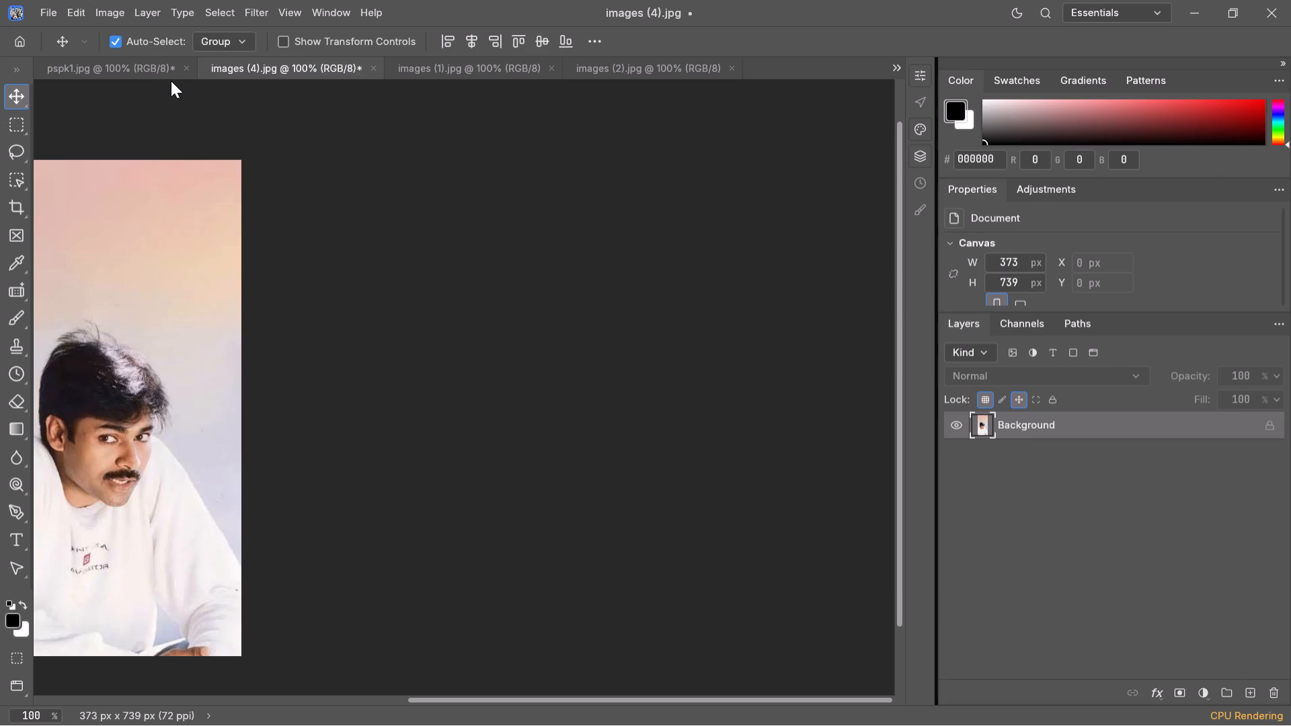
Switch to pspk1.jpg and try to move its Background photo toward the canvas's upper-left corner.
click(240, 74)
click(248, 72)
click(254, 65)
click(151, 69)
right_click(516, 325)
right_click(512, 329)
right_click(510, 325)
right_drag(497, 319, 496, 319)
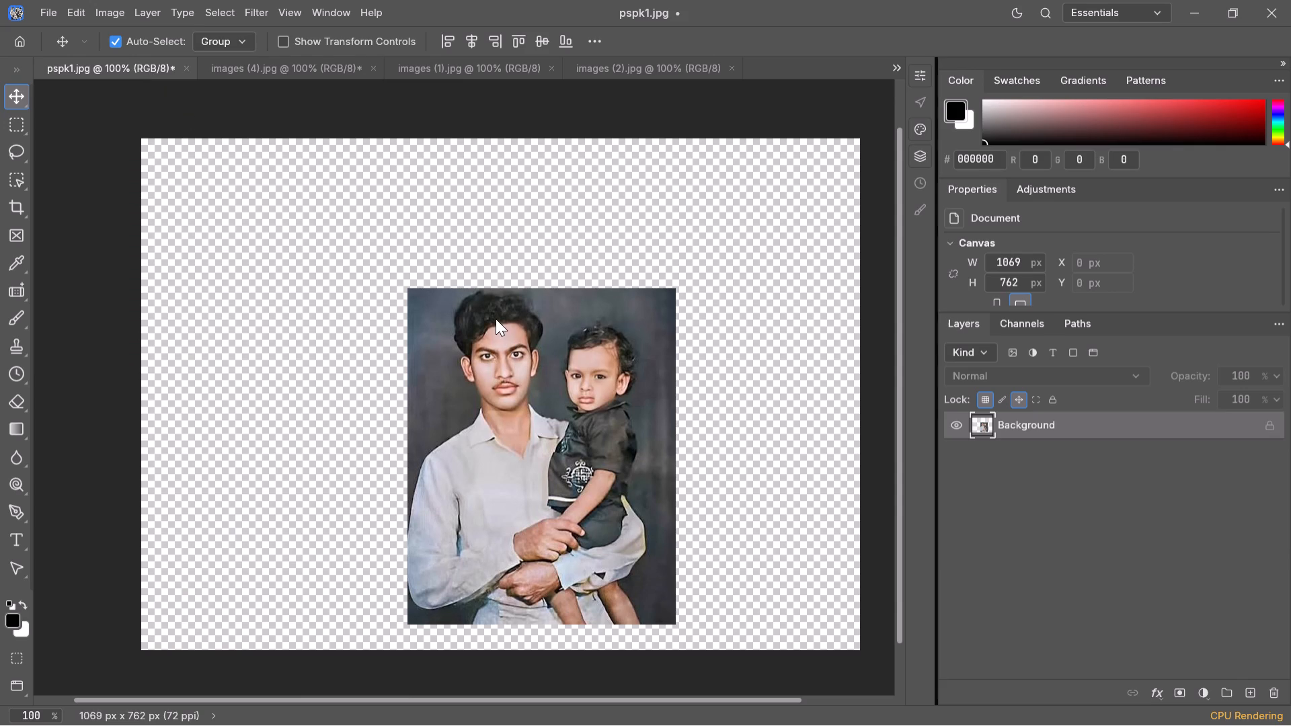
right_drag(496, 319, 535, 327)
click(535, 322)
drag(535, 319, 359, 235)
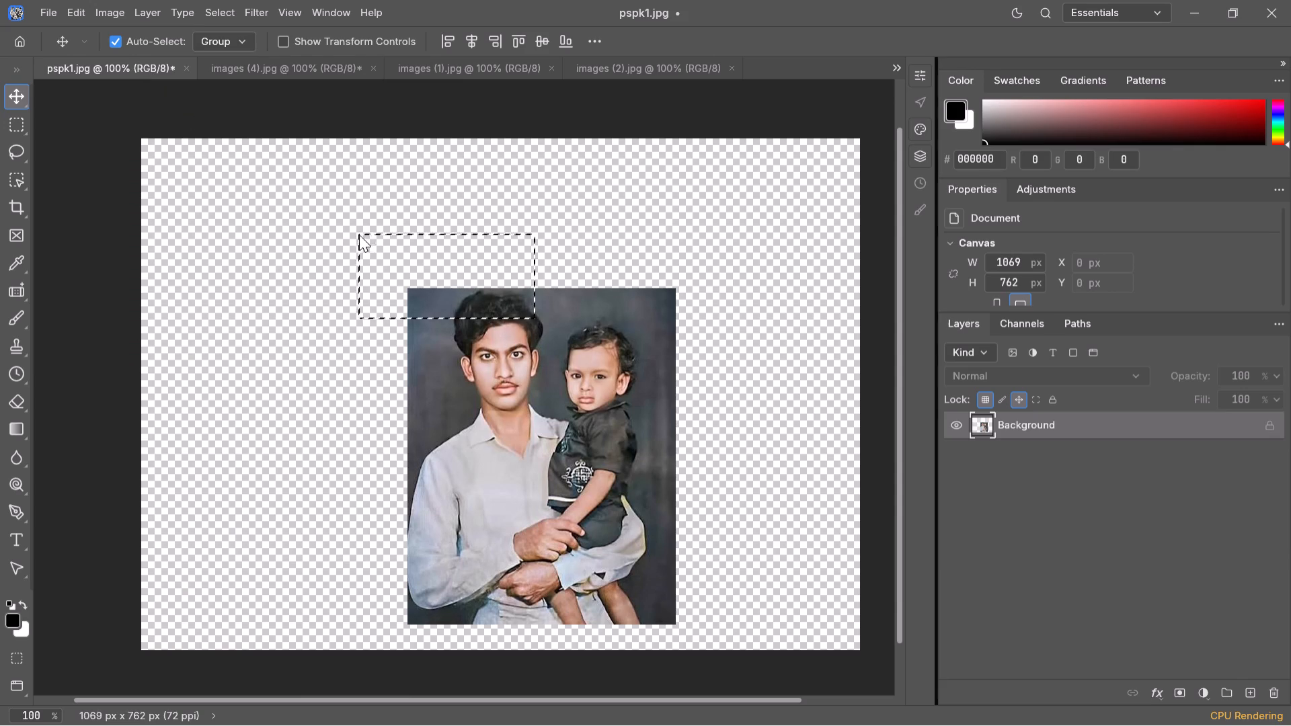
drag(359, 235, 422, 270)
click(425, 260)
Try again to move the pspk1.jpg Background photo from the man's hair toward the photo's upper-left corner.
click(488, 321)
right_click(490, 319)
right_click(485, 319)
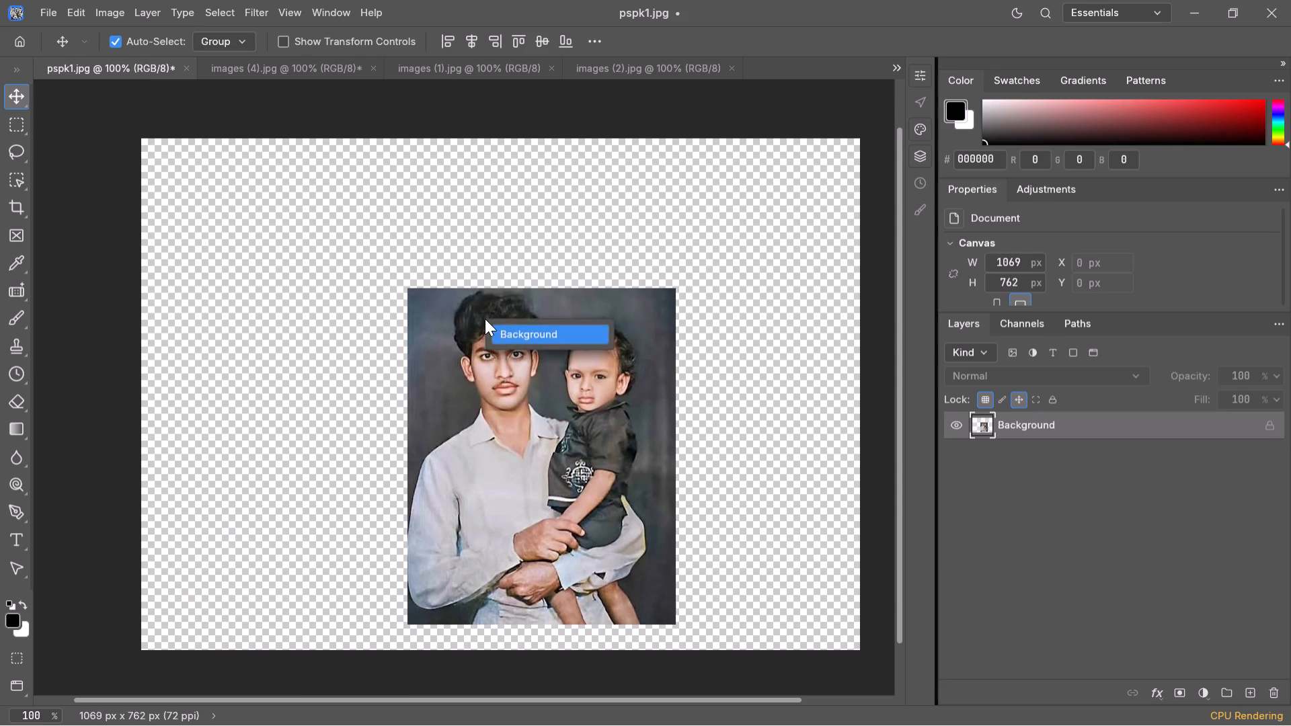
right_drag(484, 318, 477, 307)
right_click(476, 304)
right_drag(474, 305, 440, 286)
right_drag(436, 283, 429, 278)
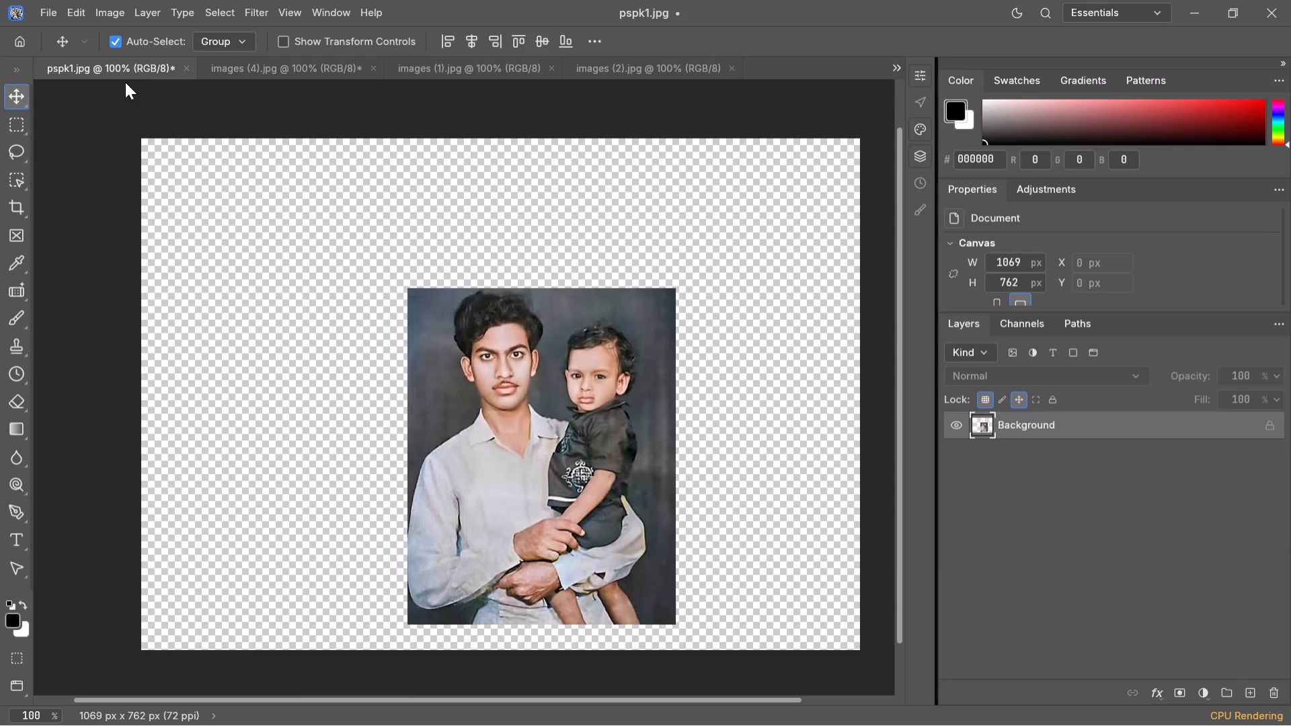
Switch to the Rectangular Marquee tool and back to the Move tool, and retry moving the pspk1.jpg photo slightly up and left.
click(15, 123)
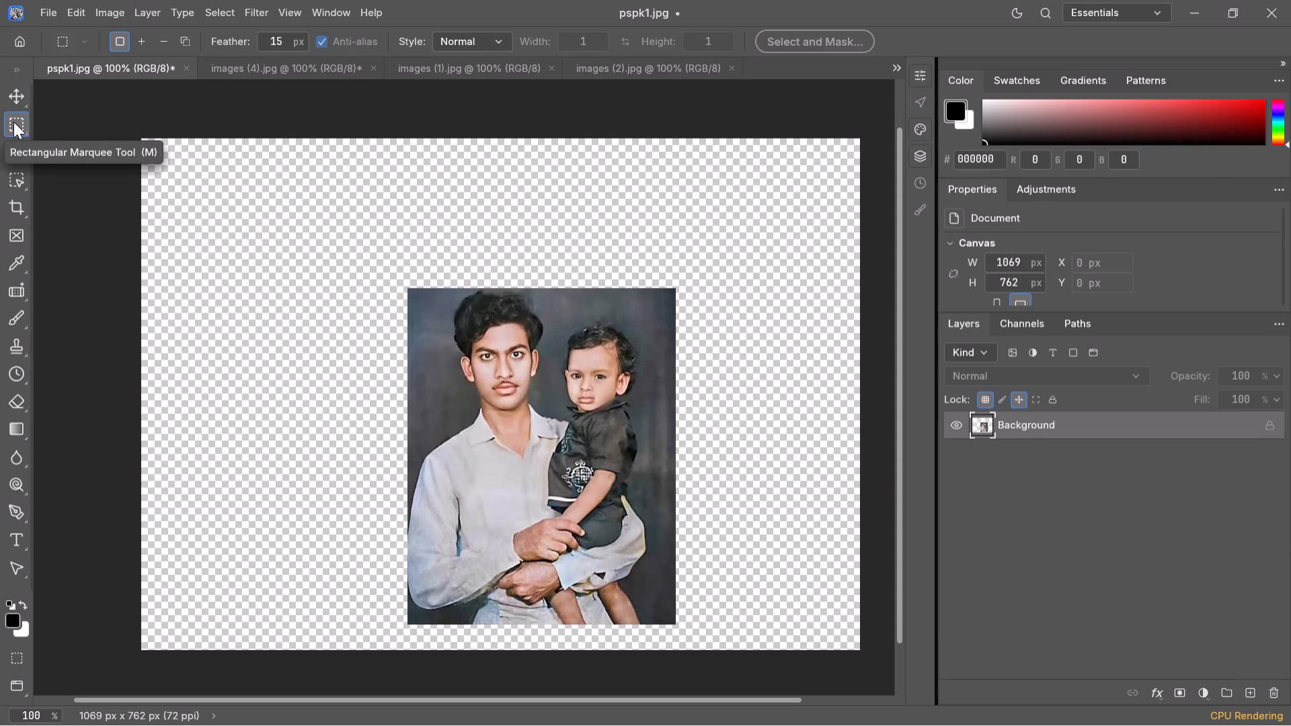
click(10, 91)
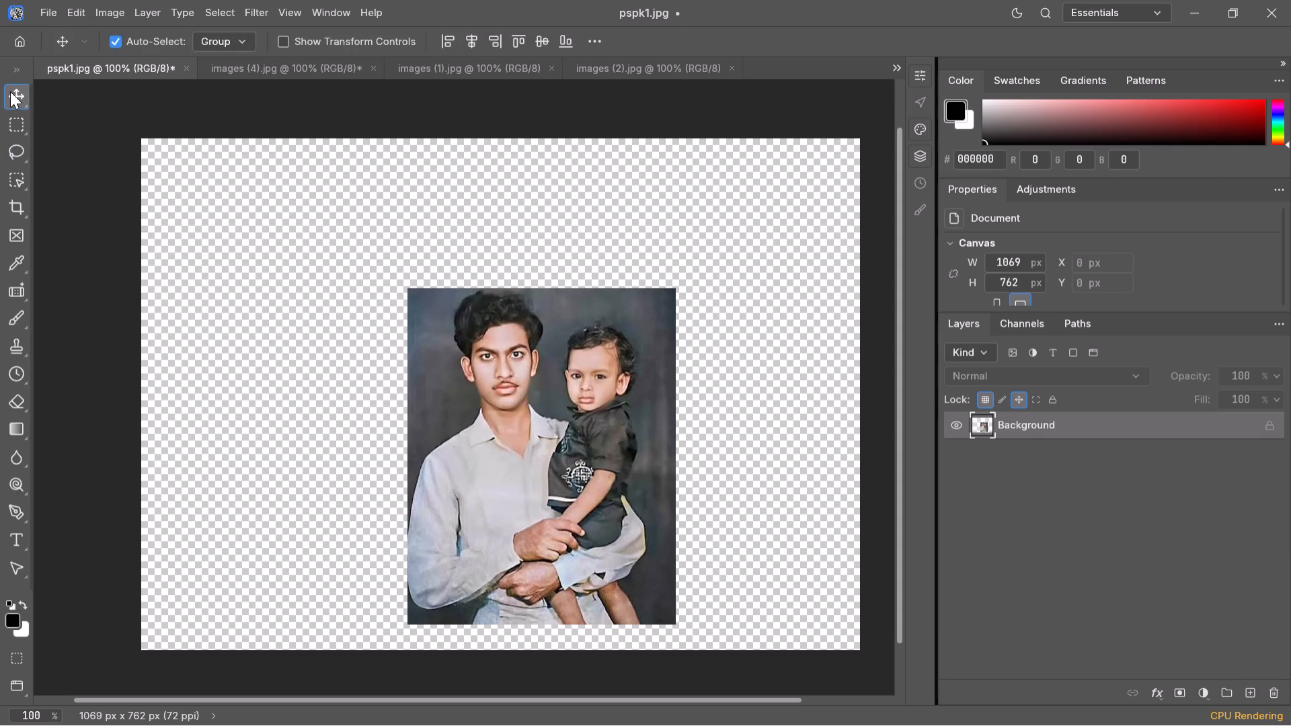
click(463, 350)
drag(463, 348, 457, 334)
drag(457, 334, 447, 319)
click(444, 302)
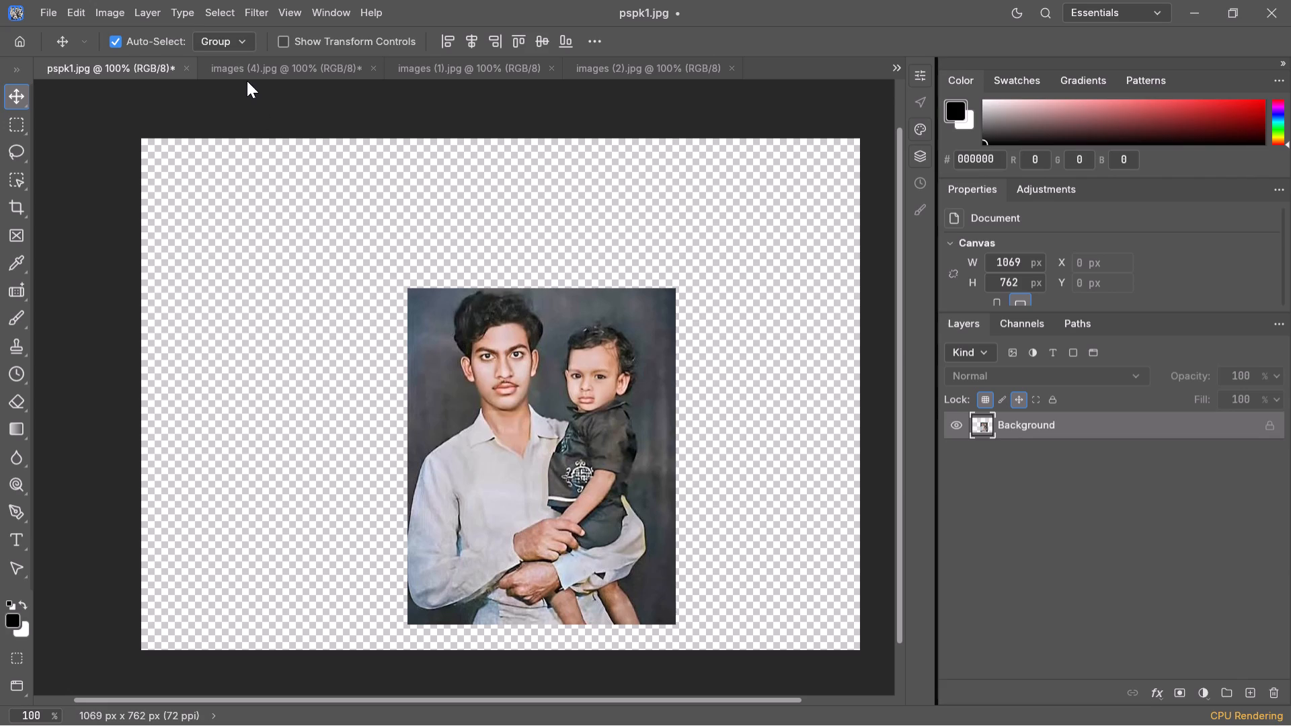
Switch to images (1).jpg and try to move its Background photo up and to the left with the Move tool.
click(246, 73)
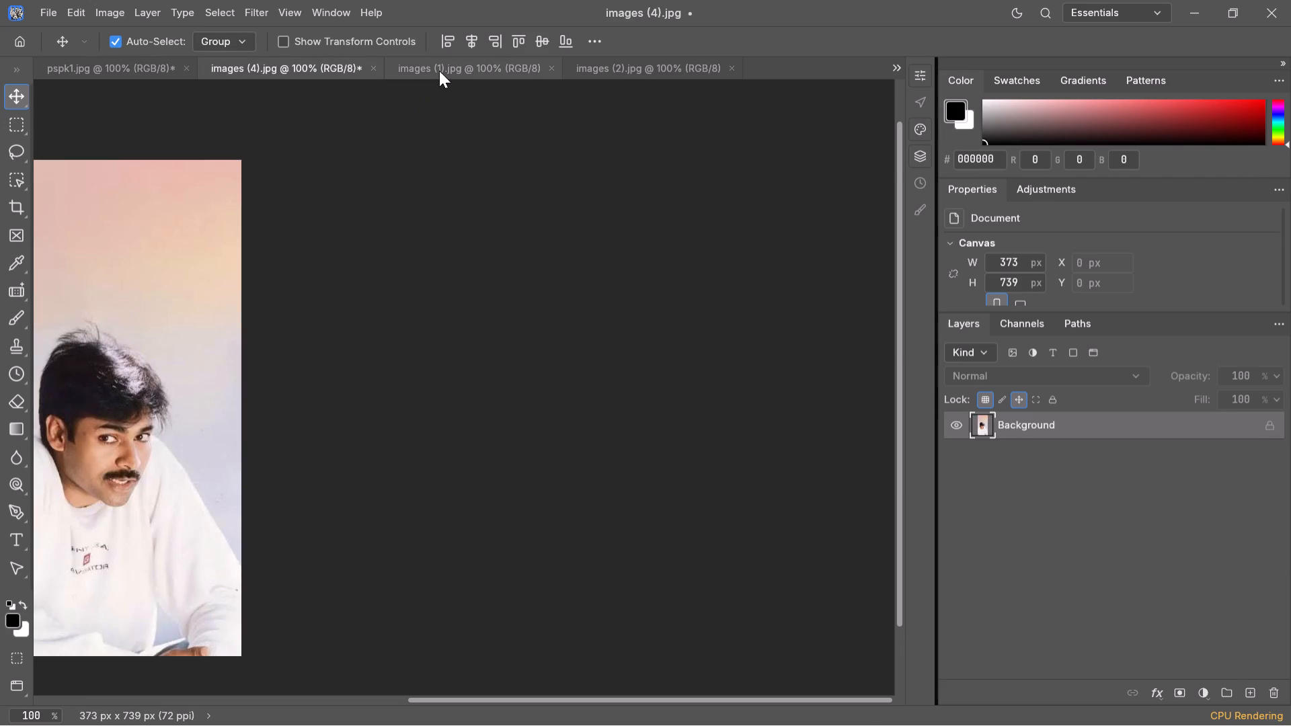
click(440, 65)
click(498, 329)
drag(492, 319, 313, 214)
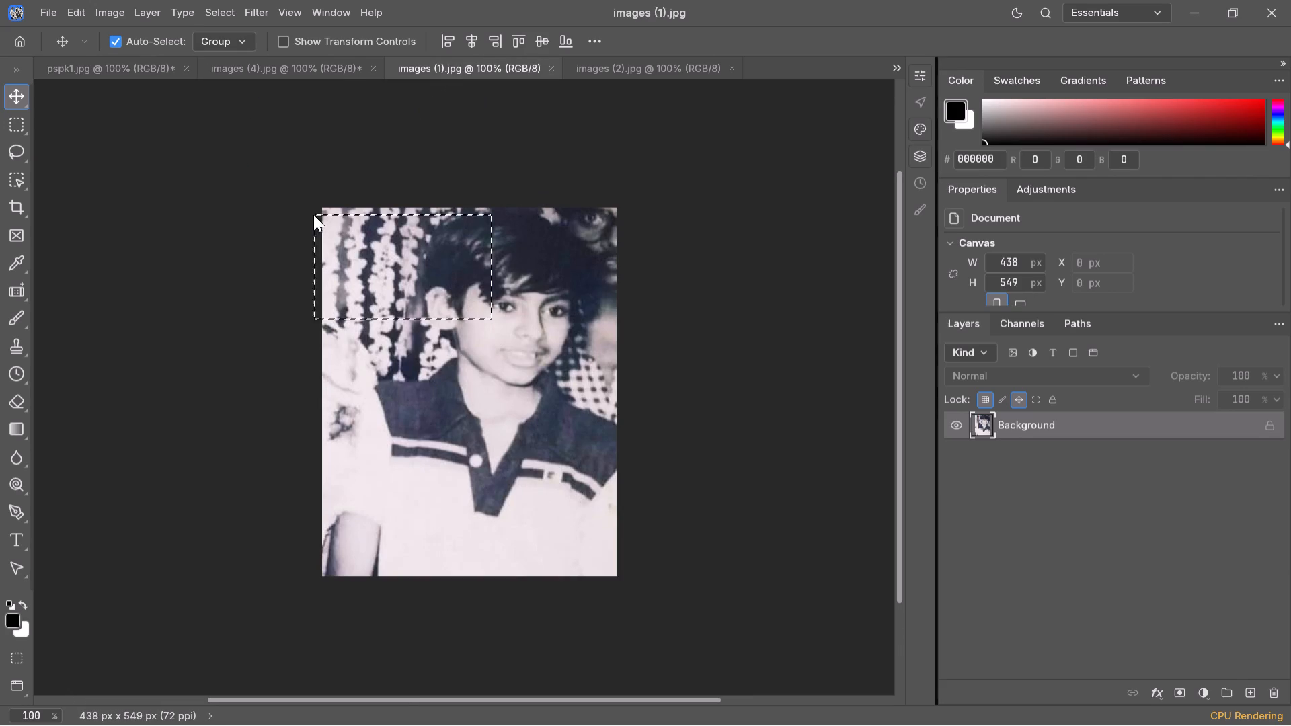
drag(313, 214, 479, 290)
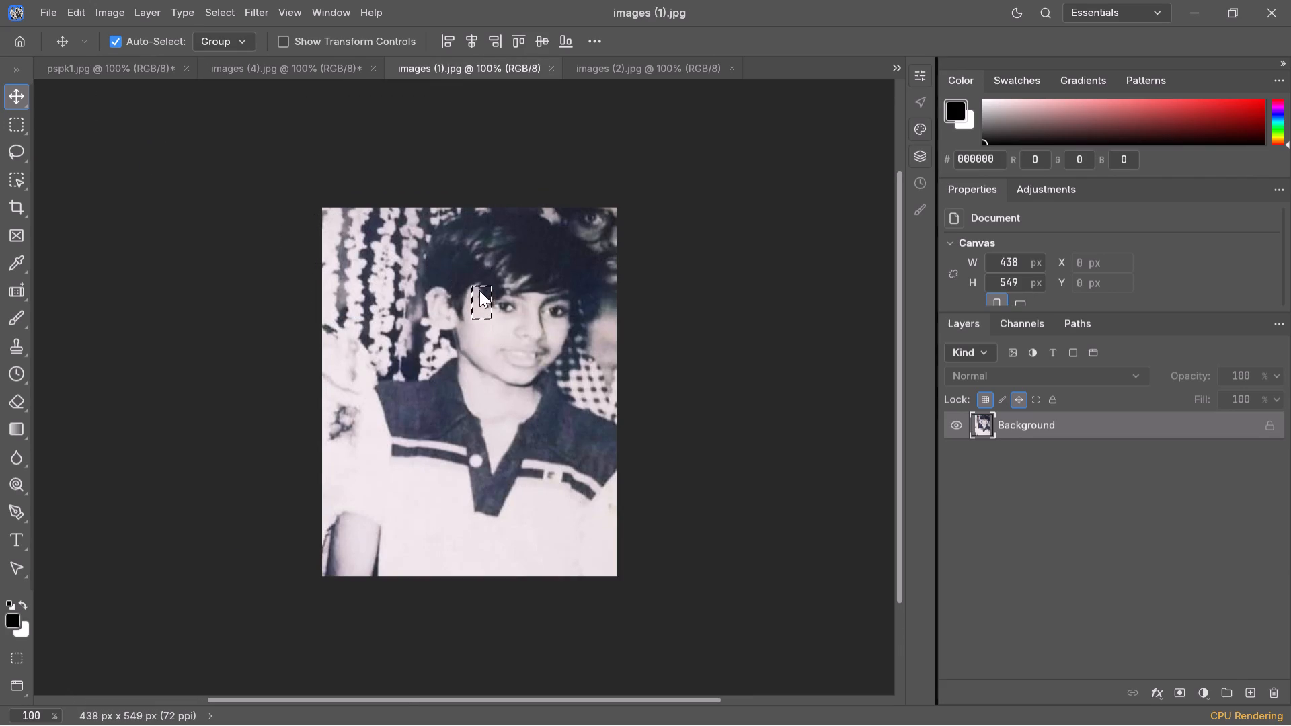
drag(479, 290, 494, 302)
click(493, 302)
right_click(487, 296)
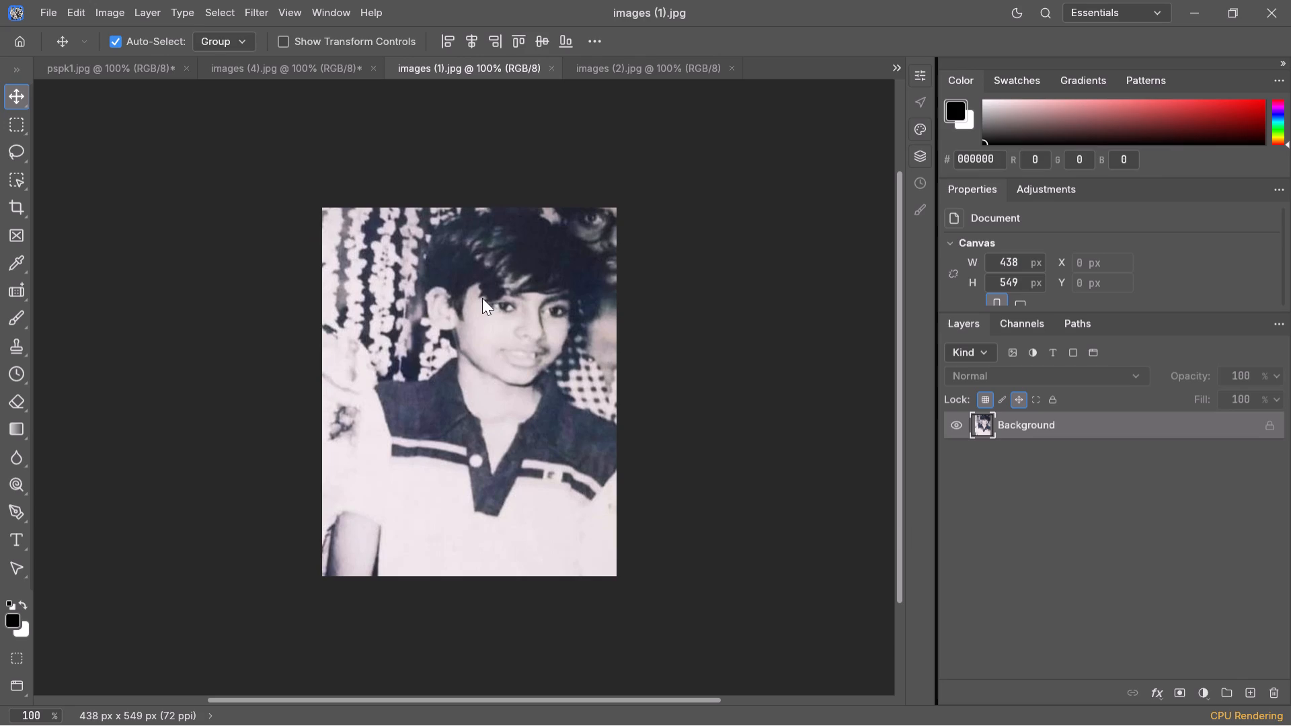
right_click(482, 298)
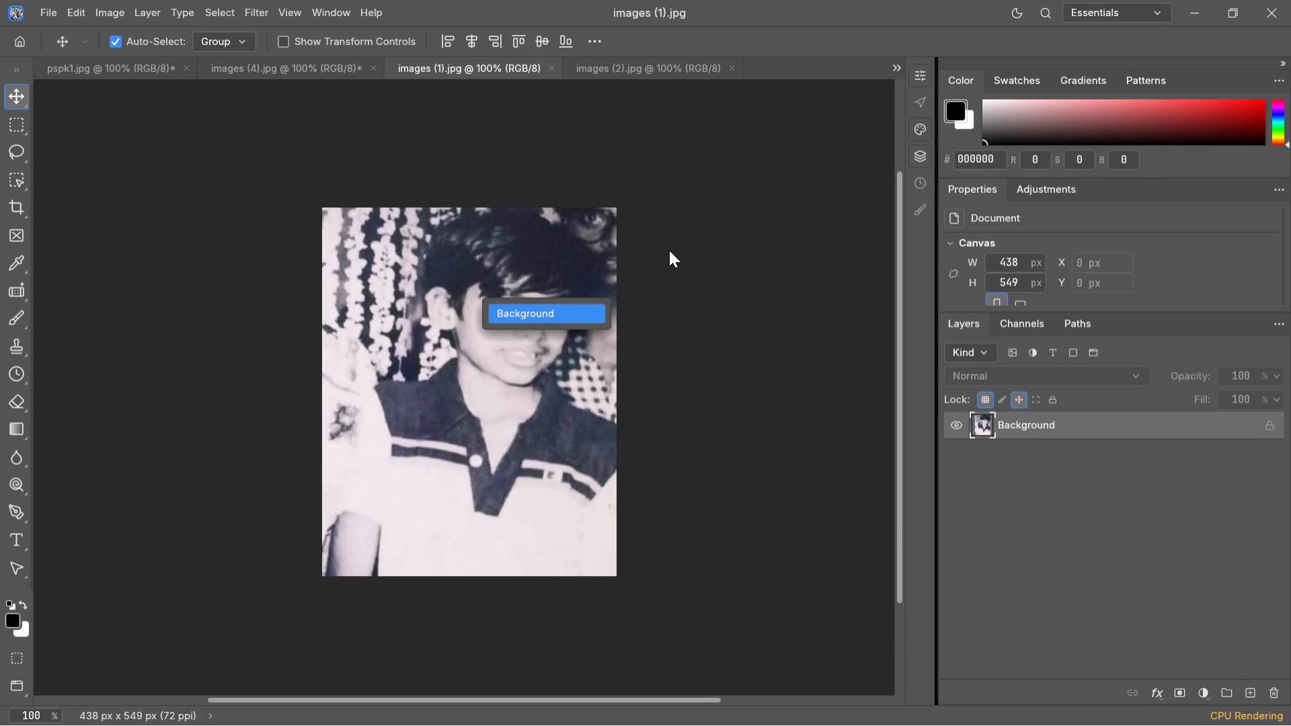
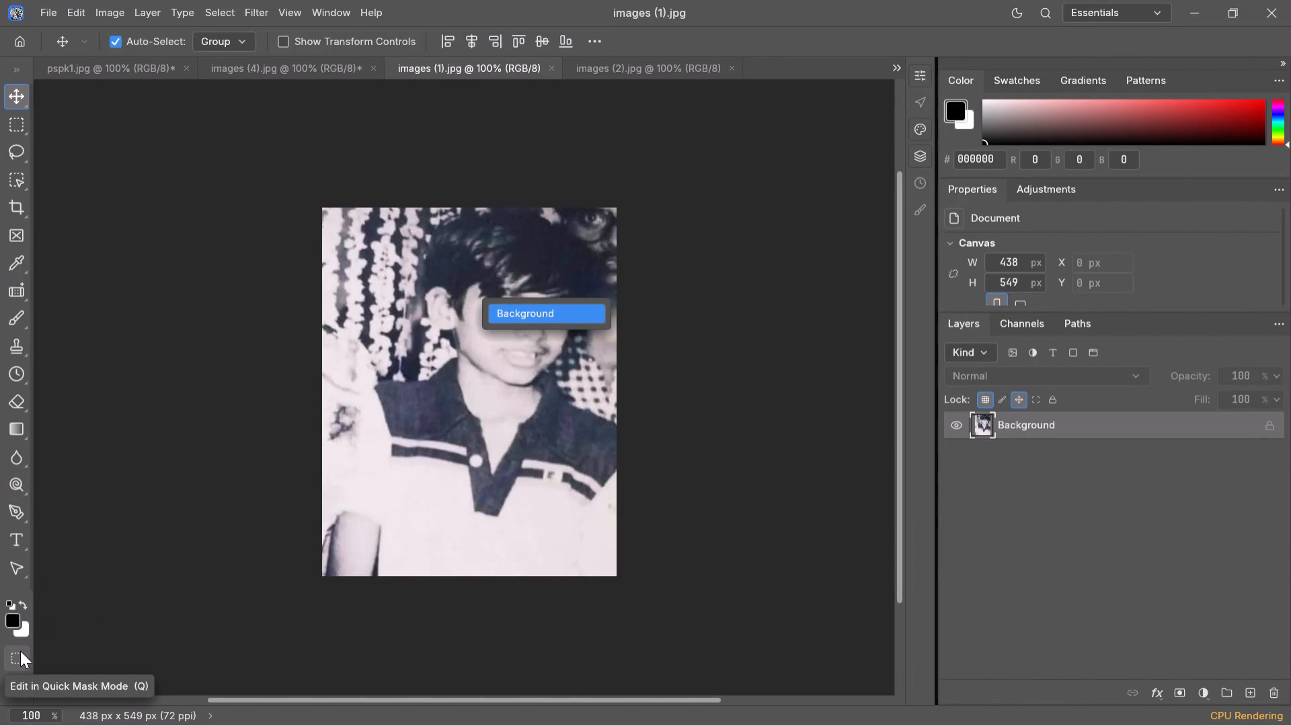
Cut the boy's photo from the images (1).jpg Background and paste it into pspk1.jpg.
drag(21, 655, 21, 665)
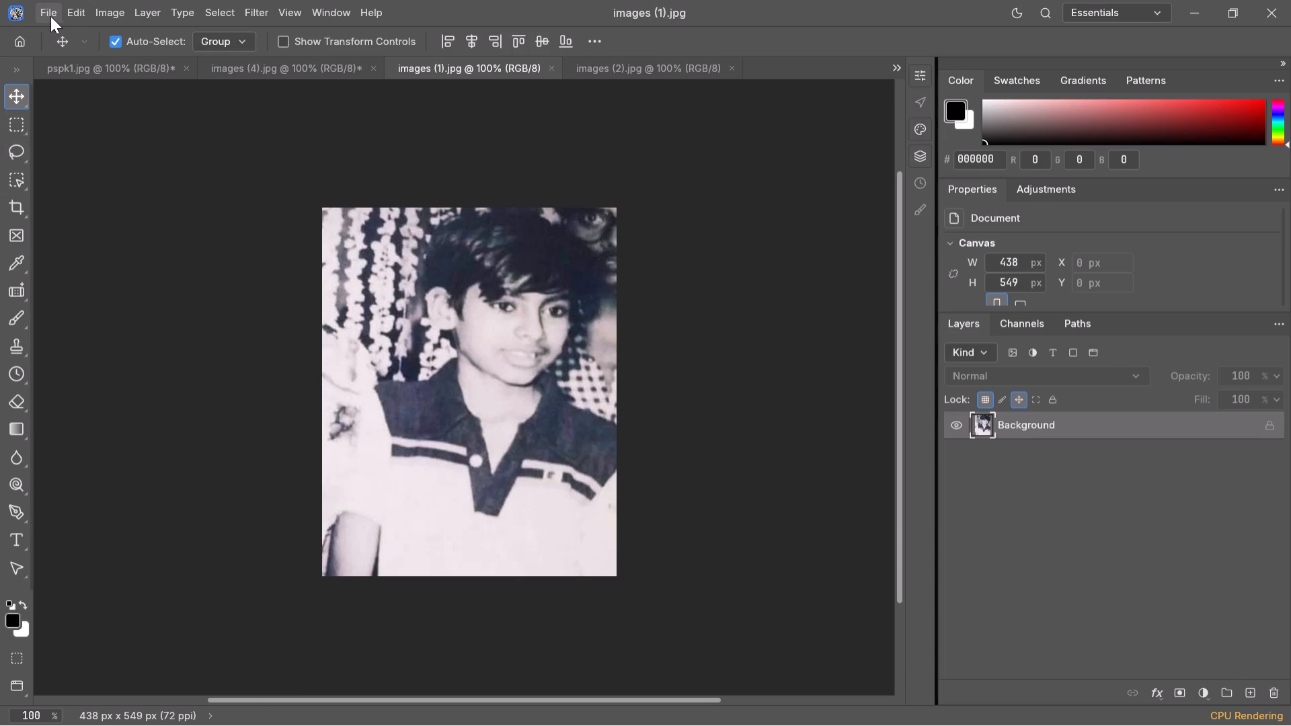
click(88, 17)
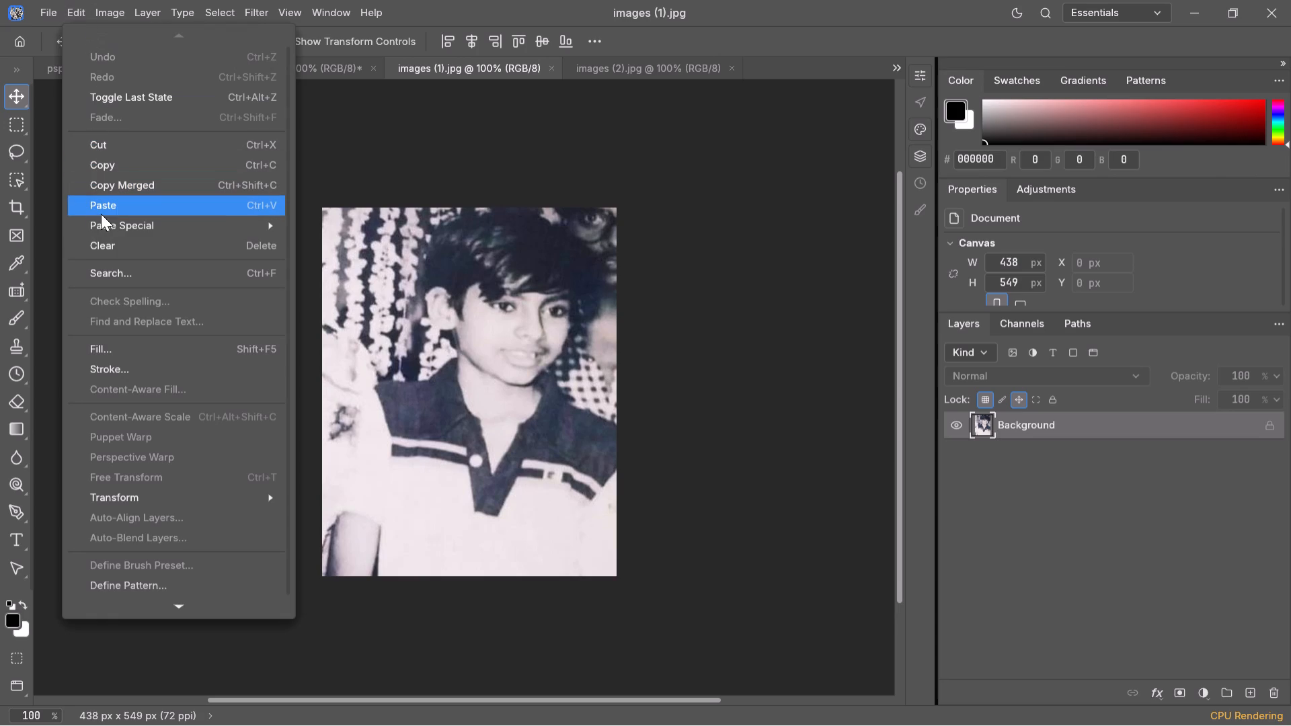
click(143, 151)
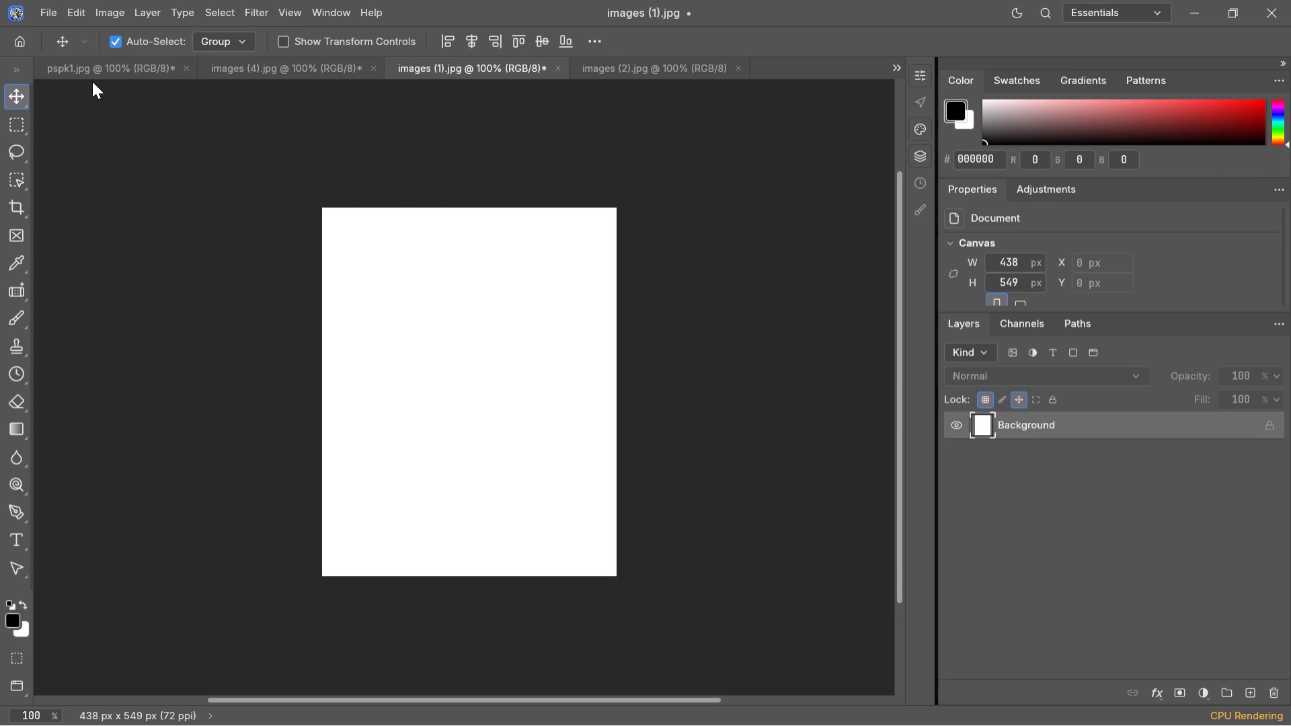
click(93, 69)
right_click(311, 229)
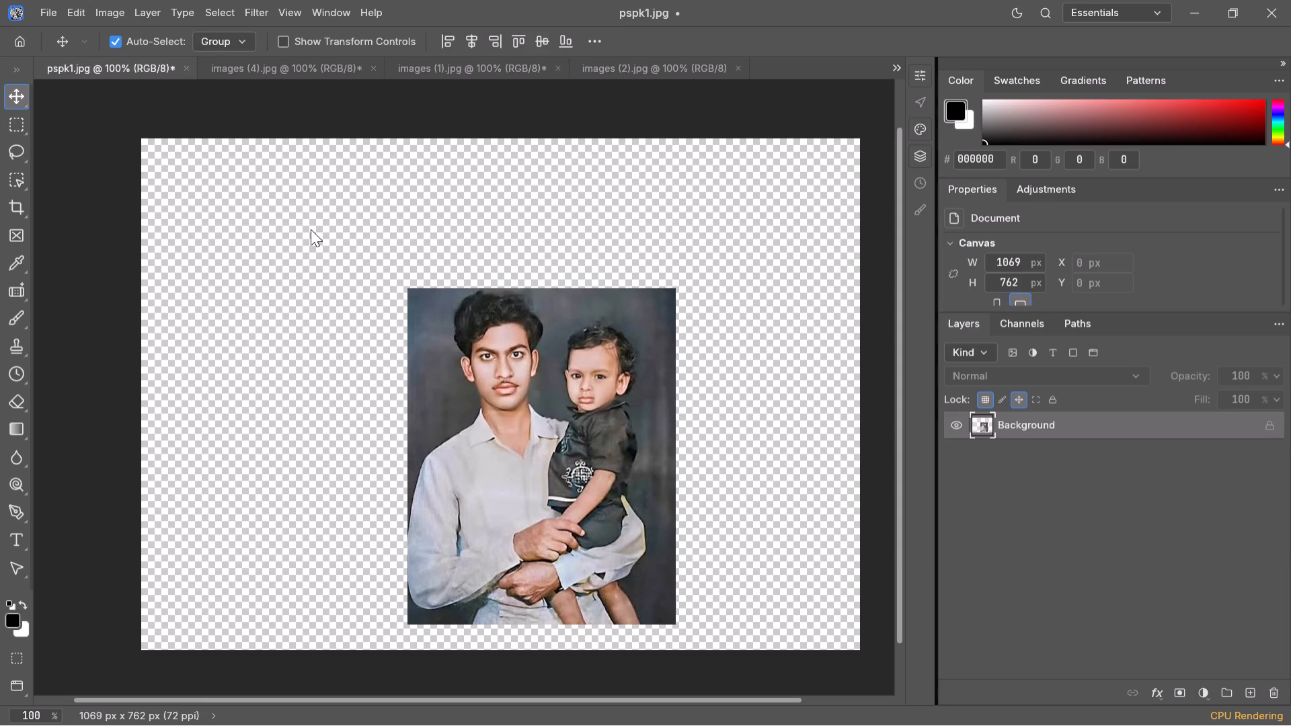
right_click(311, 229)
right_click(311, 224)
triple_click(311, 212)
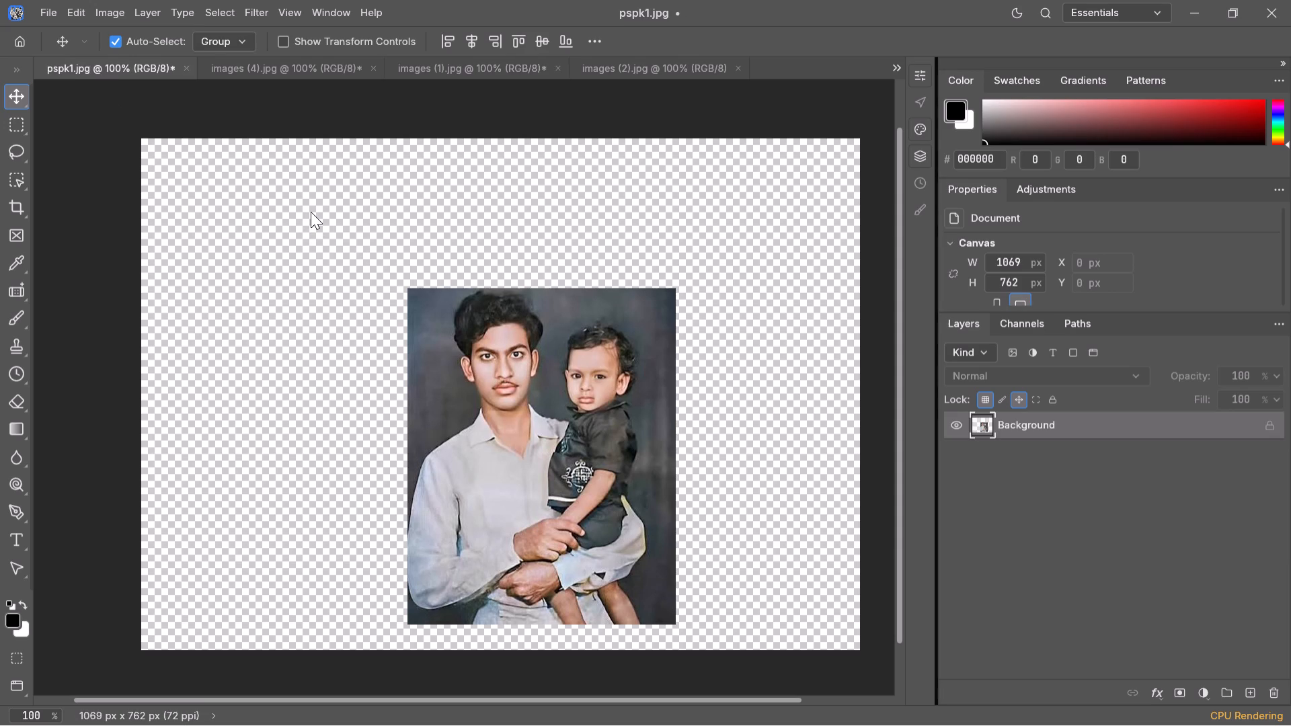
right_click(310, 211)
key(ctrl+v)
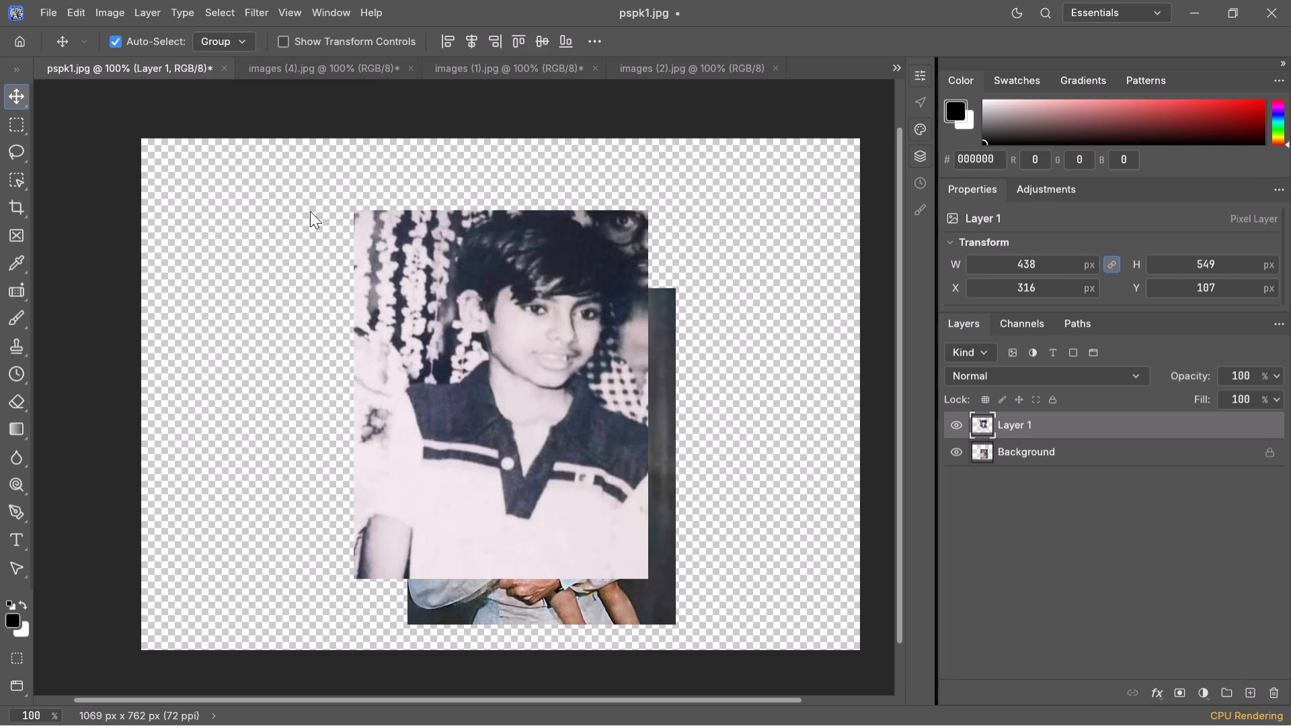
Move the pasted boy's photo to the canvas's upper-left corner, at about X 0 px, Y 11 px.
drag(429, 295, 317, 263)
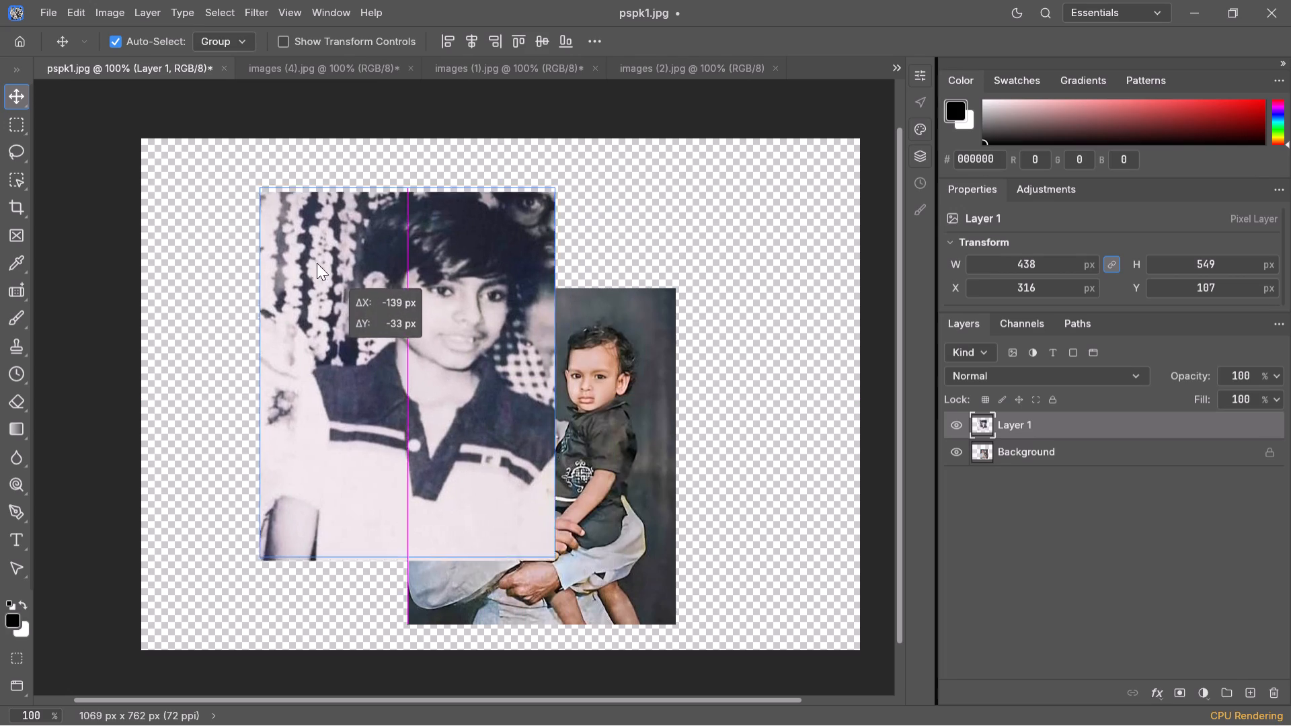
drag(317, 263, 223, 233)
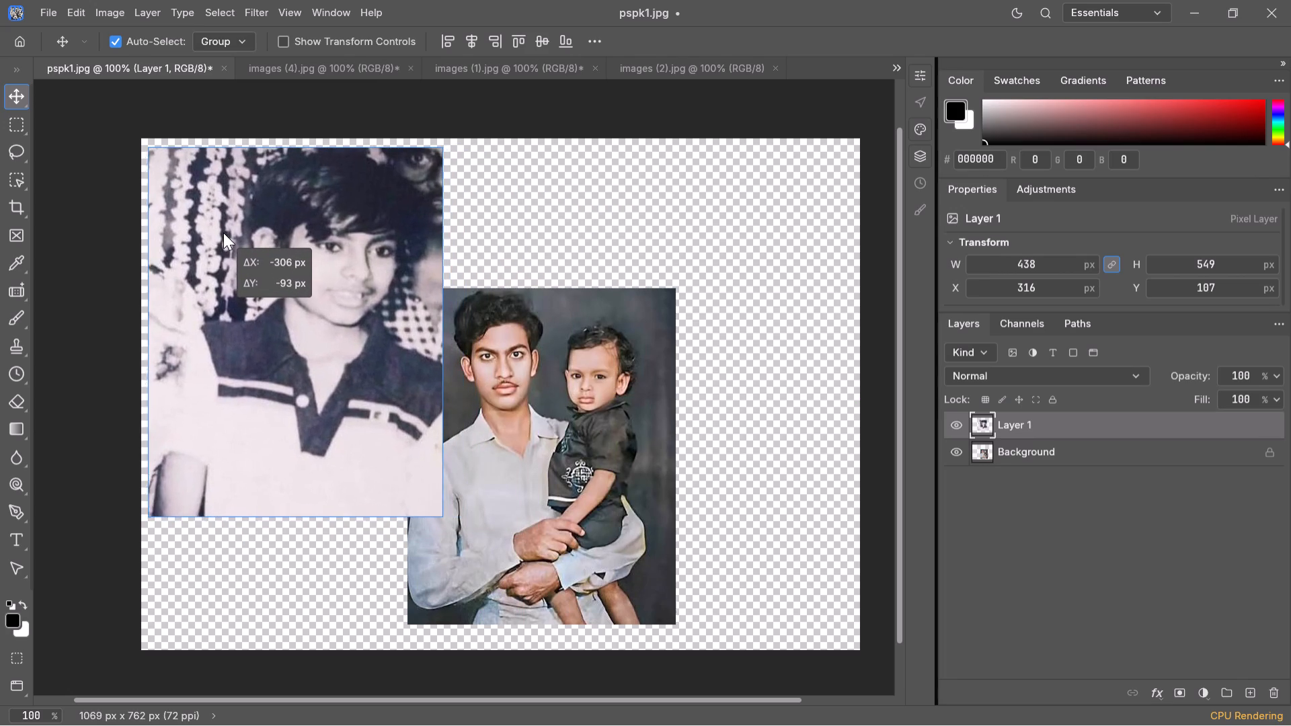
drag(223, 233, 222, 231)
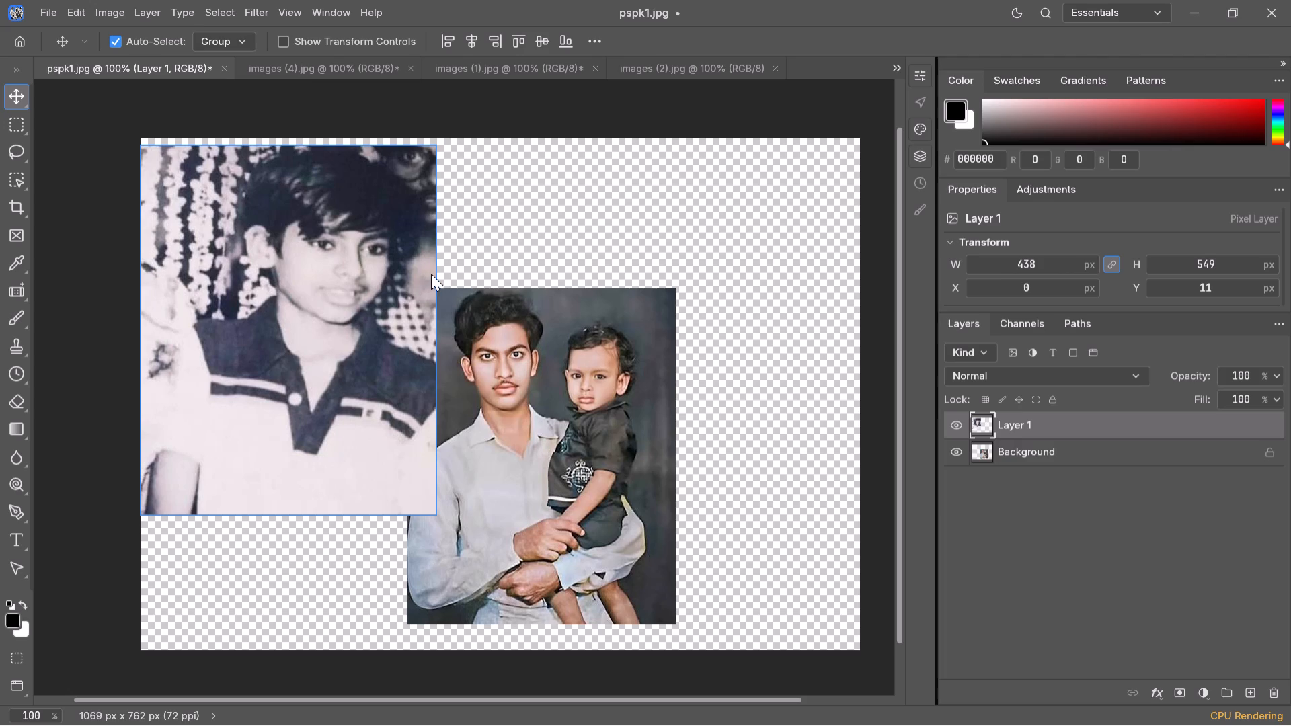
click(437, 136)
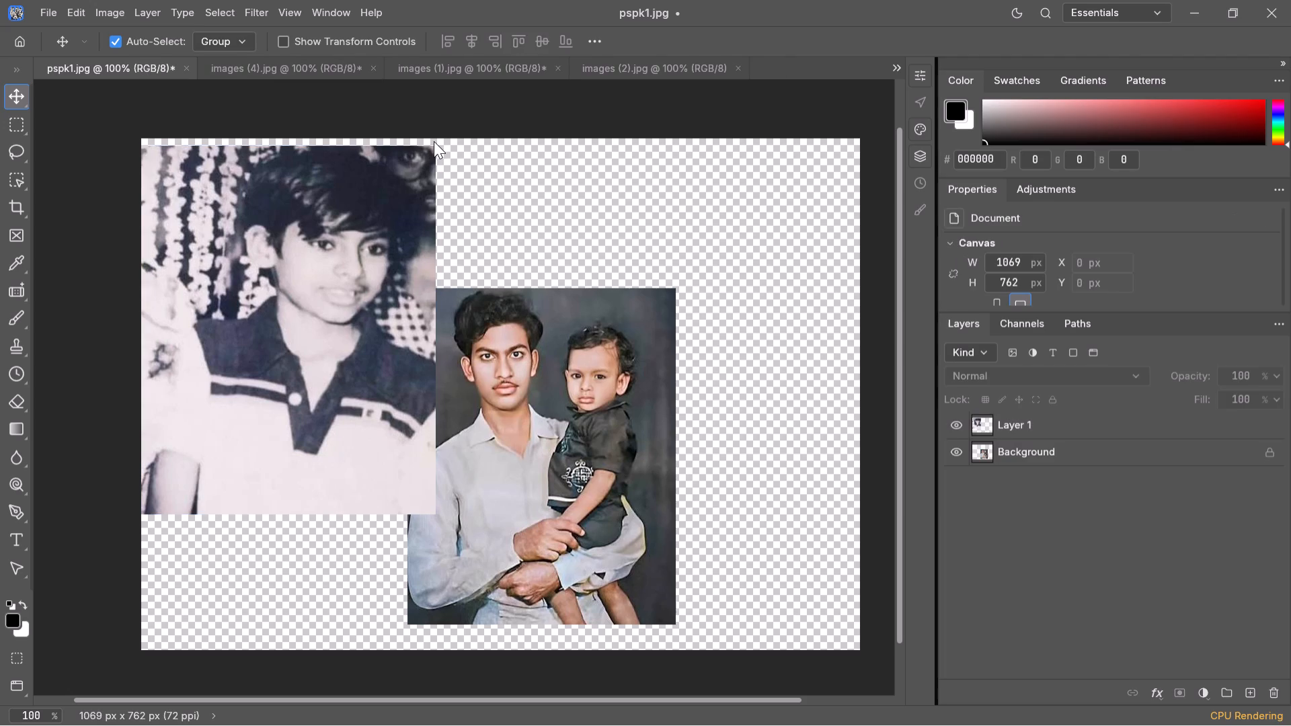
Set the boy's photo layer width to 200 px, keeping width and height linked.
click(400, 195)
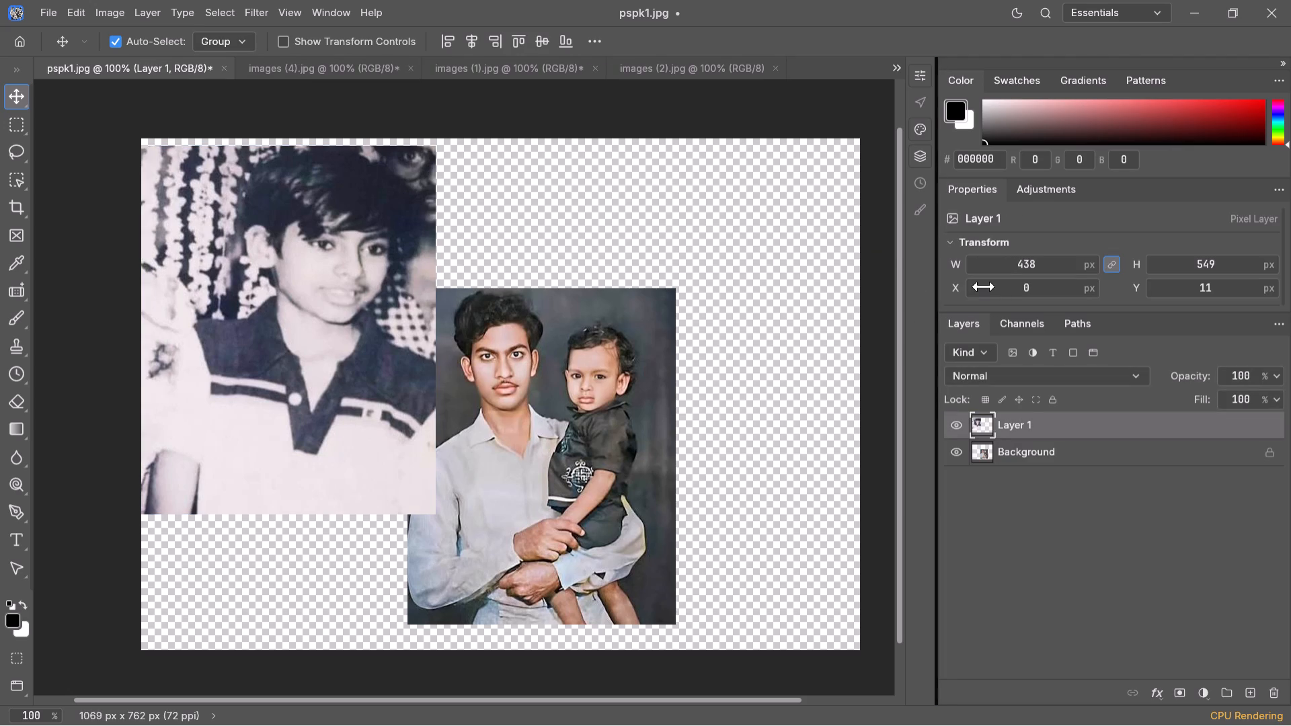
click(1044, 272)
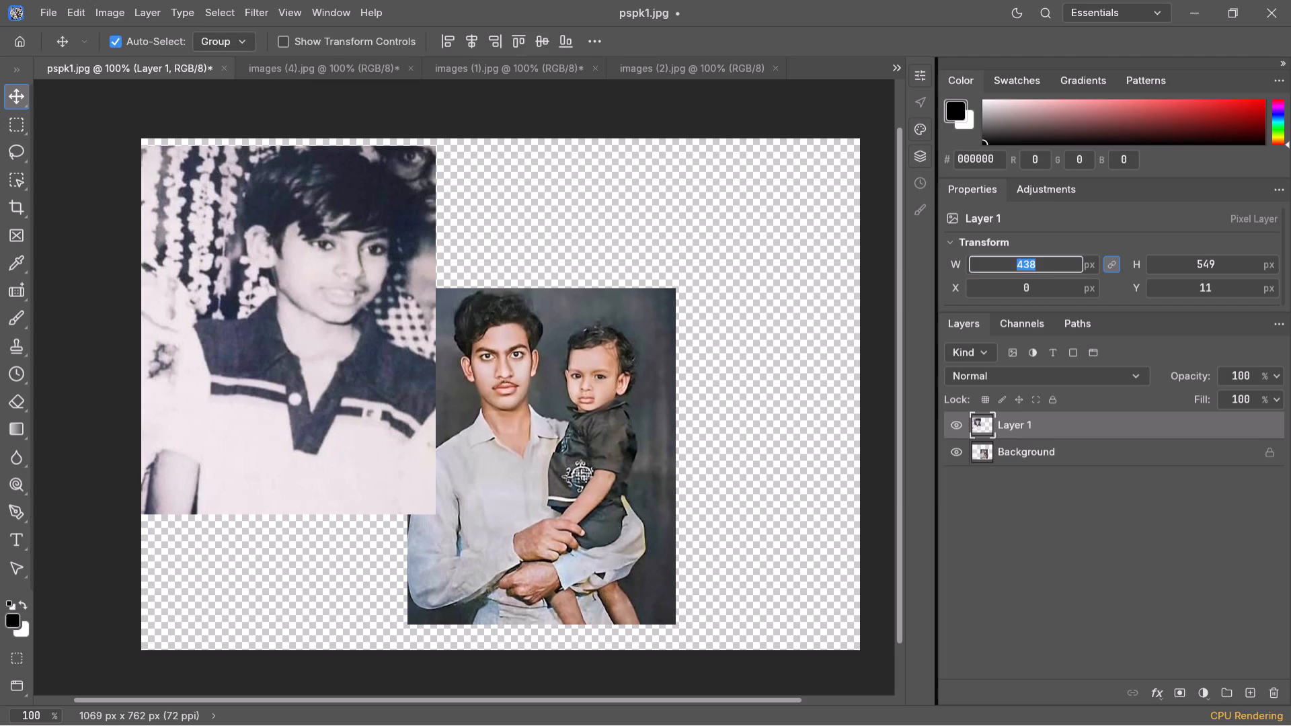
key(2)
key(0)
key(0)
right_click(1170, 263)
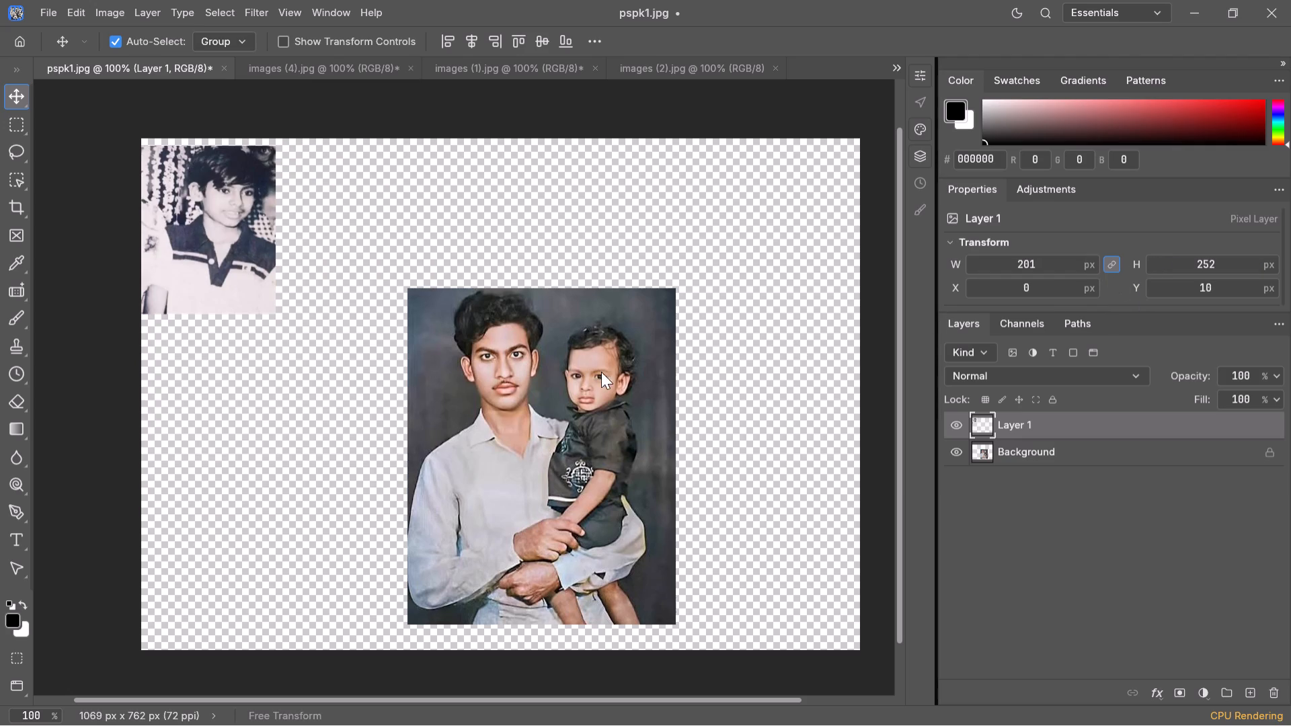
Cut the man-and-child photo from the pspk1.jpg Background and paste it back as a separate layer.
click(539, 372)
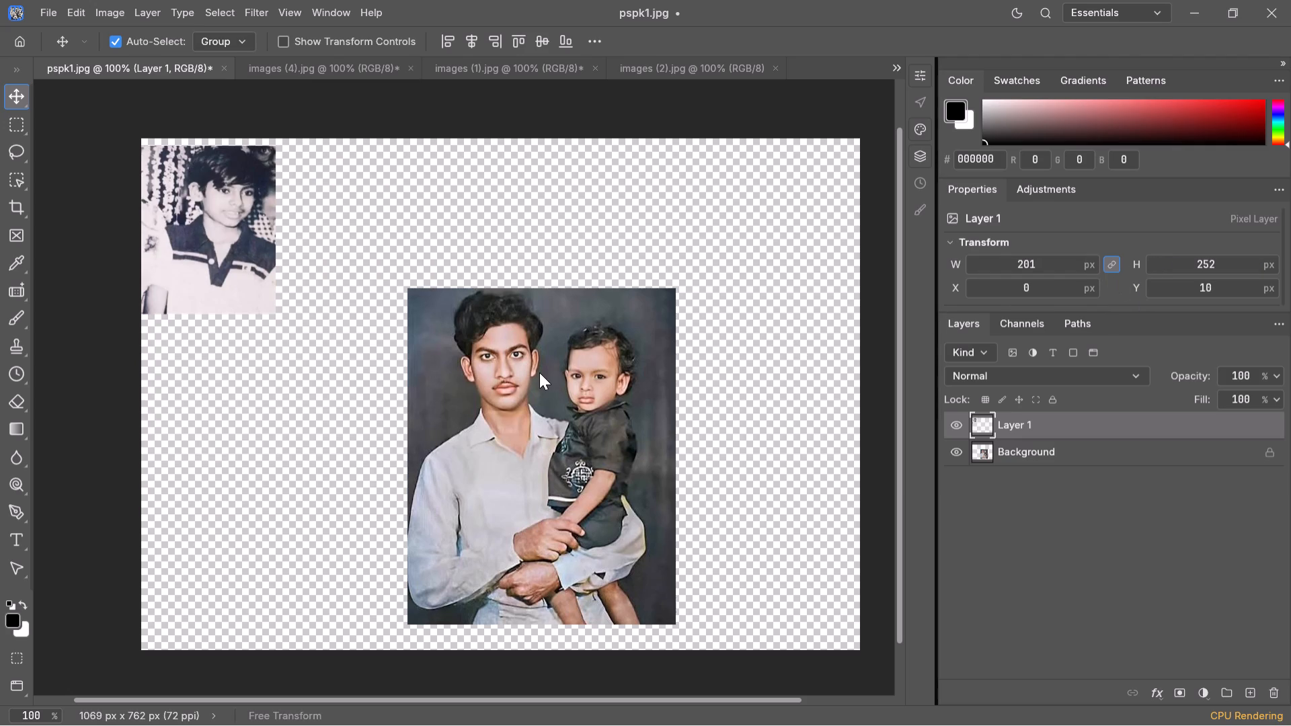
right_click(539, 372)
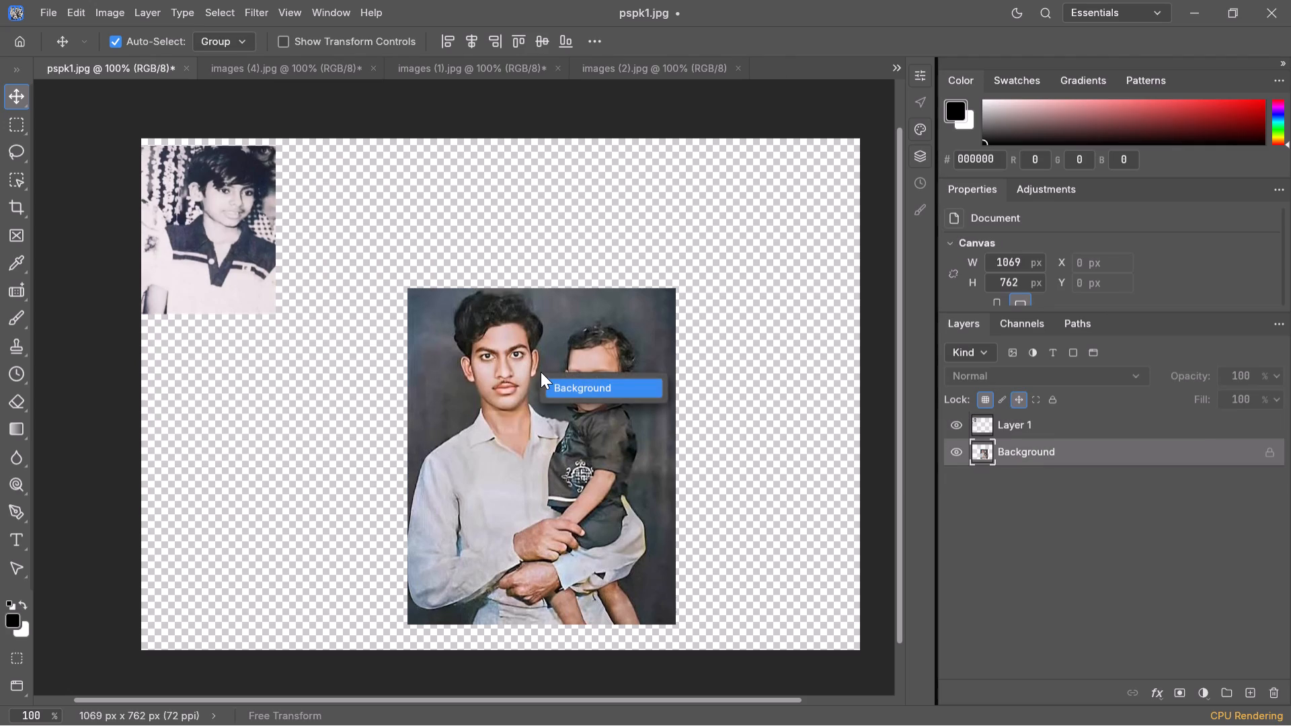
click(536, 366)
click(536, 366)
right_click(536, 366)
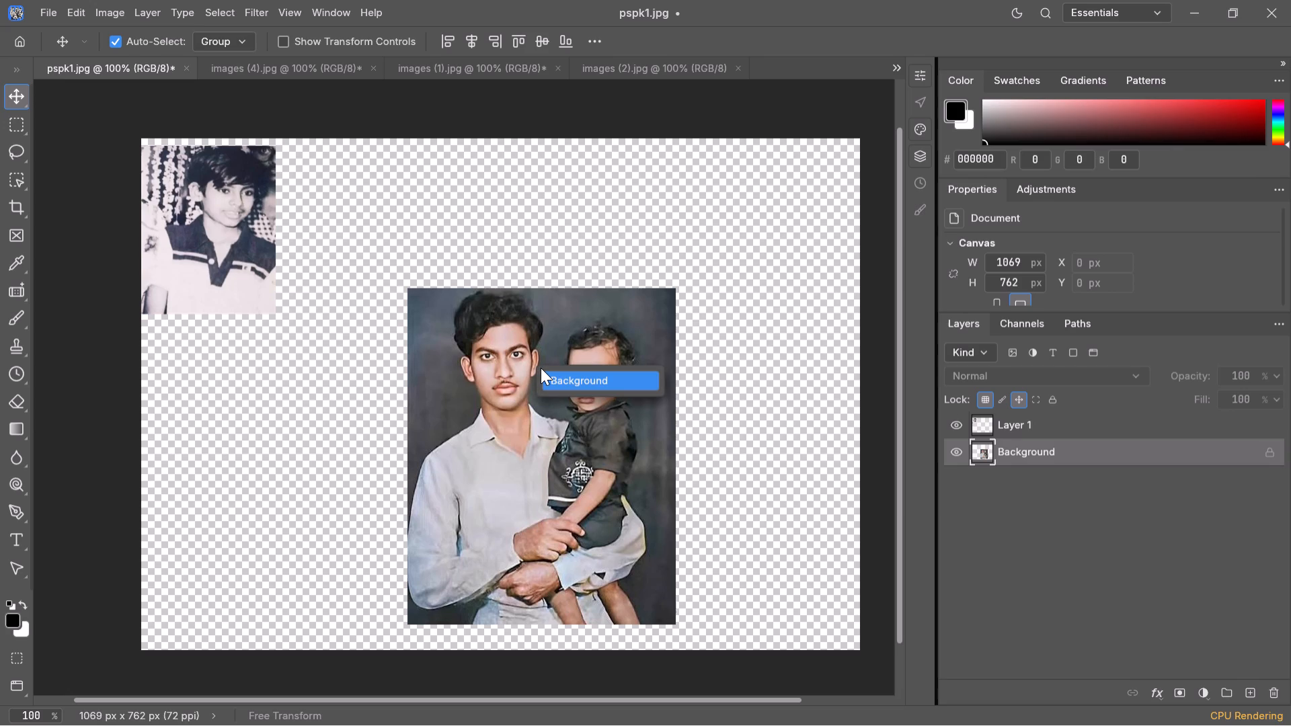
key(ctrl+x)
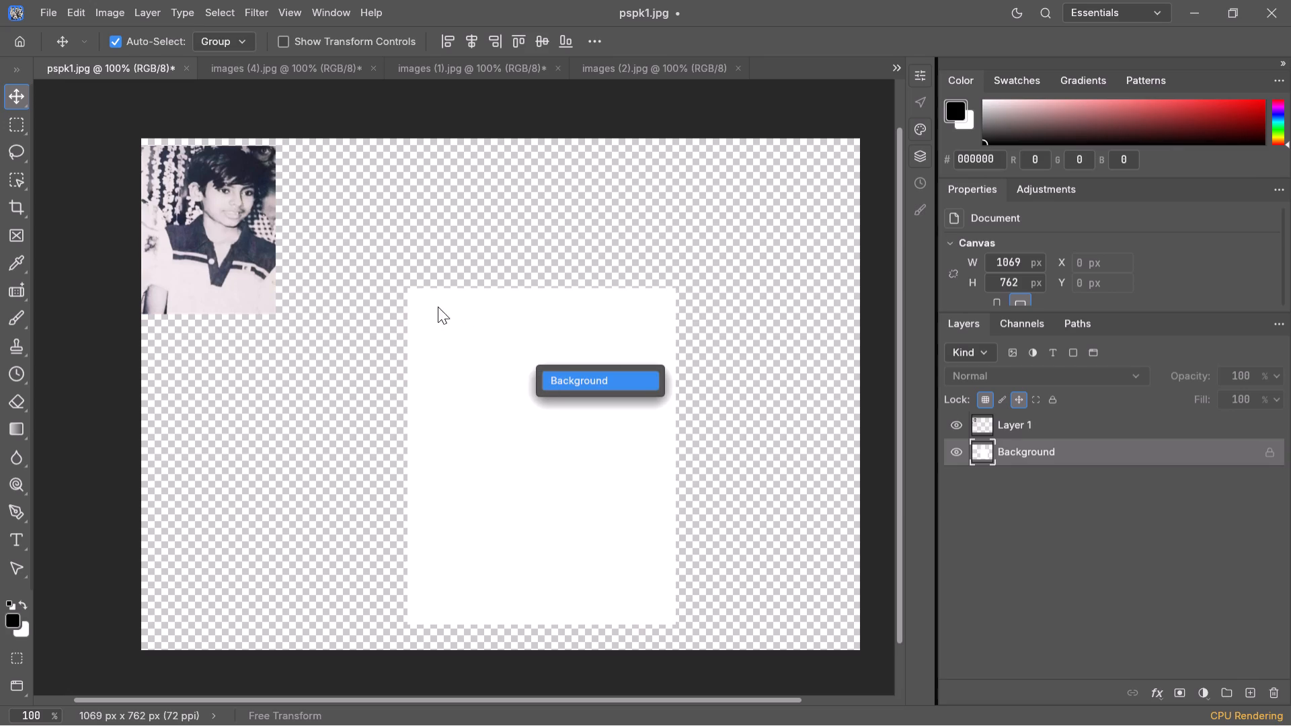
click(329, 200)
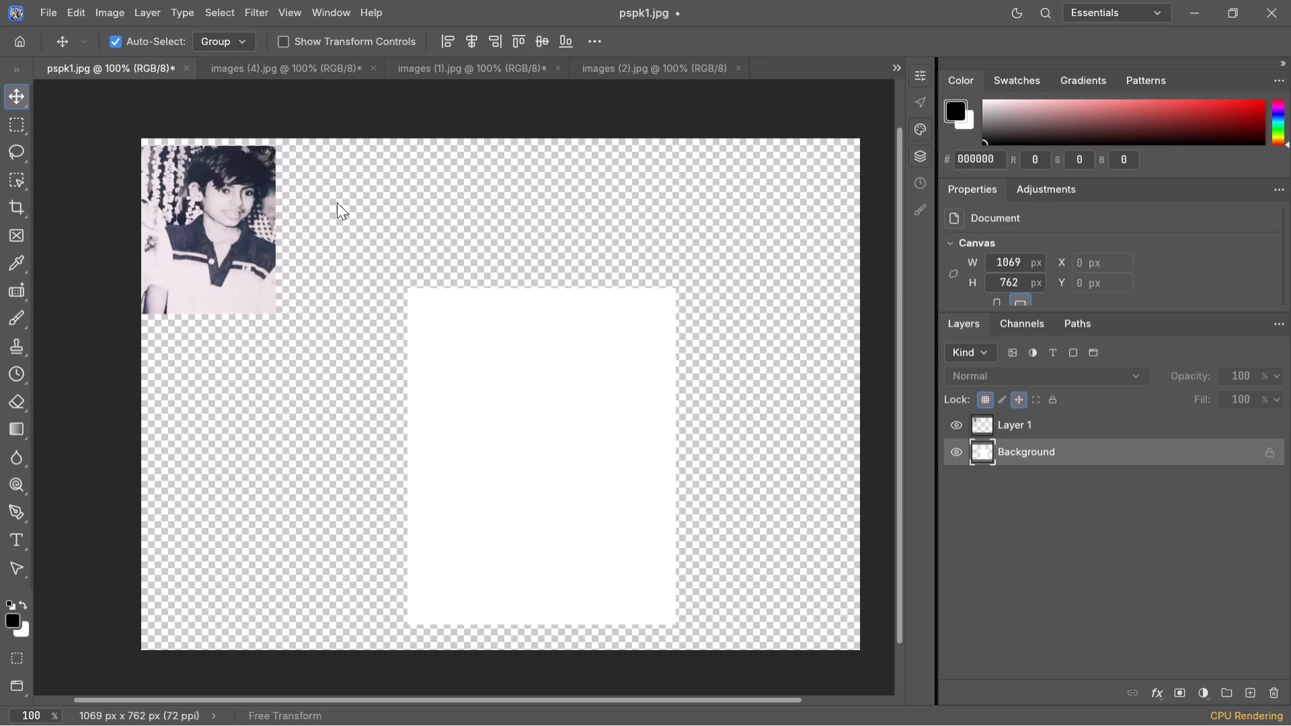
key(ctrl+v)
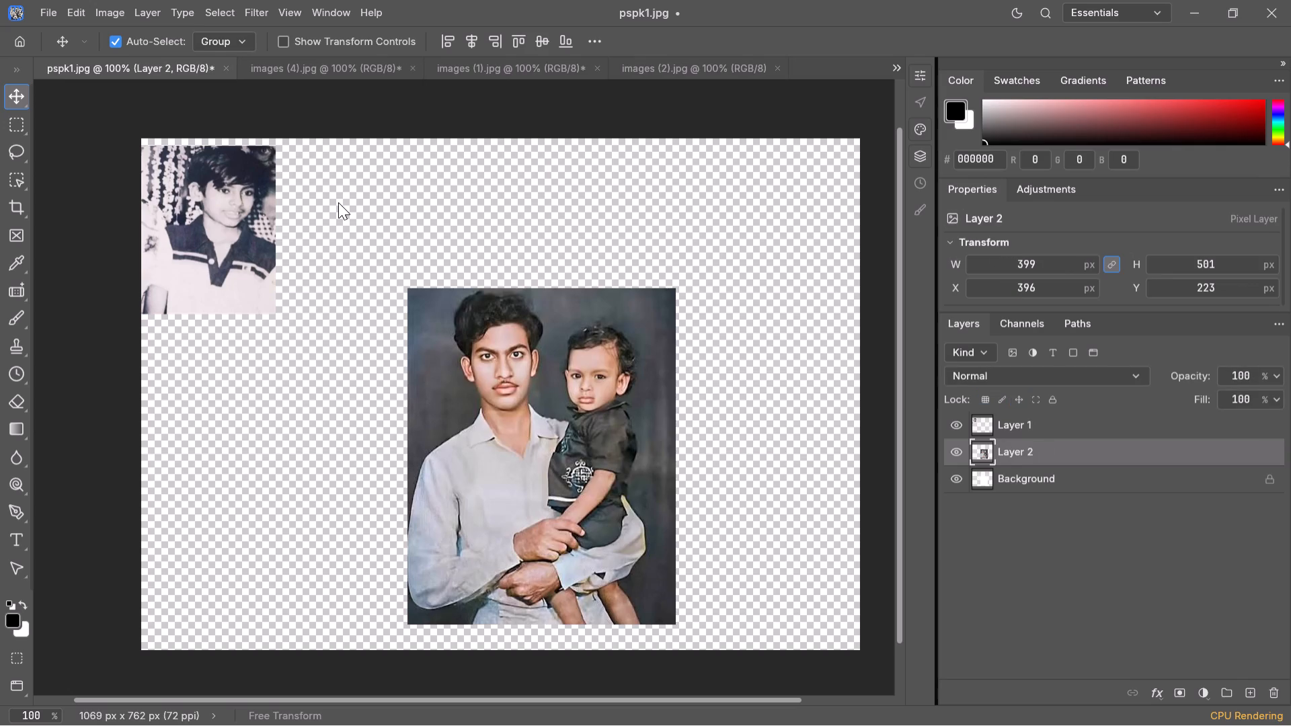
key(ctrl+z)
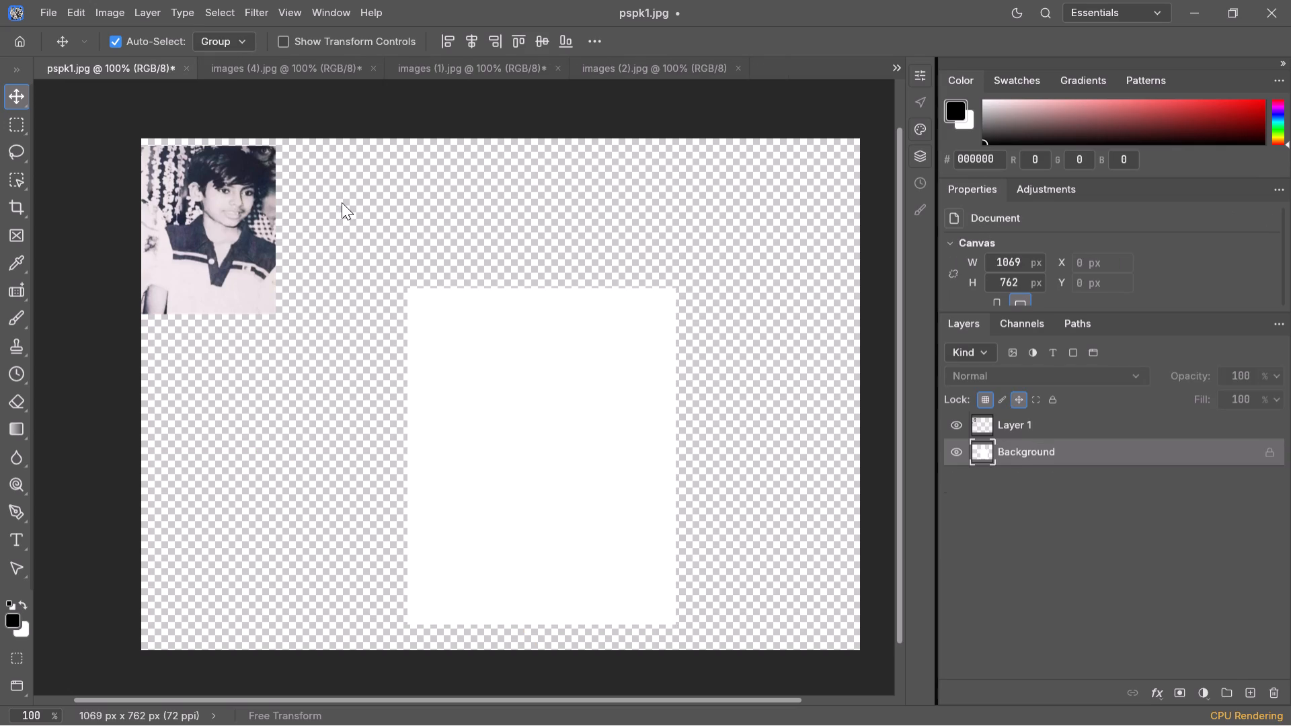
right_click(327, 181)
key(ctrl+v)
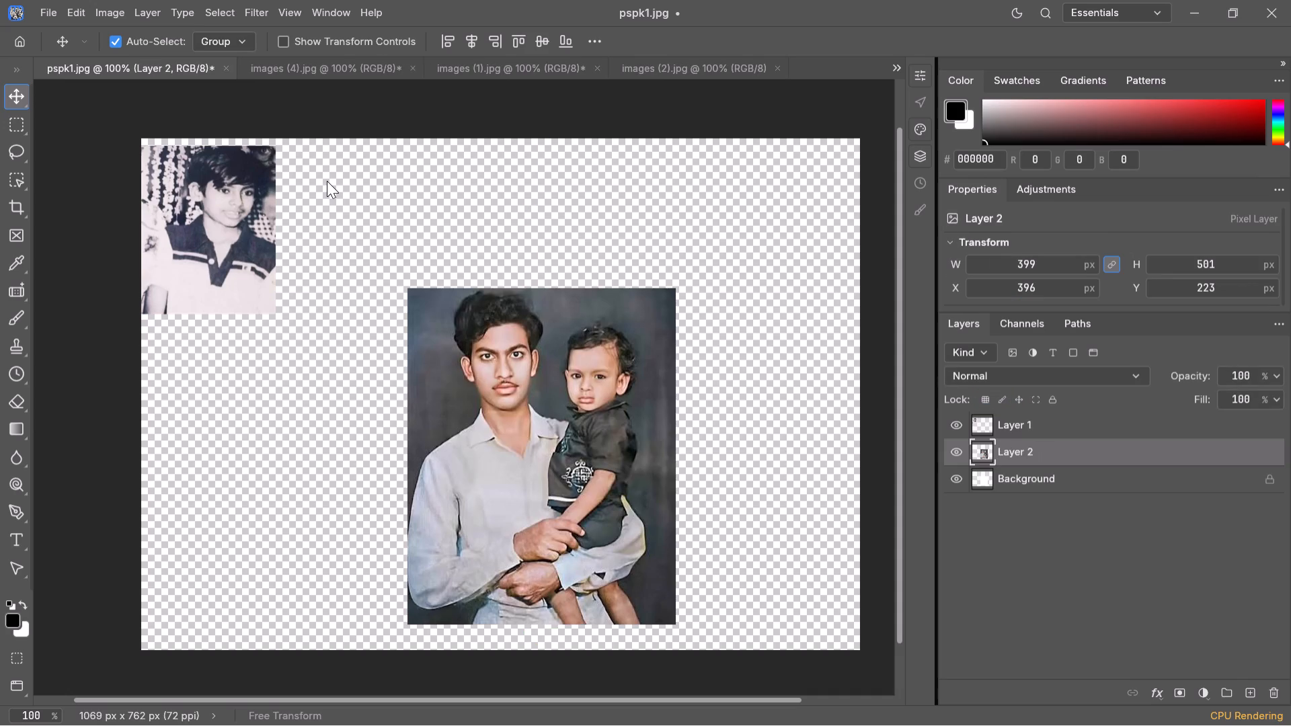
Move the man-and-child photo directly beside the boy's photo along the canvas top, at about X 201 px, Y 11 px.
click(512, 426)
drag(512, 426, 512, 425)
drag(512, 425, 393, 285)
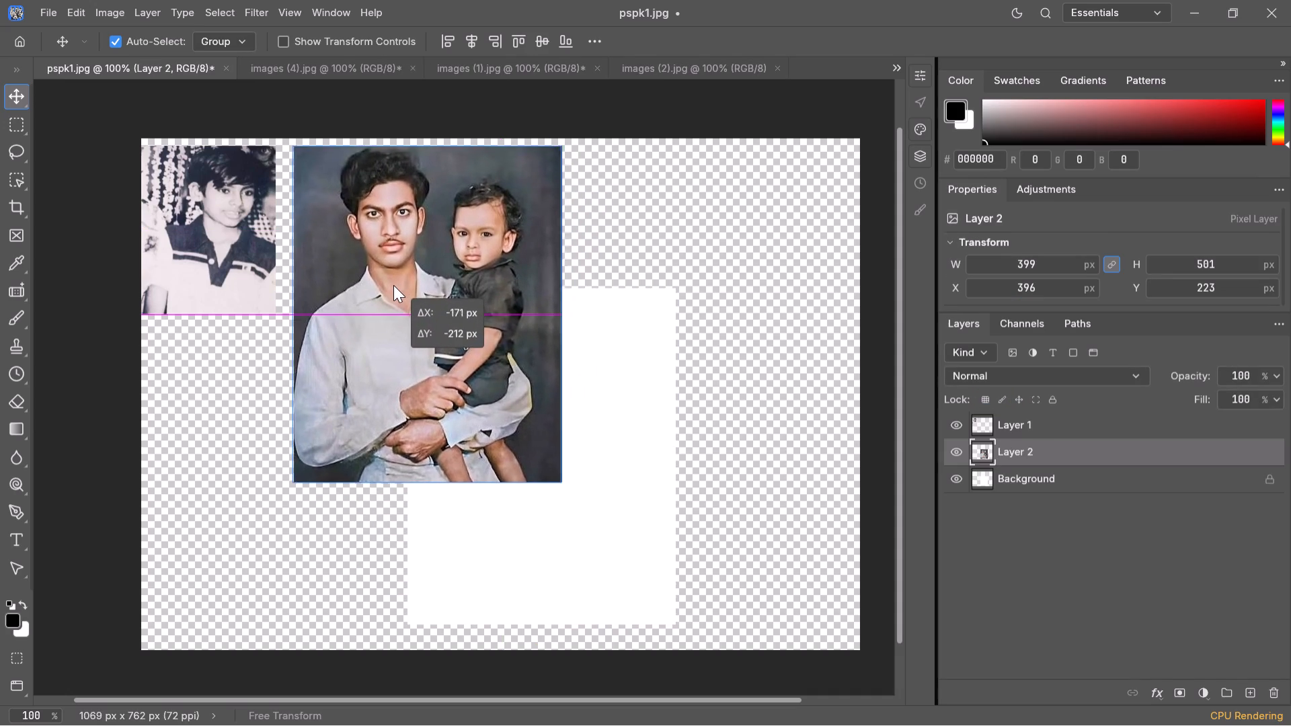
drag(393, 285, 382, 283)
click(382, 283)
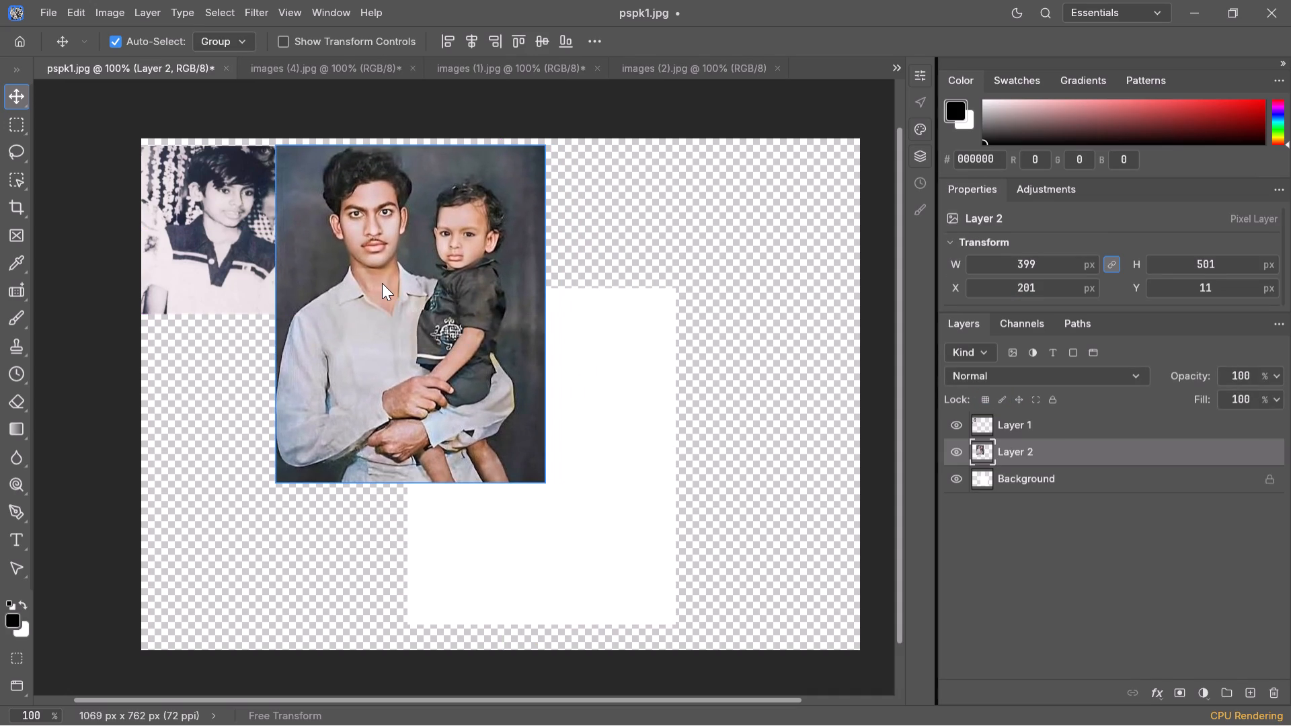
click(638, 389)
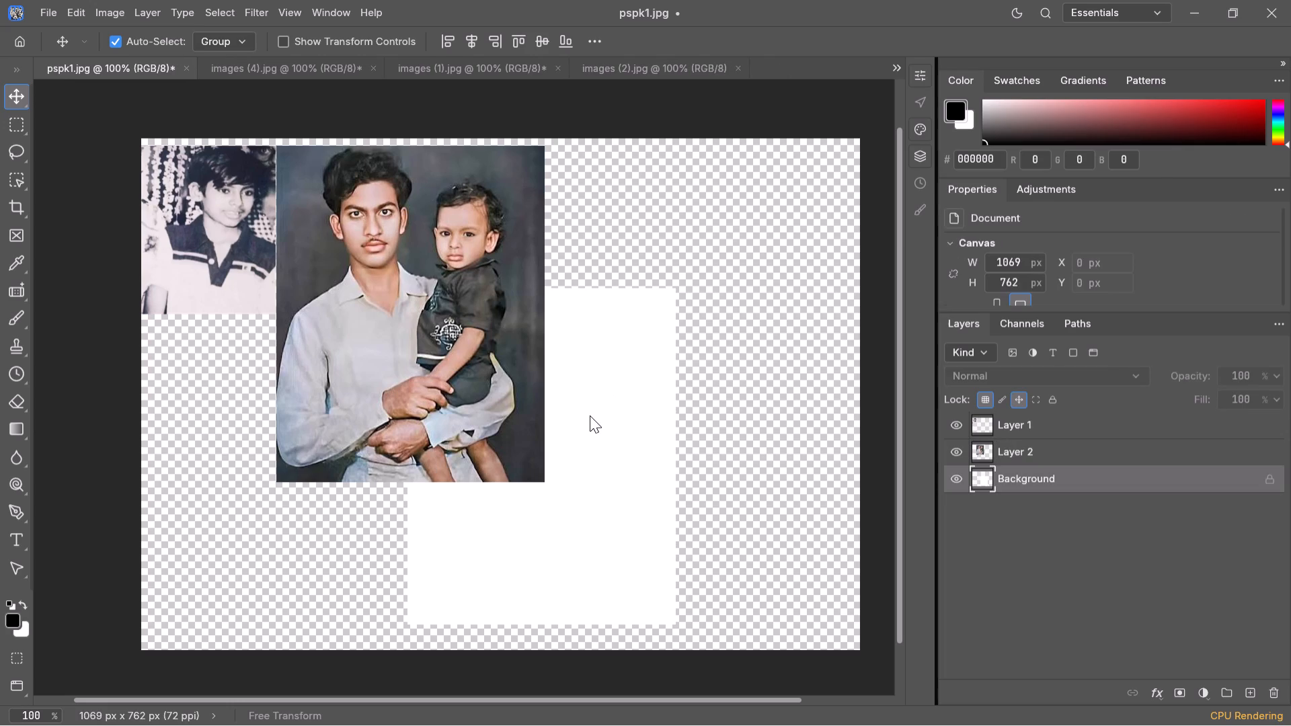
Switch to images (1).jpg and change the screen mode to full screen with the menu bar.
click(441, 71)
click(555, 312)
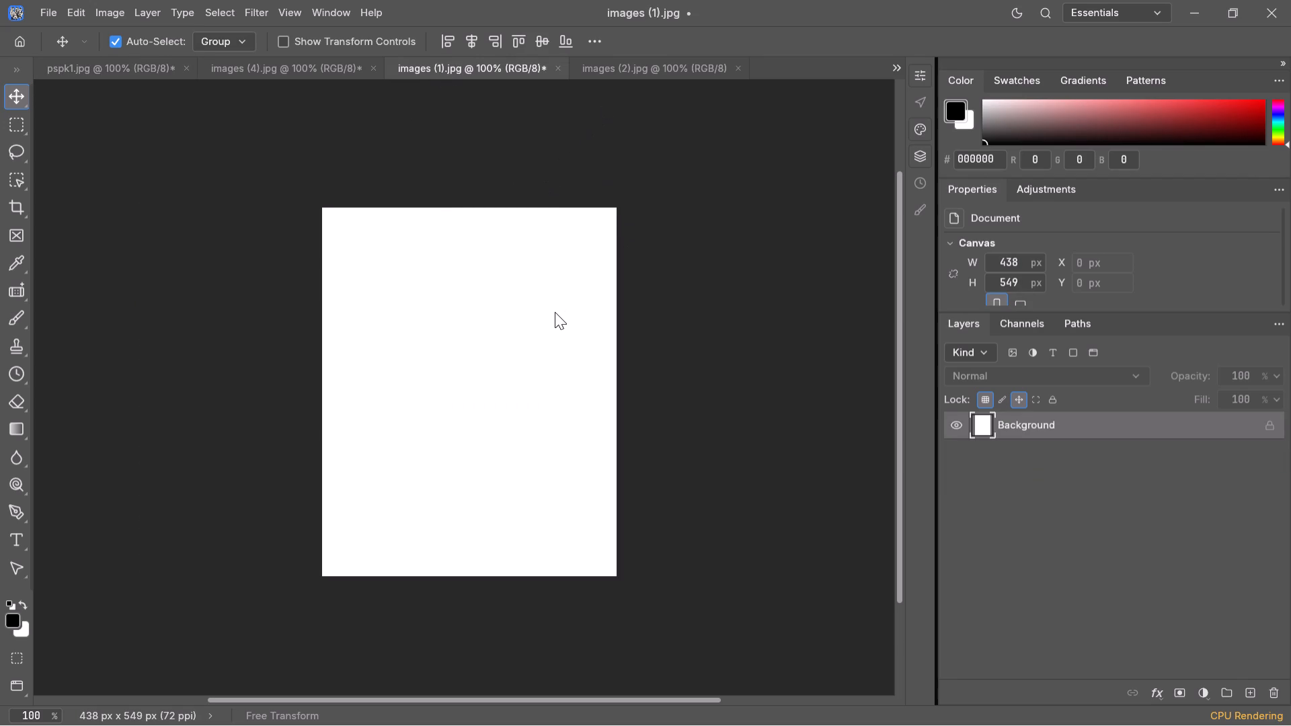
click(10, 684)
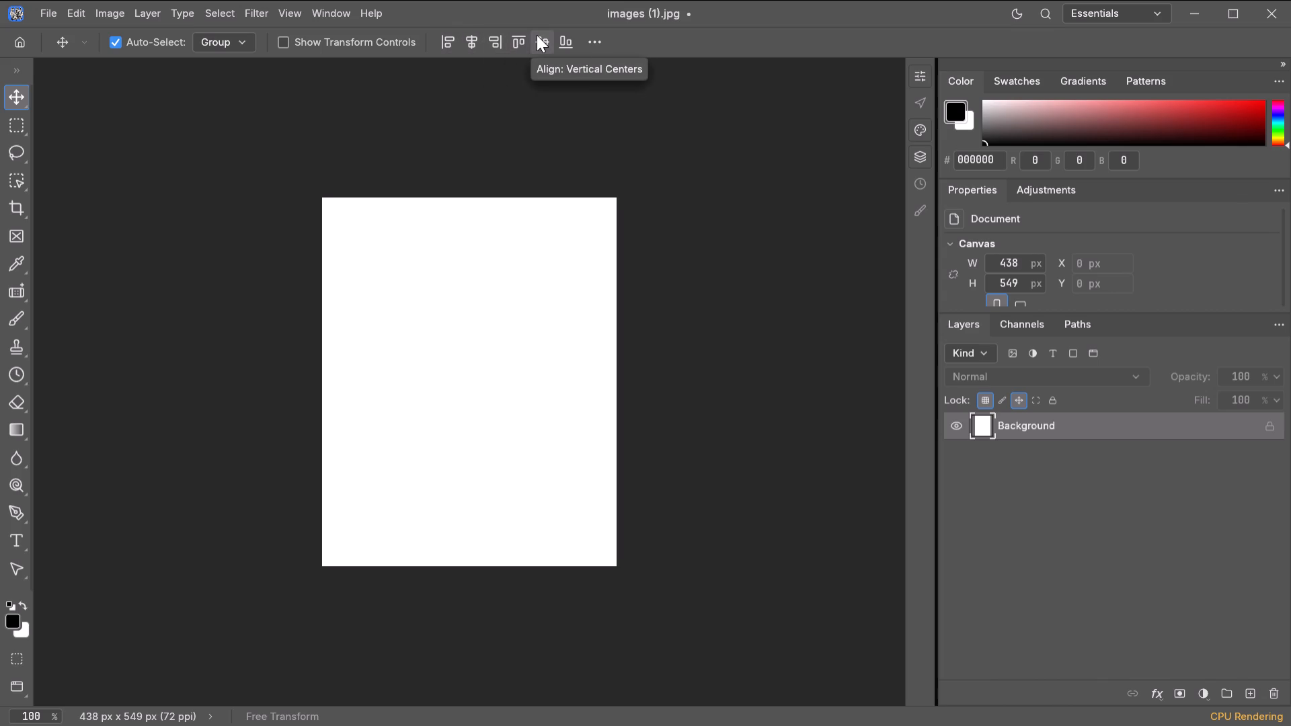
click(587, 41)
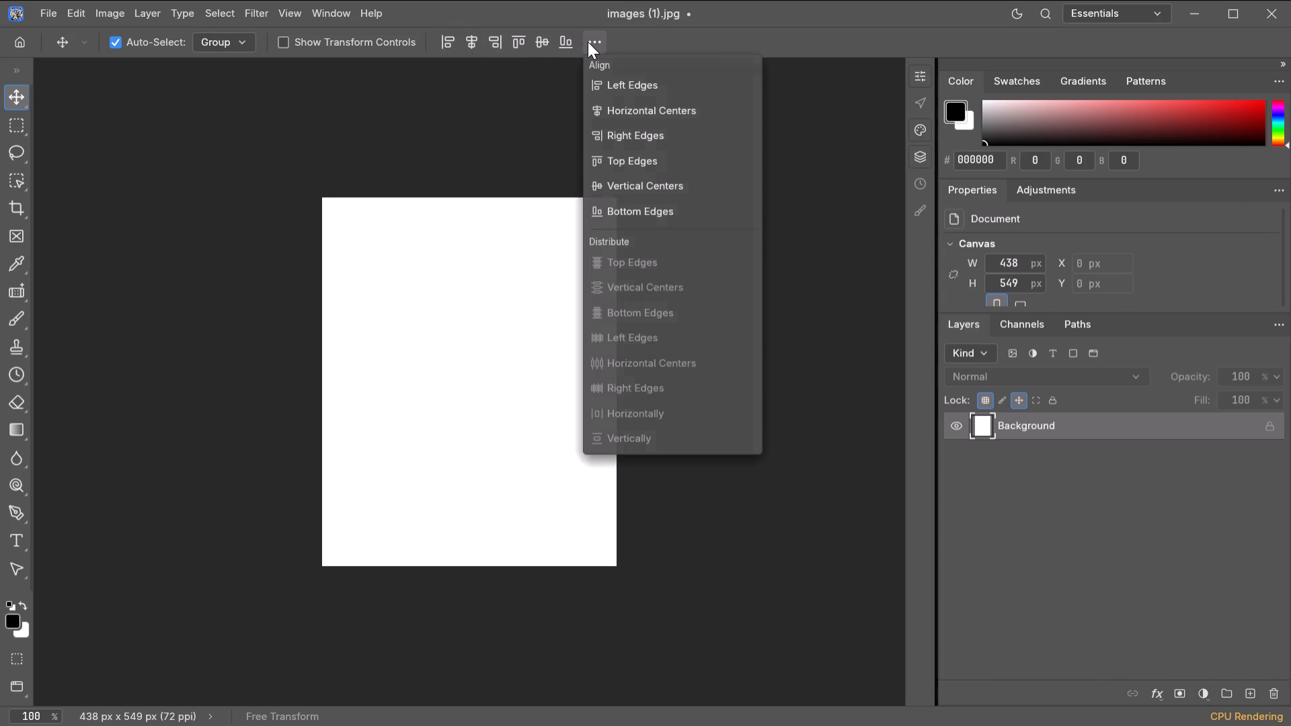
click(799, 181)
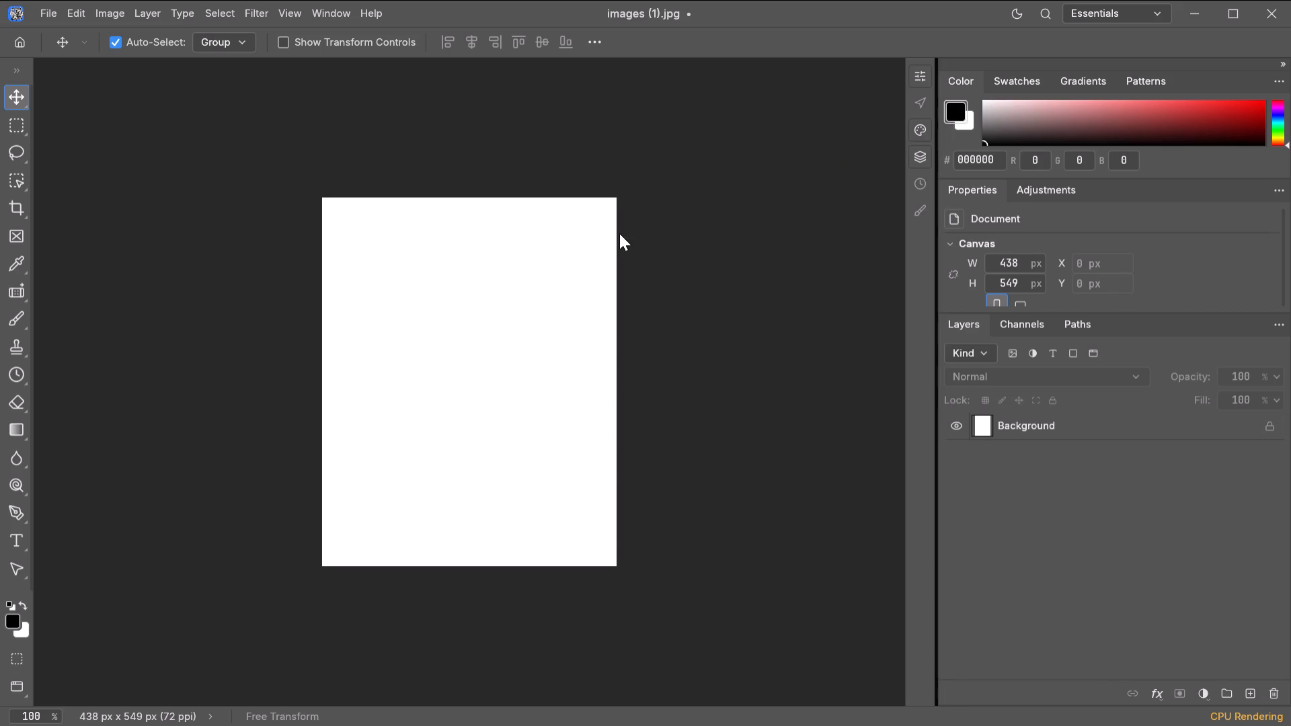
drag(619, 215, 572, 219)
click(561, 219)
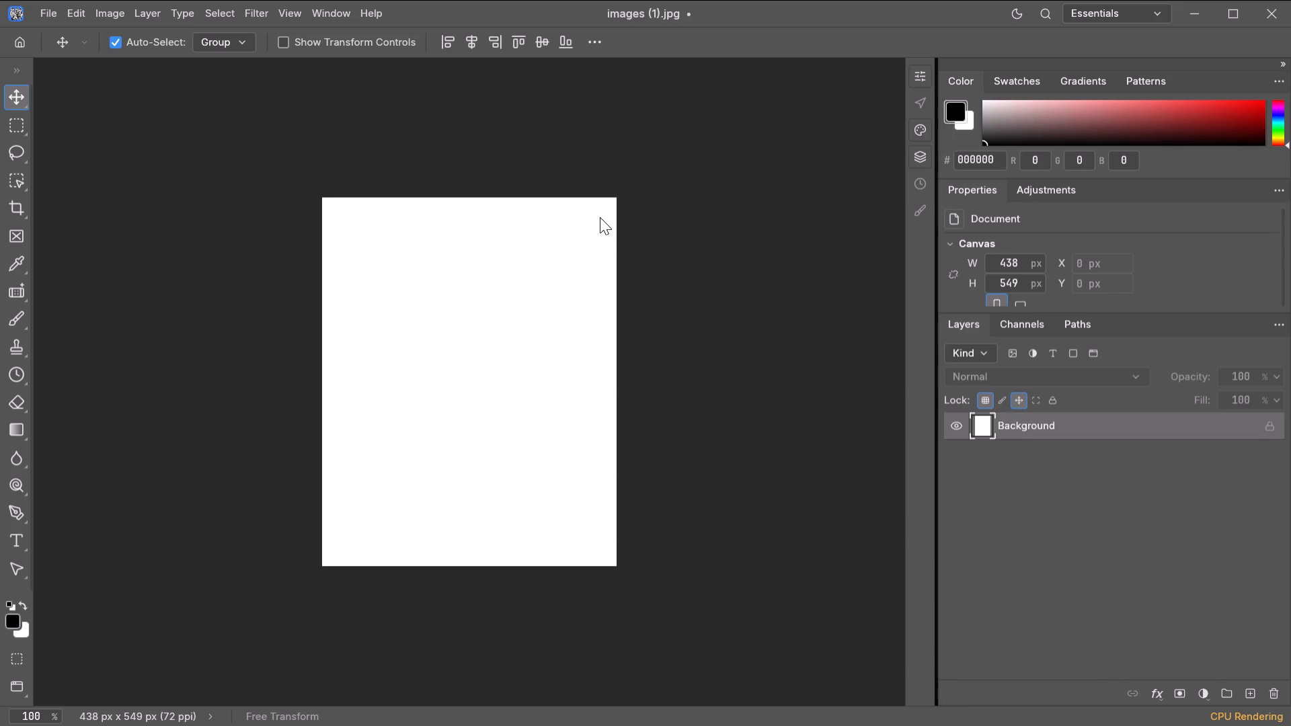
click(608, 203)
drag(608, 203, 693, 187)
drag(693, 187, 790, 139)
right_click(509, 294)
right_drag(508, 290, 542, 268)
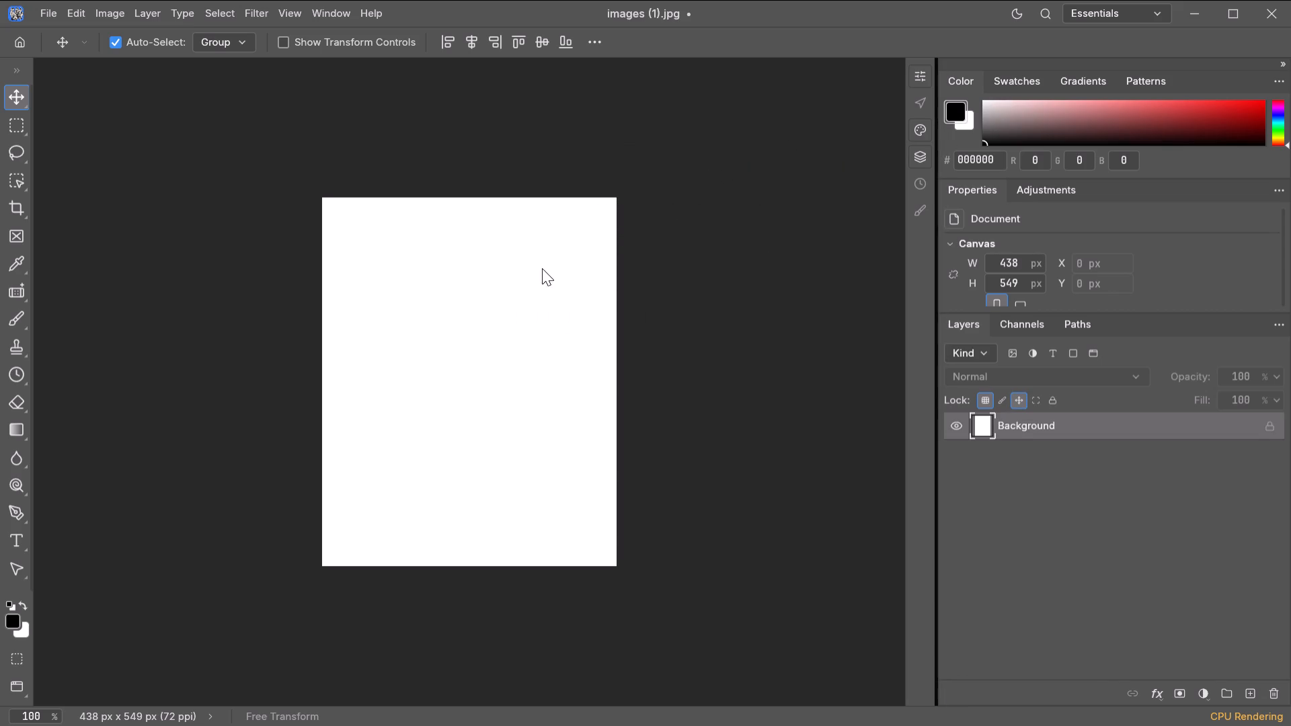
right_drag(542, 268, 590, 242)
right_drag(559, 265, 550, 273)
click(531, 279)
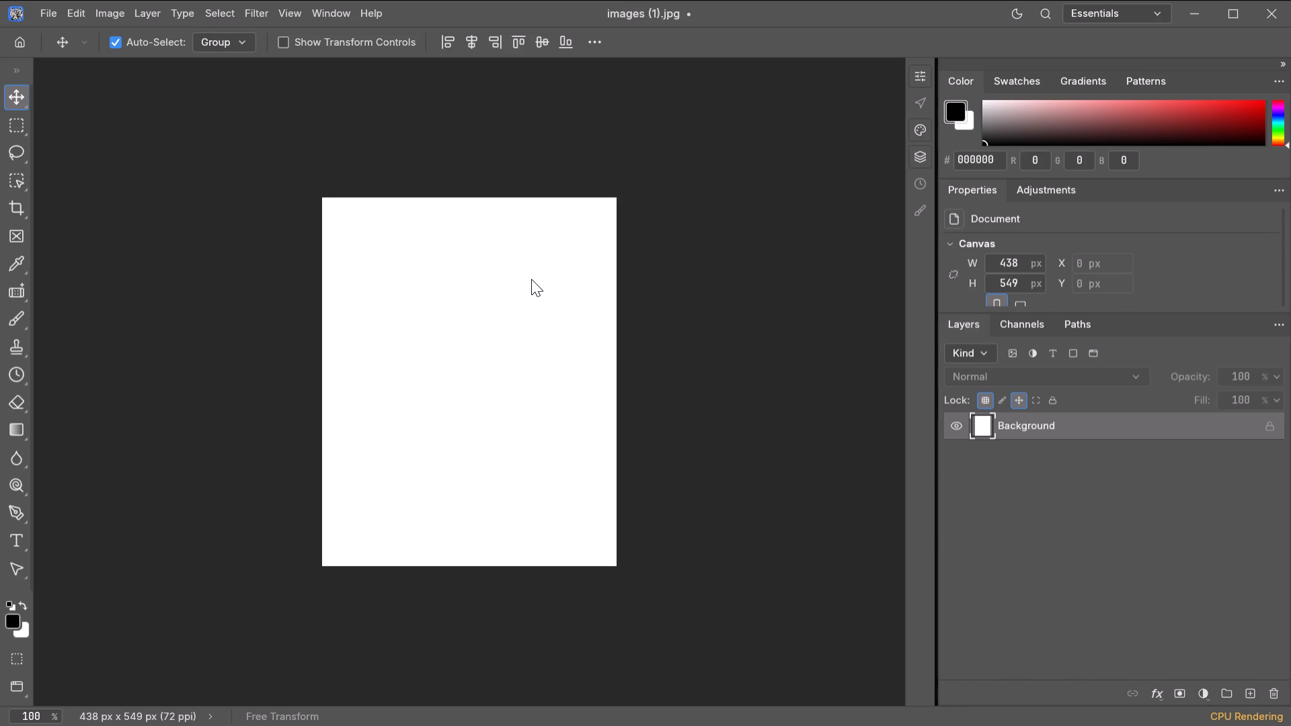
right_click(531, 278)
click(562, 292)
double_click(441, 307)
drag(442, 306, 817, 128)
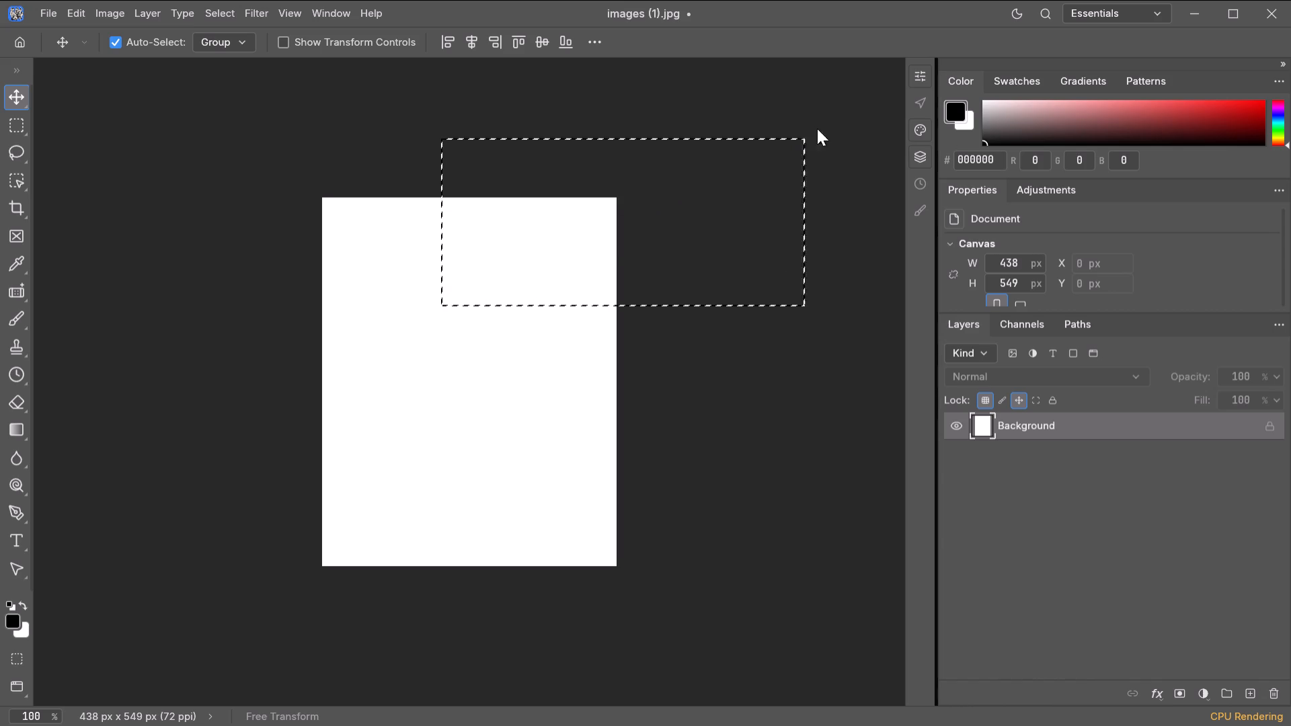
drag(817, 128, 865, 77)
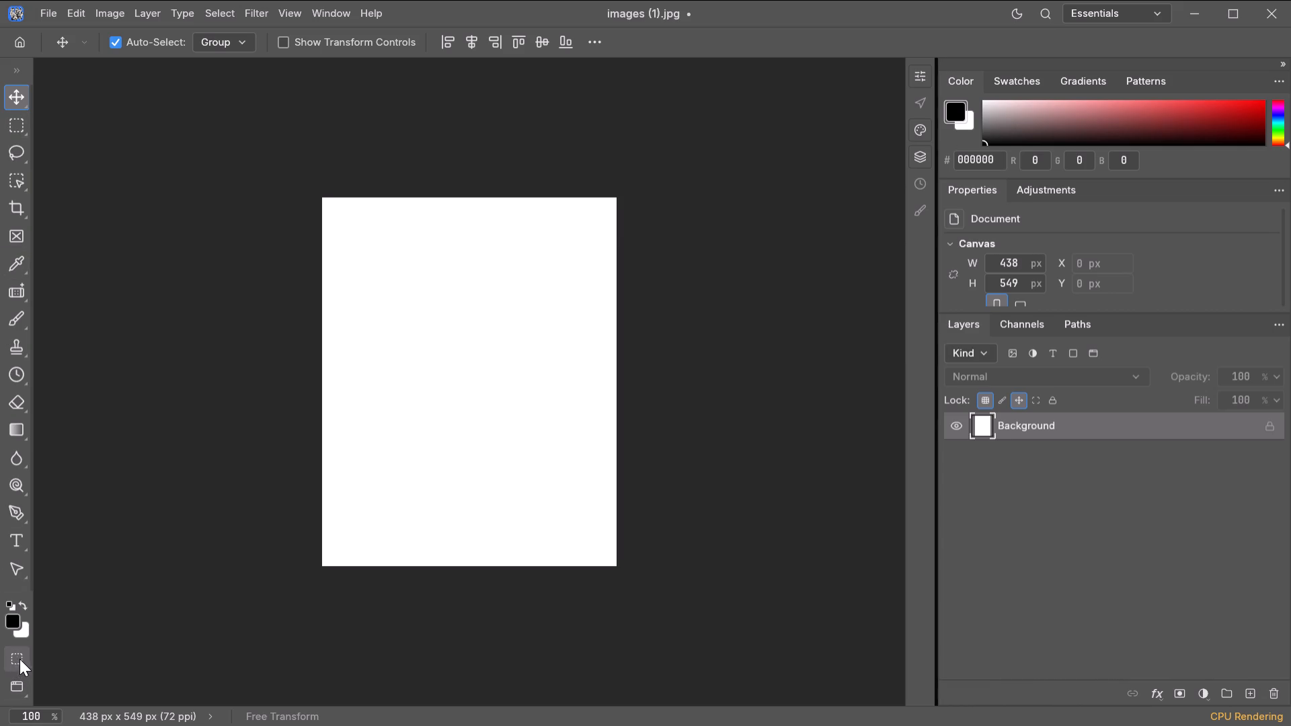
View images (1).jpg in full screen mode and undo the removal of the boy's photo from its Background.
click(14, 676)
double_click(619, 454)
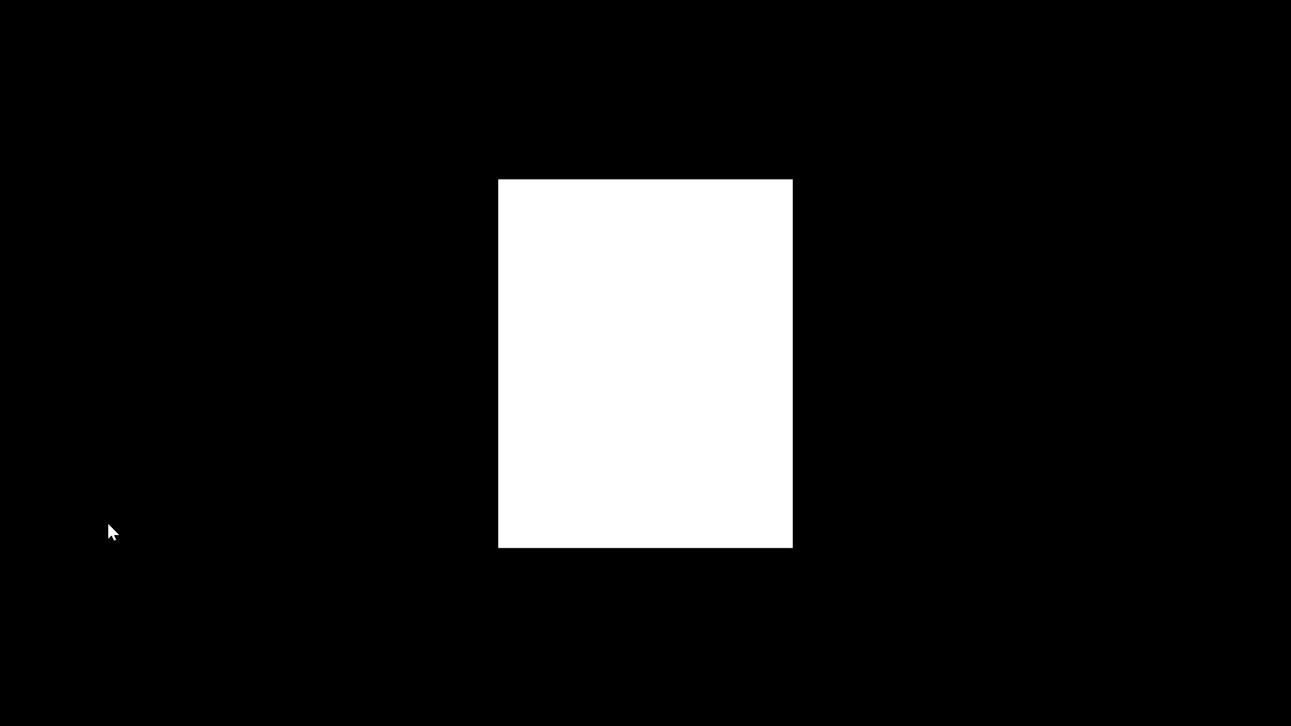
key(ctrl+z)
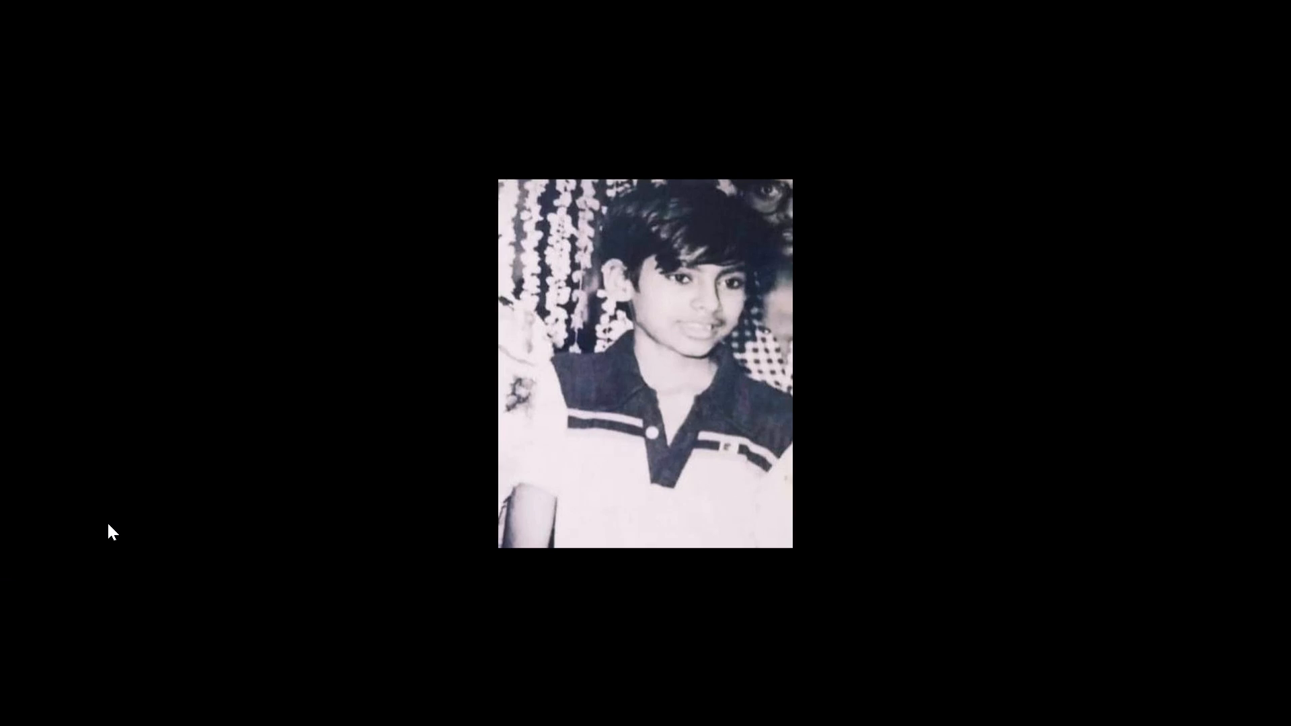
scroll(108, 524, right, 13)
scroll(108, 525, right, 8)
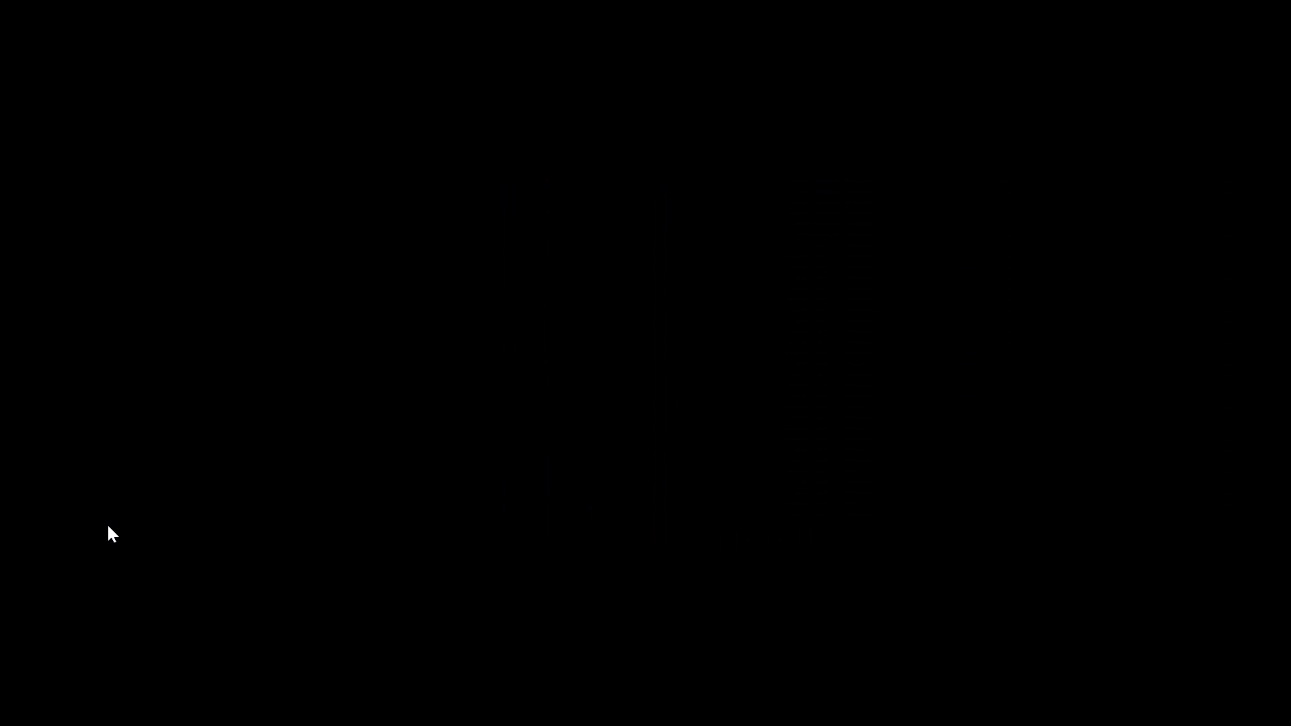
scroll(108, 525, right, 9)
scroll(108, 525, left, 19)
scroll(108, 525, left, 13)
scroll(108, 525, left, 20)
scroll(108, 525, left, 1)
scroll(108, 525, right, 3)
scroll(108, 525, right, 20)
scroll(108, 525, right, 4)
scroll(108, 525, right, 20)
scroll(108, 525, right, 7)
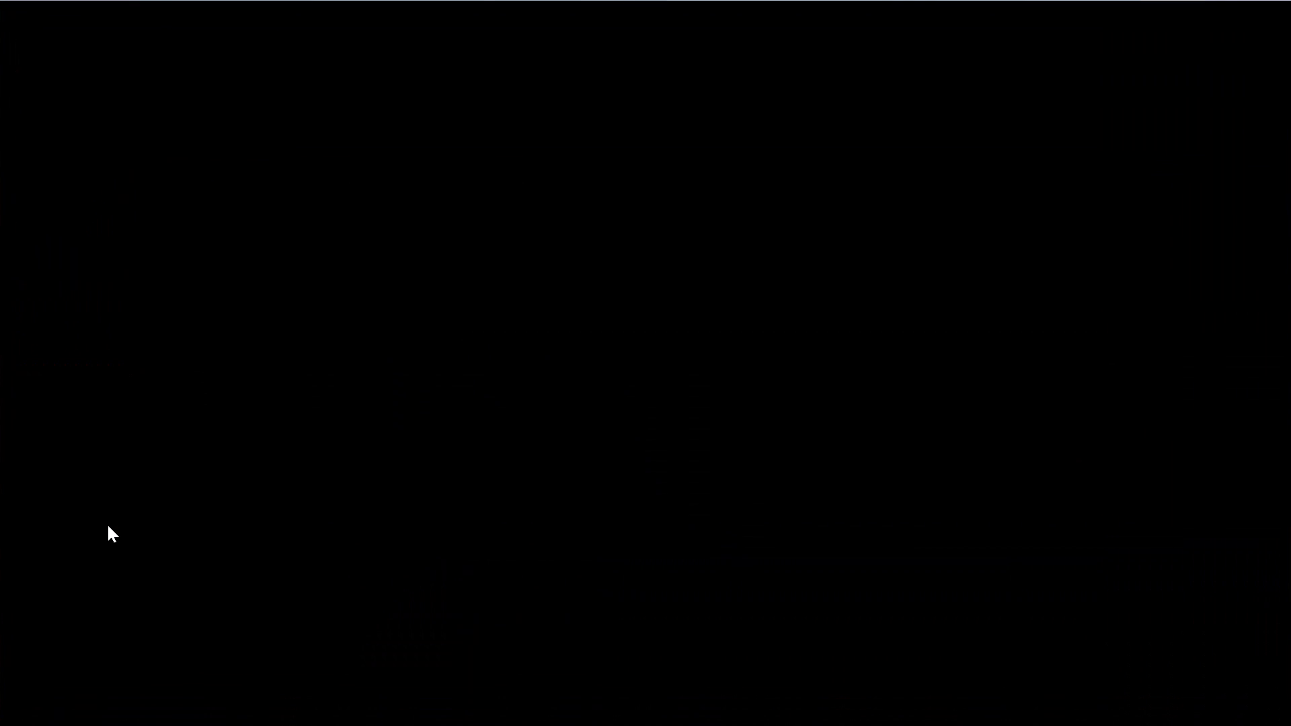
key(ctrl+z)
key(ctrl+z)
Set the full-screen surround colour to Custom and return to the standard screen mode.
click(1053, 198)
click(1048, 200)
right_click(1048, 200)
right_click(1048, 199)
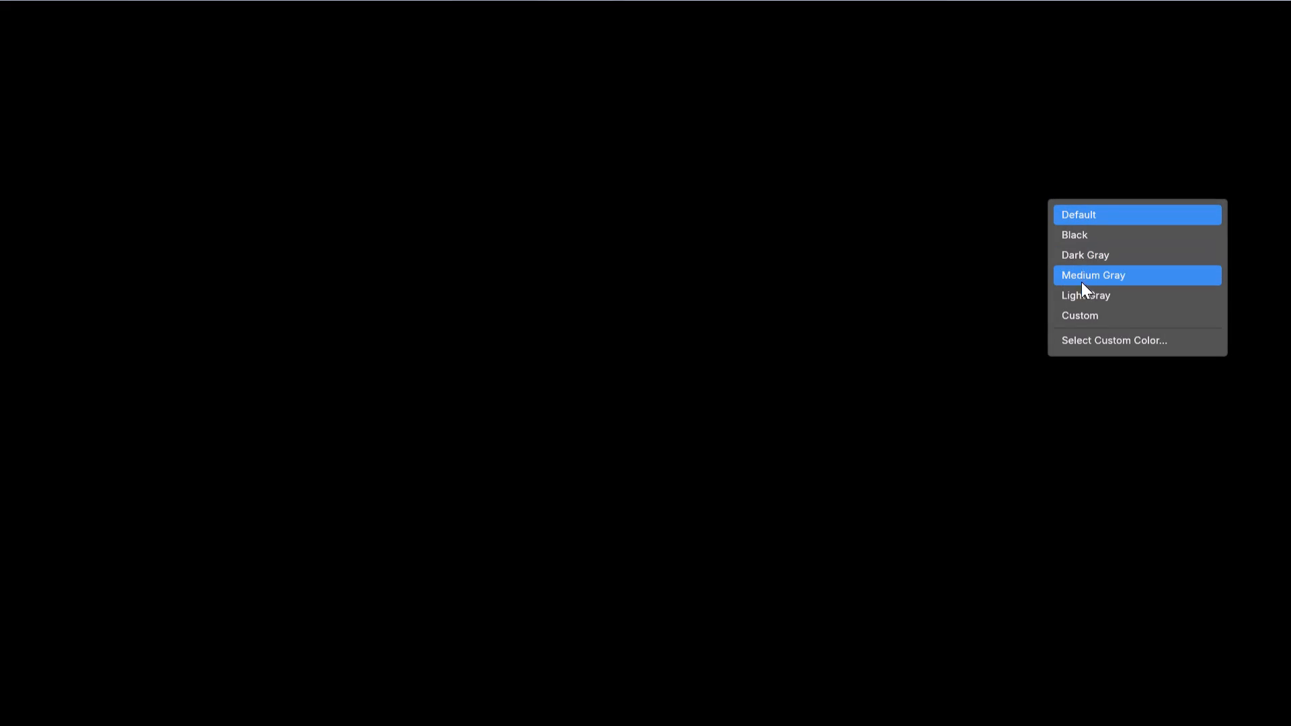
click(1081, 312)
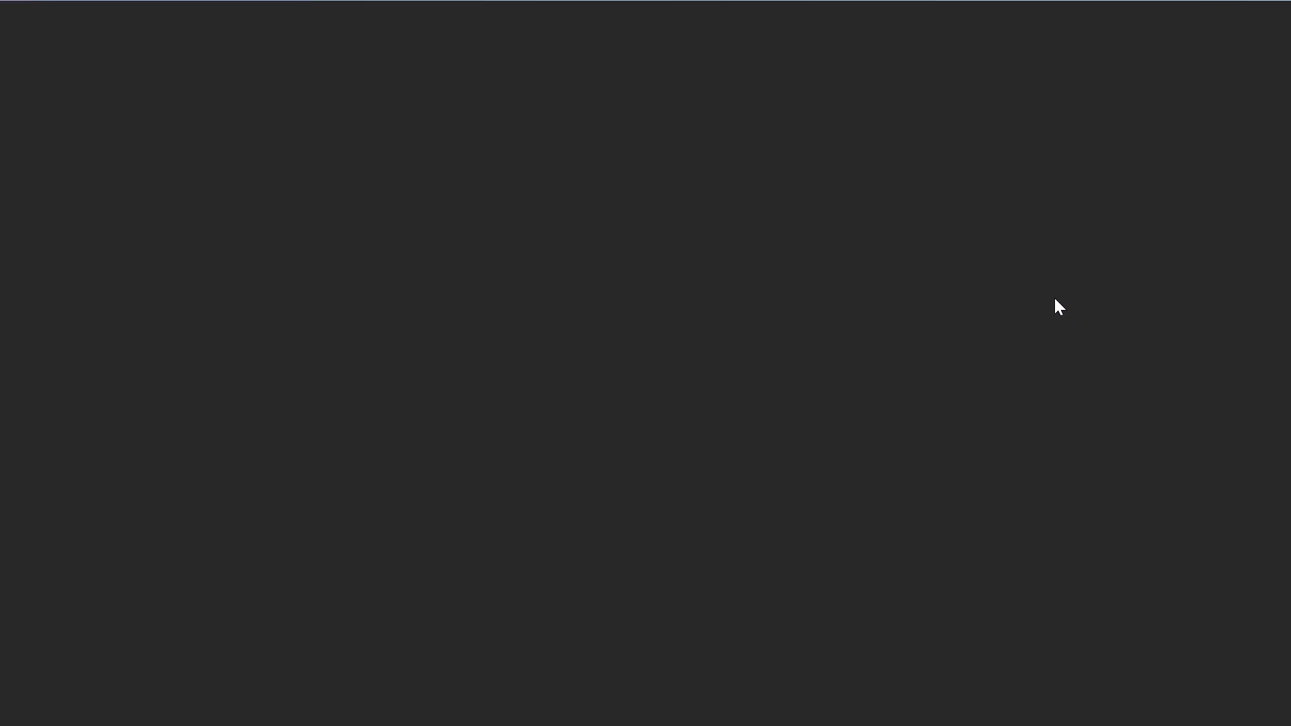
click(1054, 296)
right_click(1058, 283)
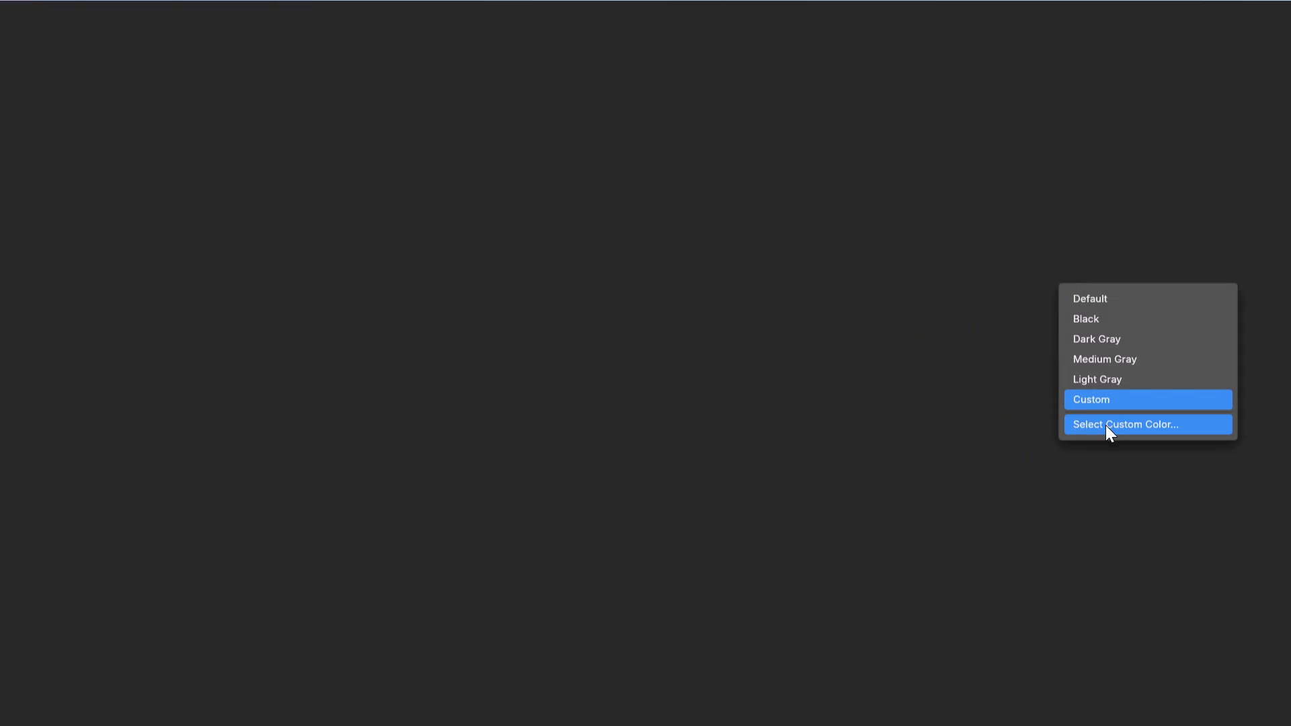
click(779, 356)
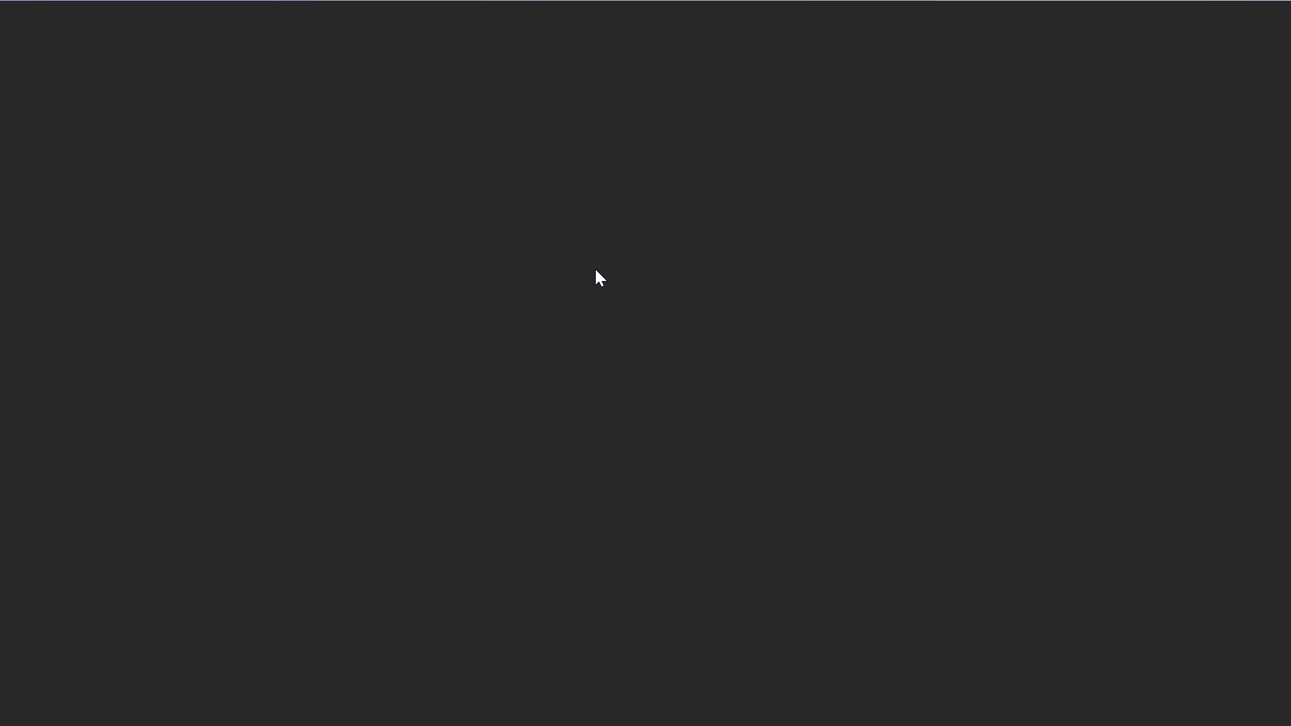
key(Escape)
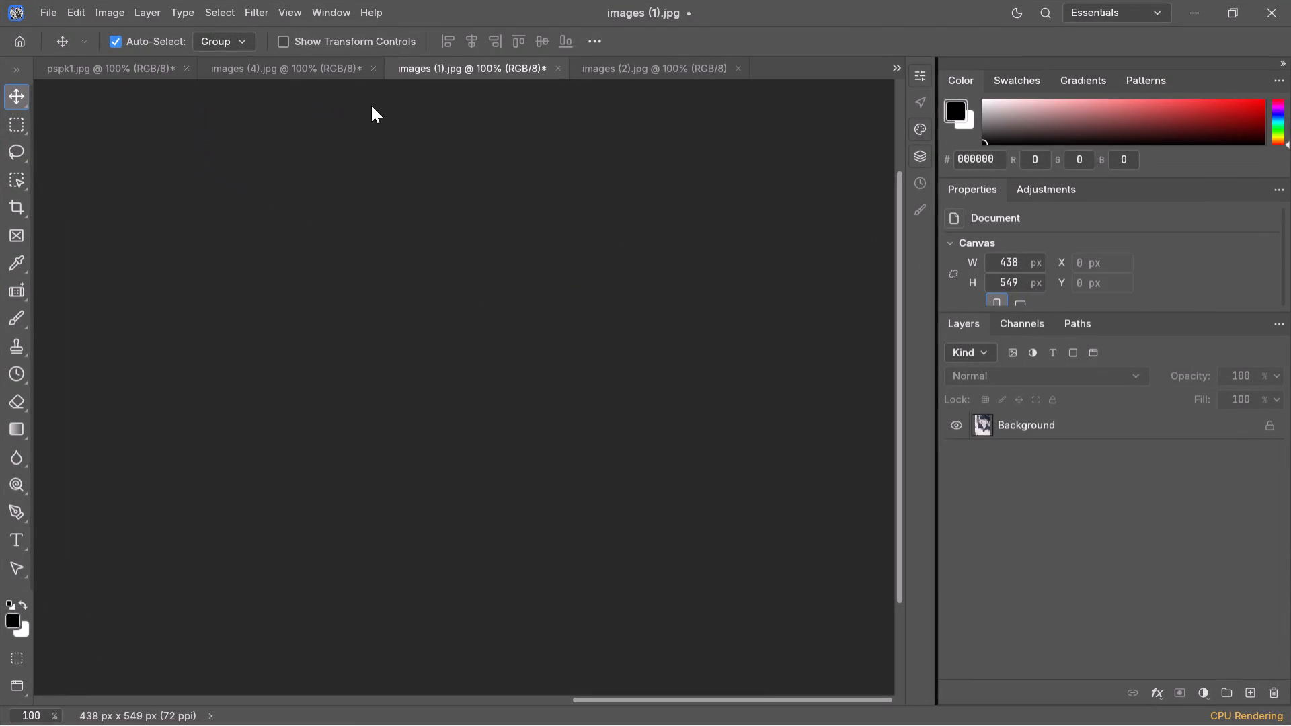
Copy the four-photo collage from images (2).jpg and paste it into pspk1.jpg as a new layer.
click(329, 76)
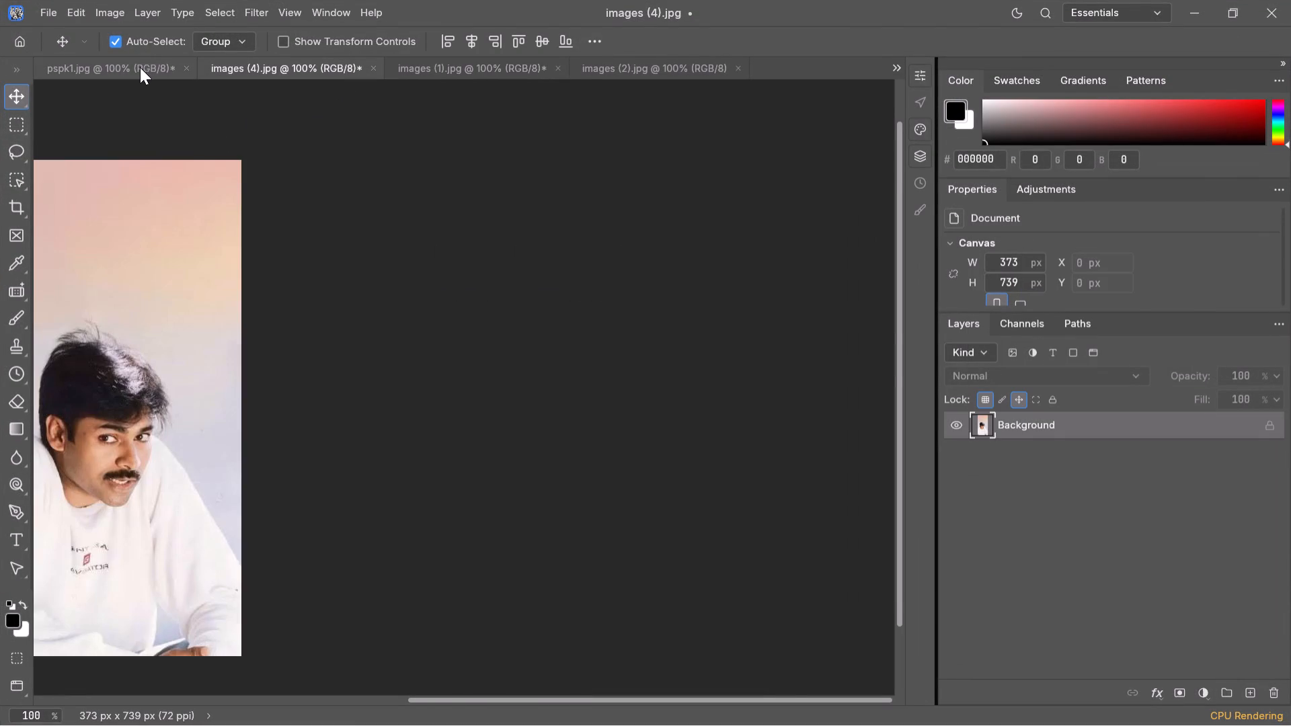
click(139, 69)
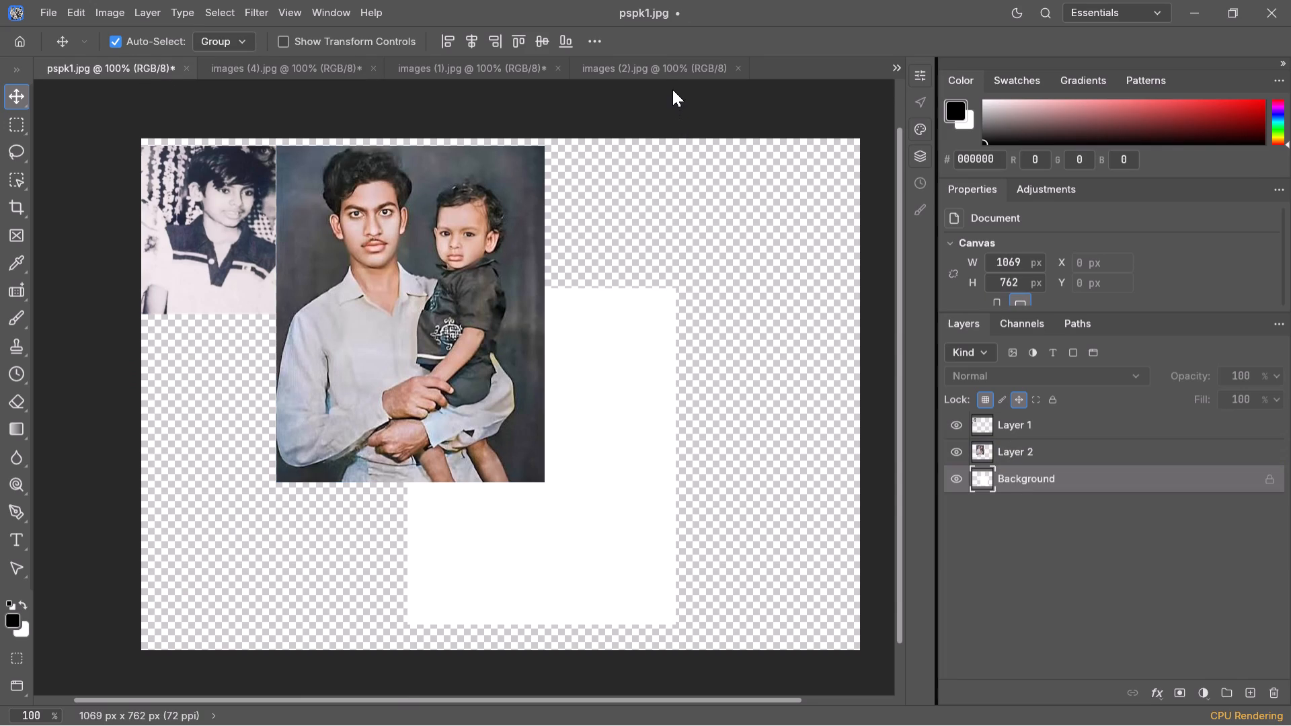
click(672, 68)
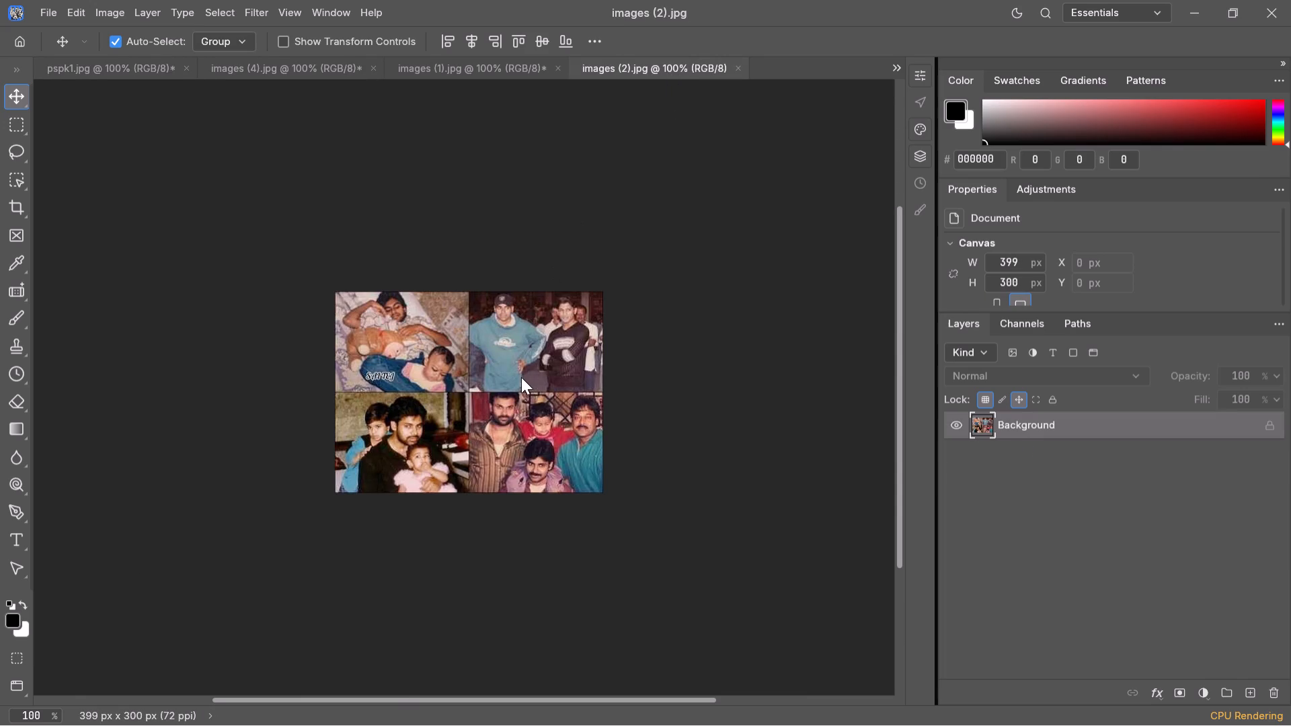
right_click(521, 377)
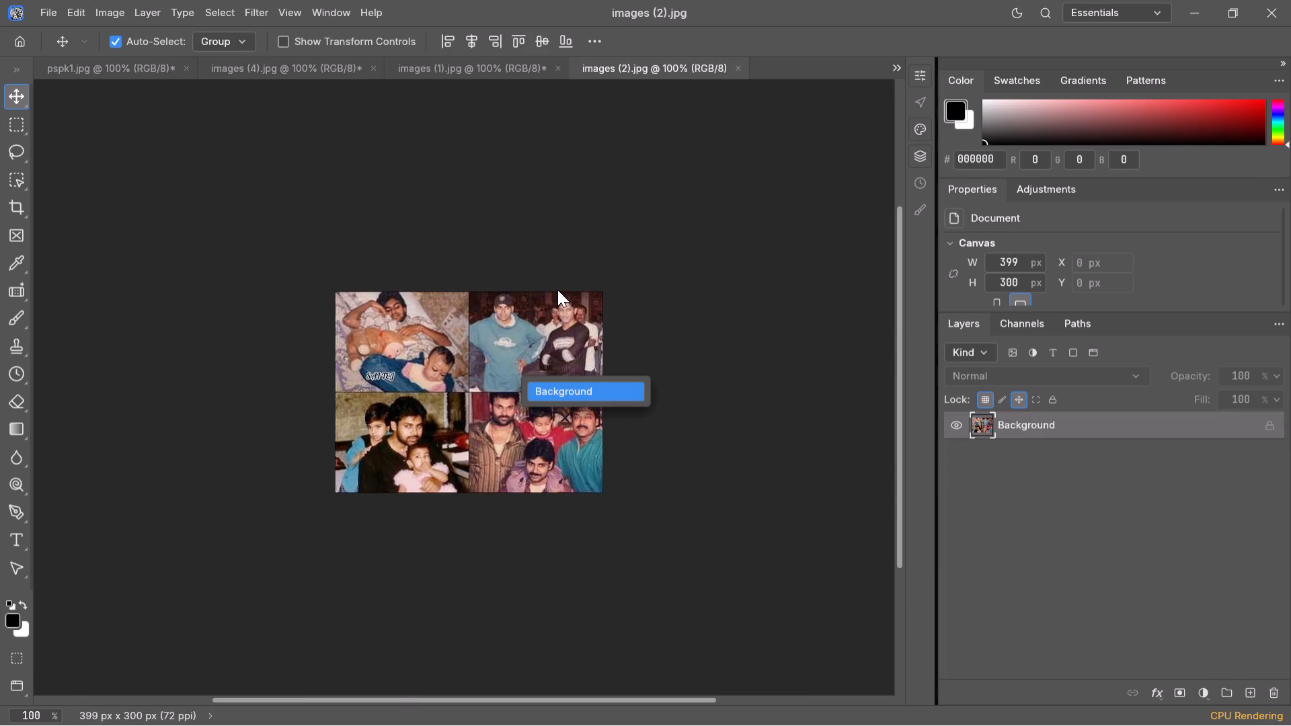
key(ctrl+c)
click(148, 77)
click(636, 263)
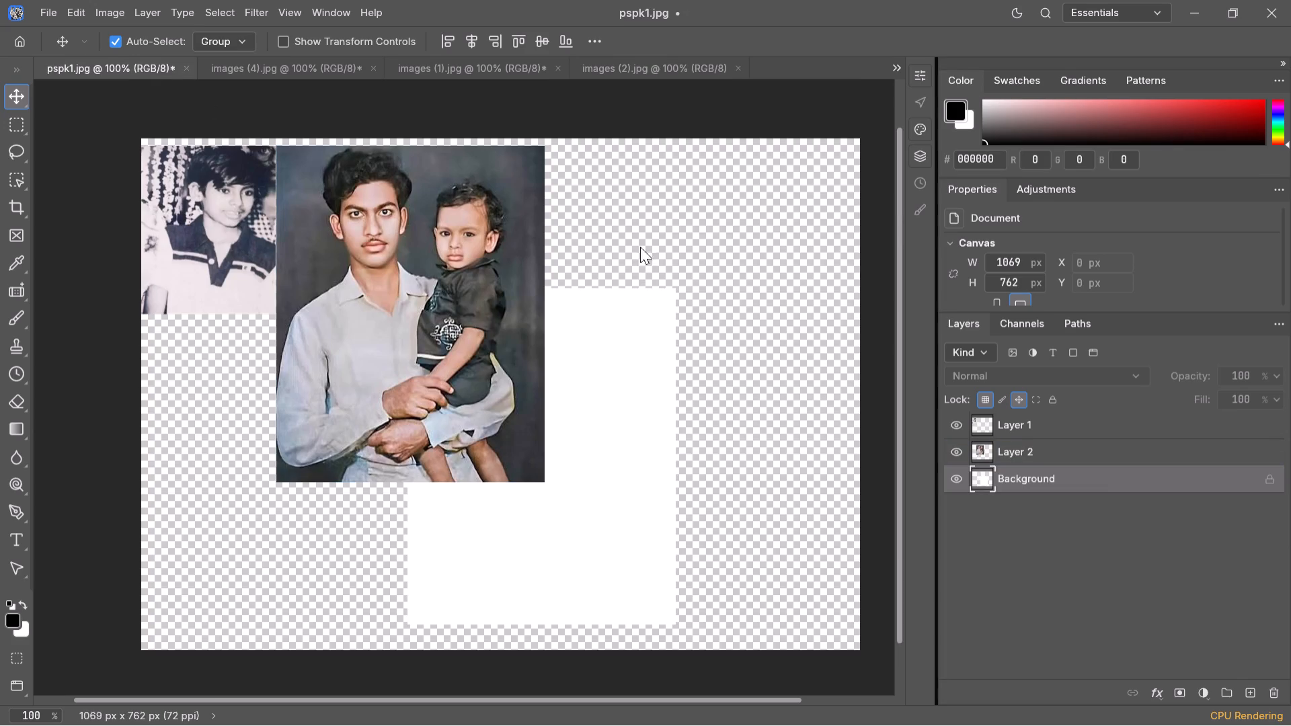
key(ctrl+v)
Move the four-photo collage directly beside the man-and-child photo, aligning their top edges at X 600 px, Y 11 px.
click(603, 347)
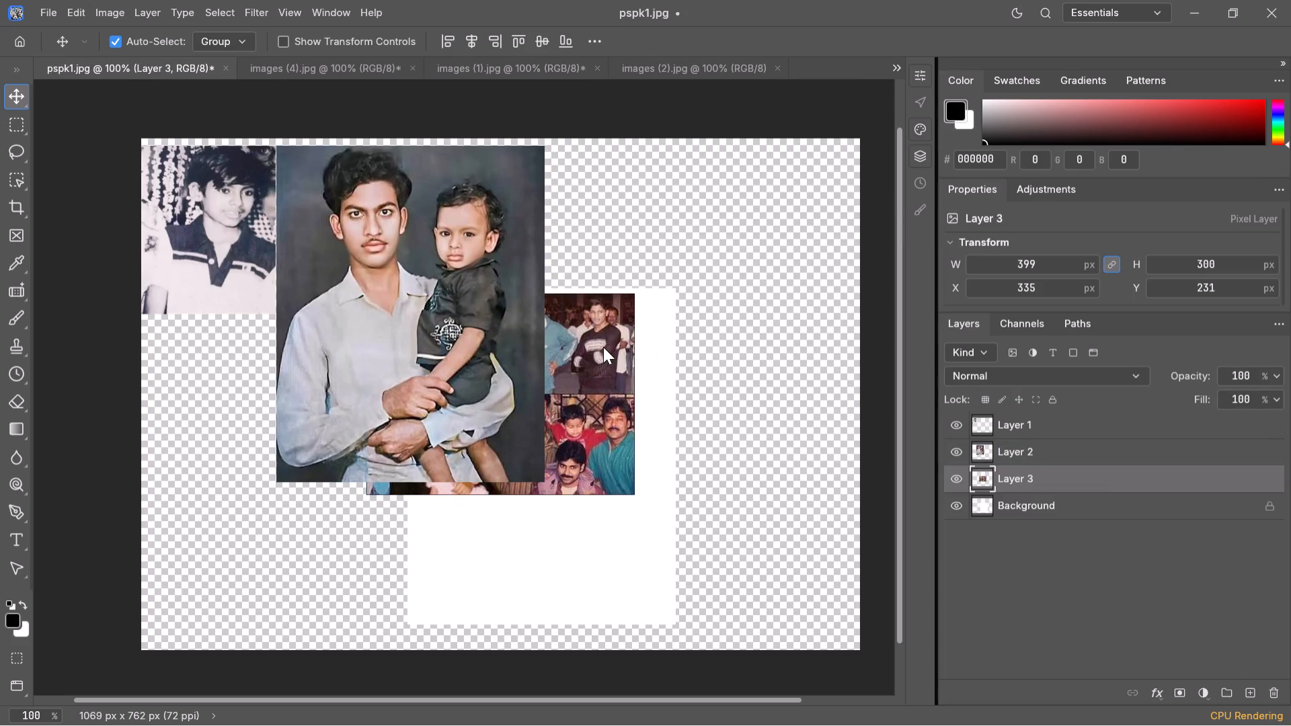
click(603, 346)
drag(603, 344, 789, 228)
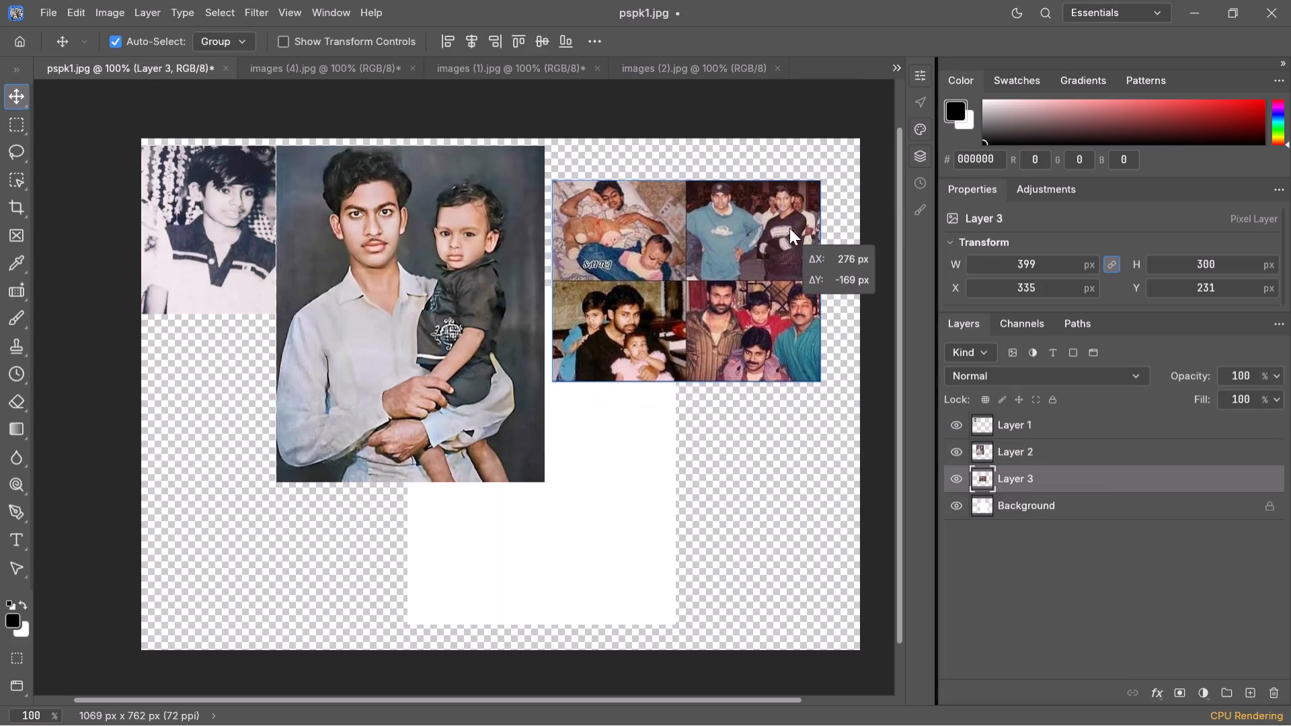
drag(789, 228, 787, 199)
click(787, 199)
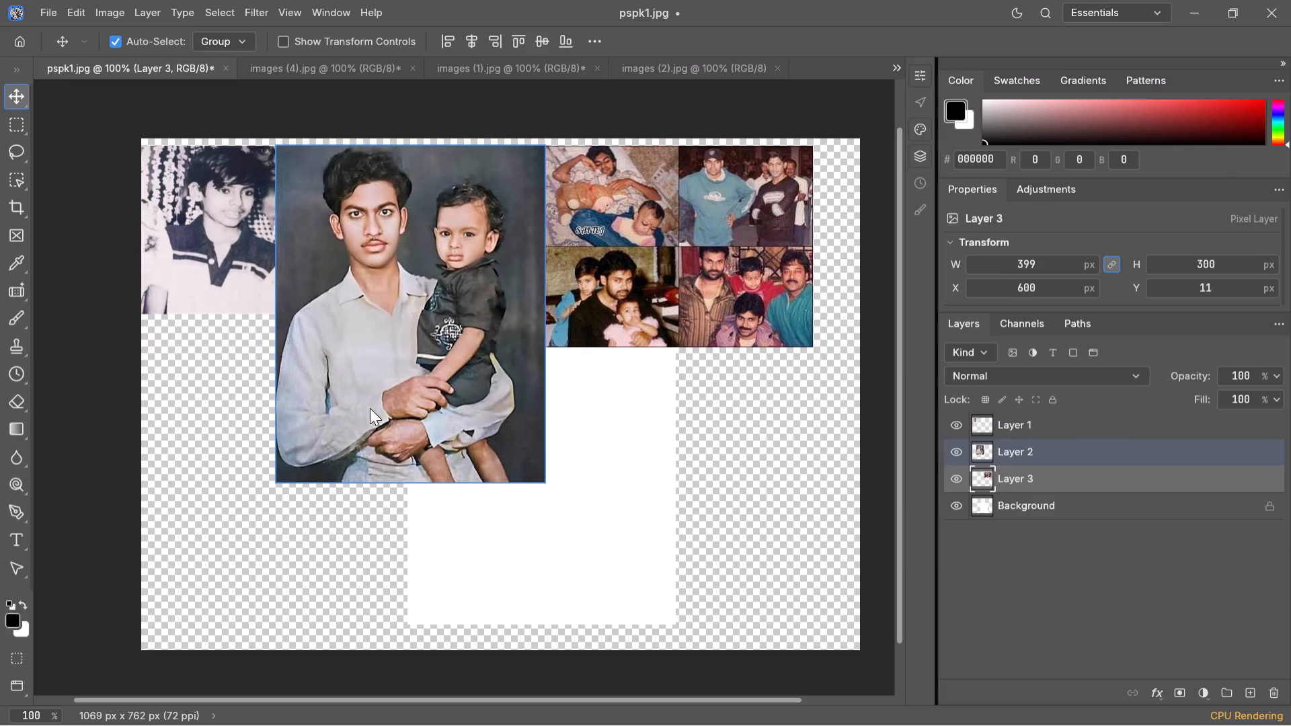
Copy the photo of the man in the white sweatshirt from images (4).jpg and paste it into pspk1.jpg as a new layer.
click(364, 73)
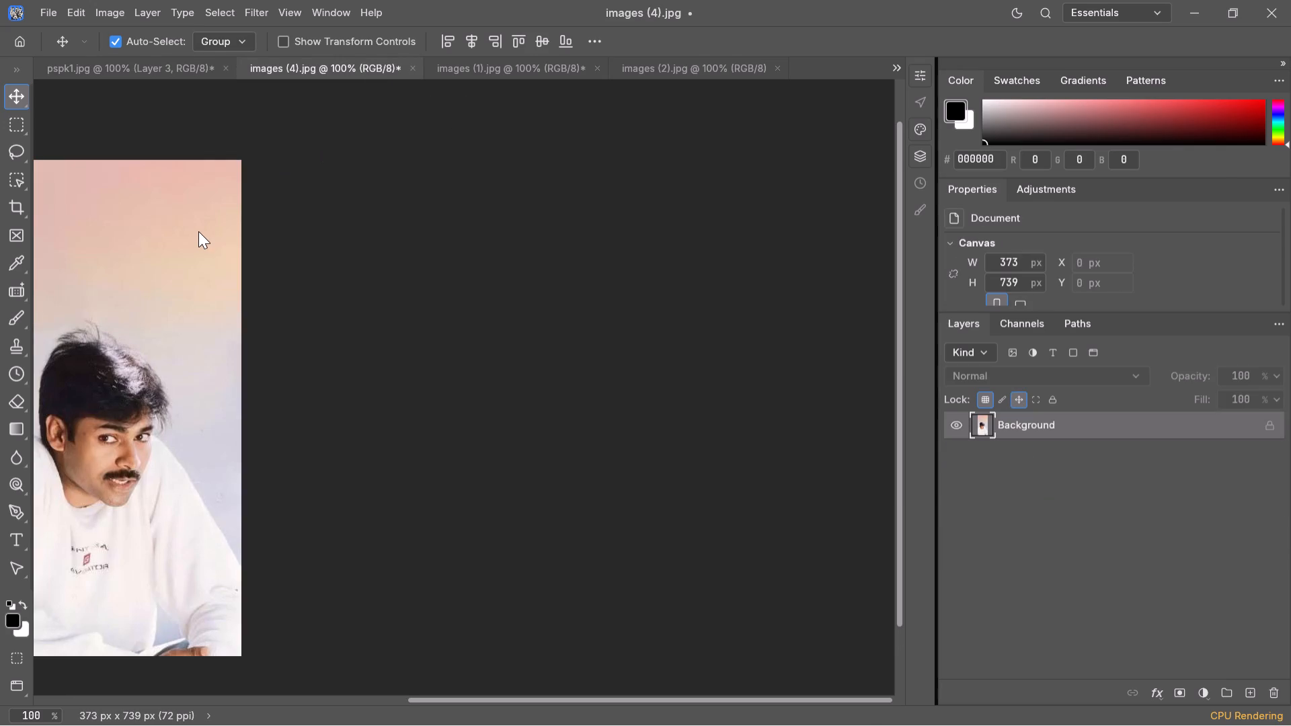
click(198, 230)
key(ctrl+c)
click(183, 63)
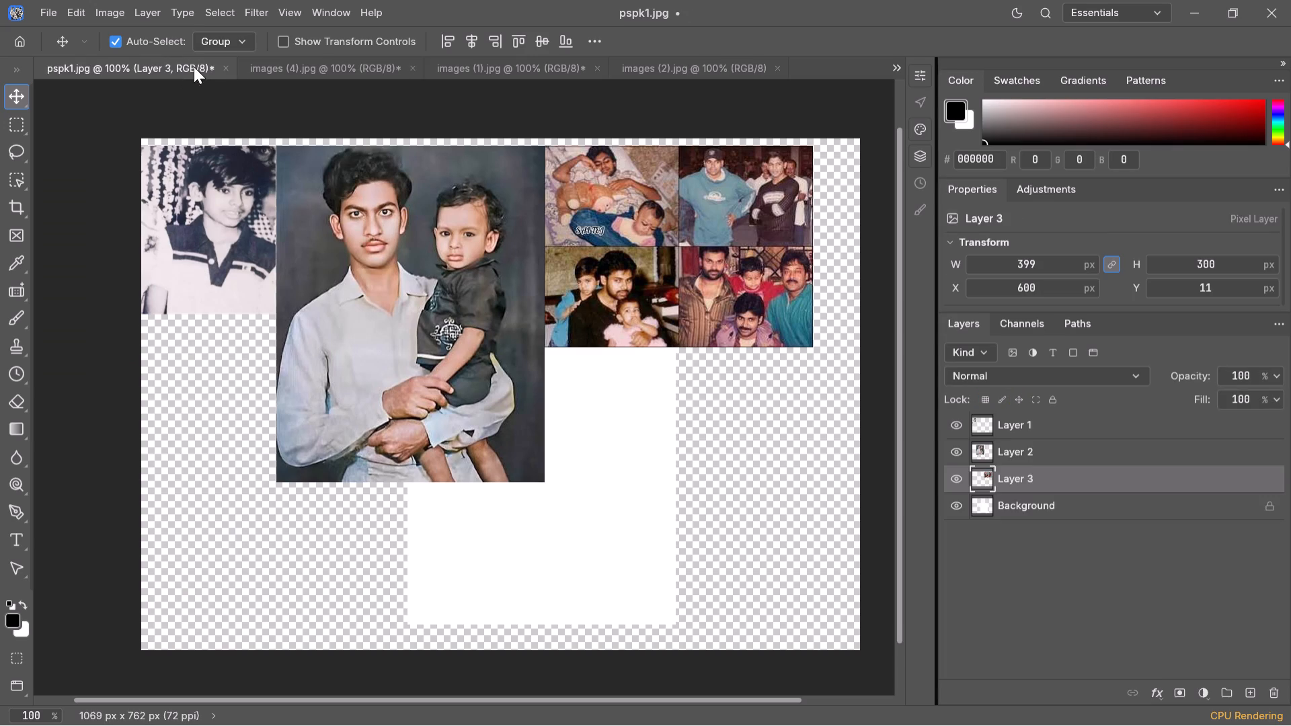
click(249, 391)
key(ctrl+v)
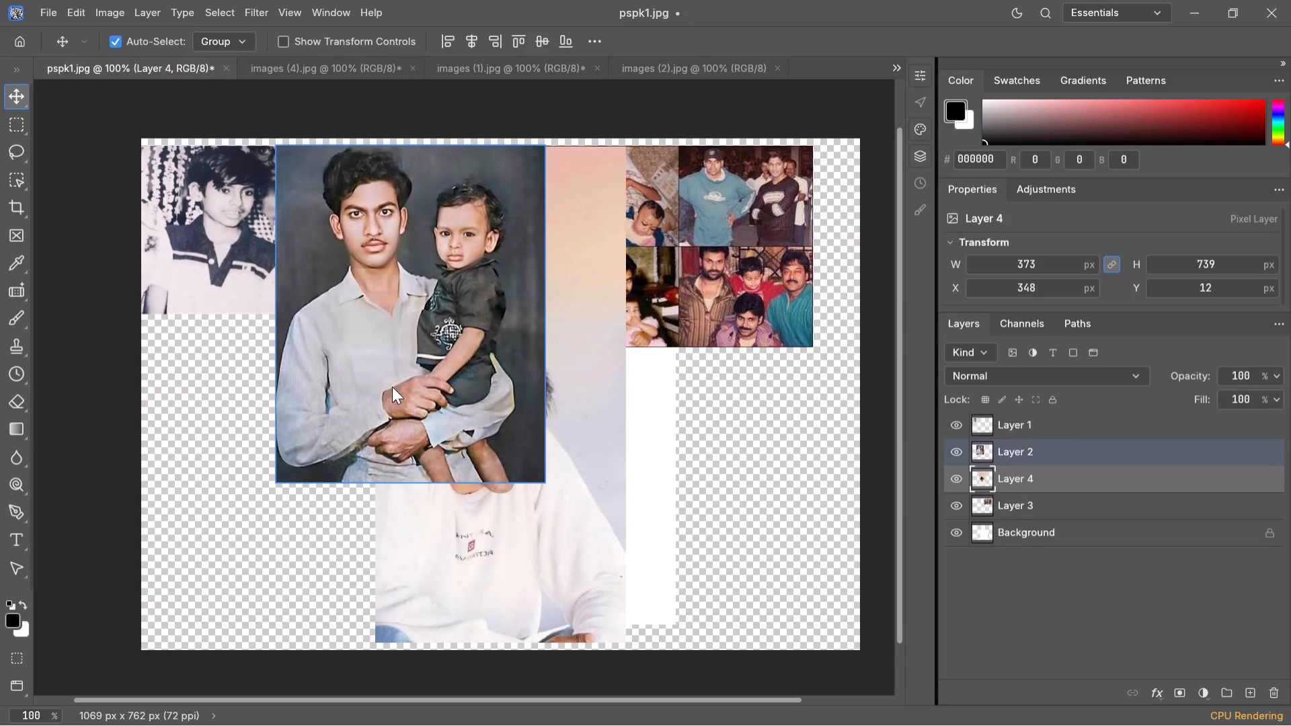
Move the white-sweatshirt photo to the canvas's left edge, with his head below the boy's photo.
click(558, 456)
drag(558, 456, 331, 471)
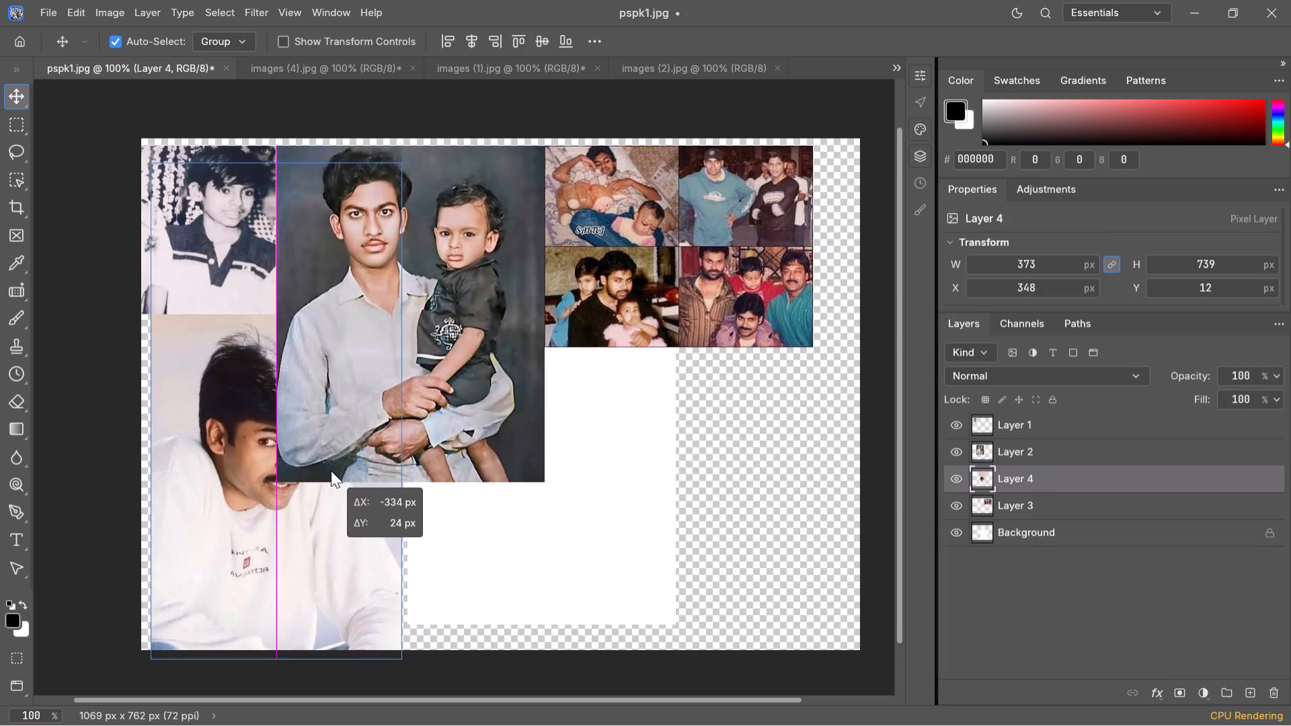
drag(331, 471, 311, 469)
click(311, 469)
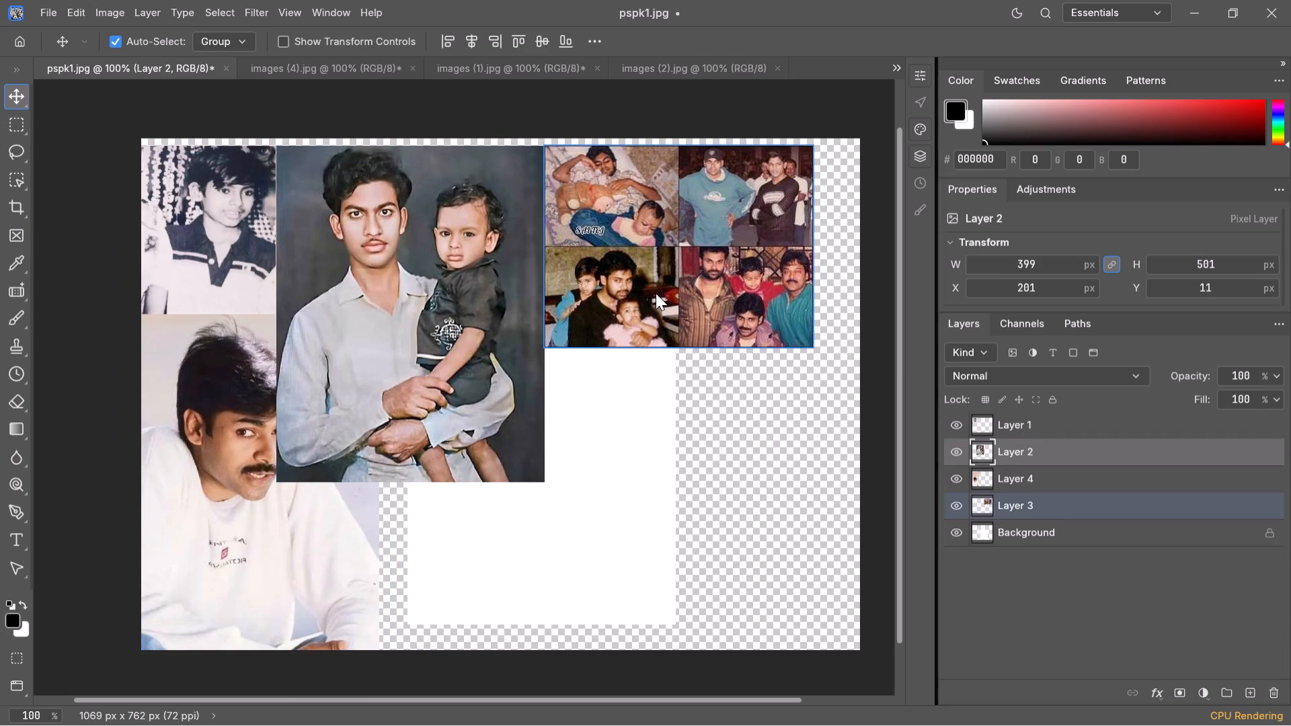
Move the four-photo collage into the canvas's top-right corner, at X 670 px, Y 0 px.
click(656, 293)
click(656, 293)
drag(656, 293, 700, 288)
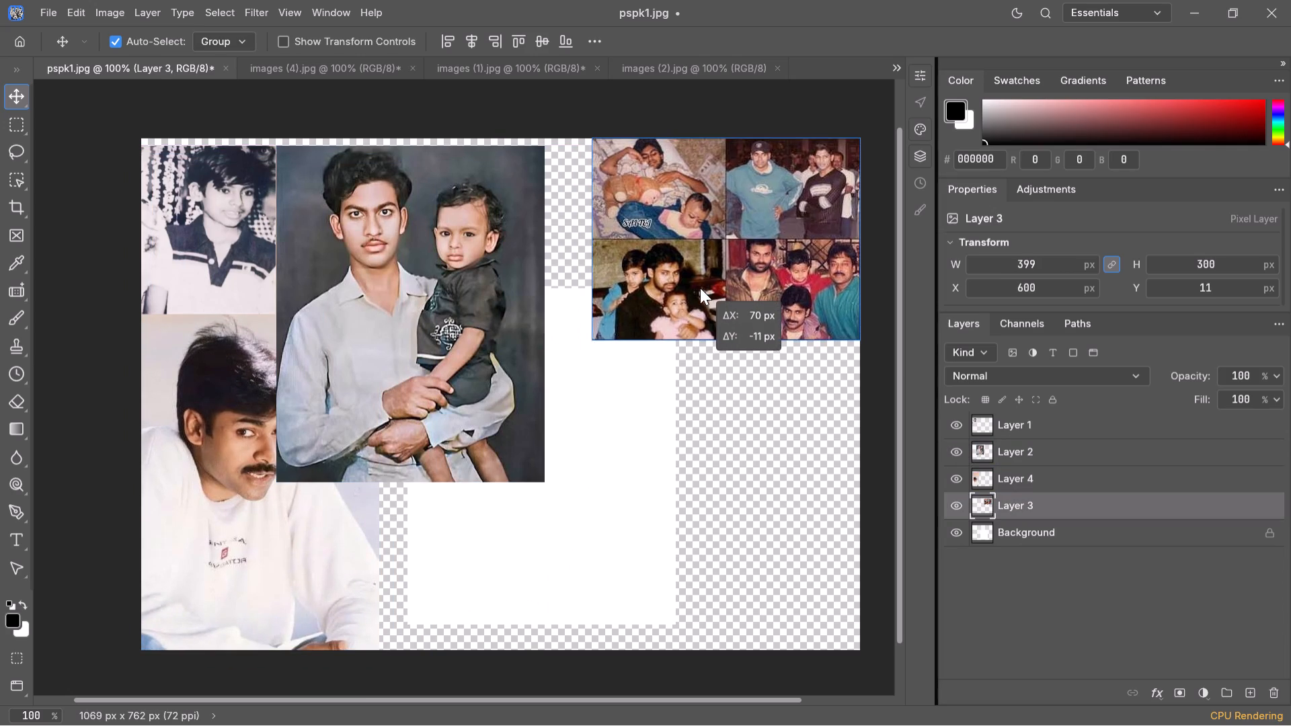
drag(700, 288, 701, 287)
click(701, 287)
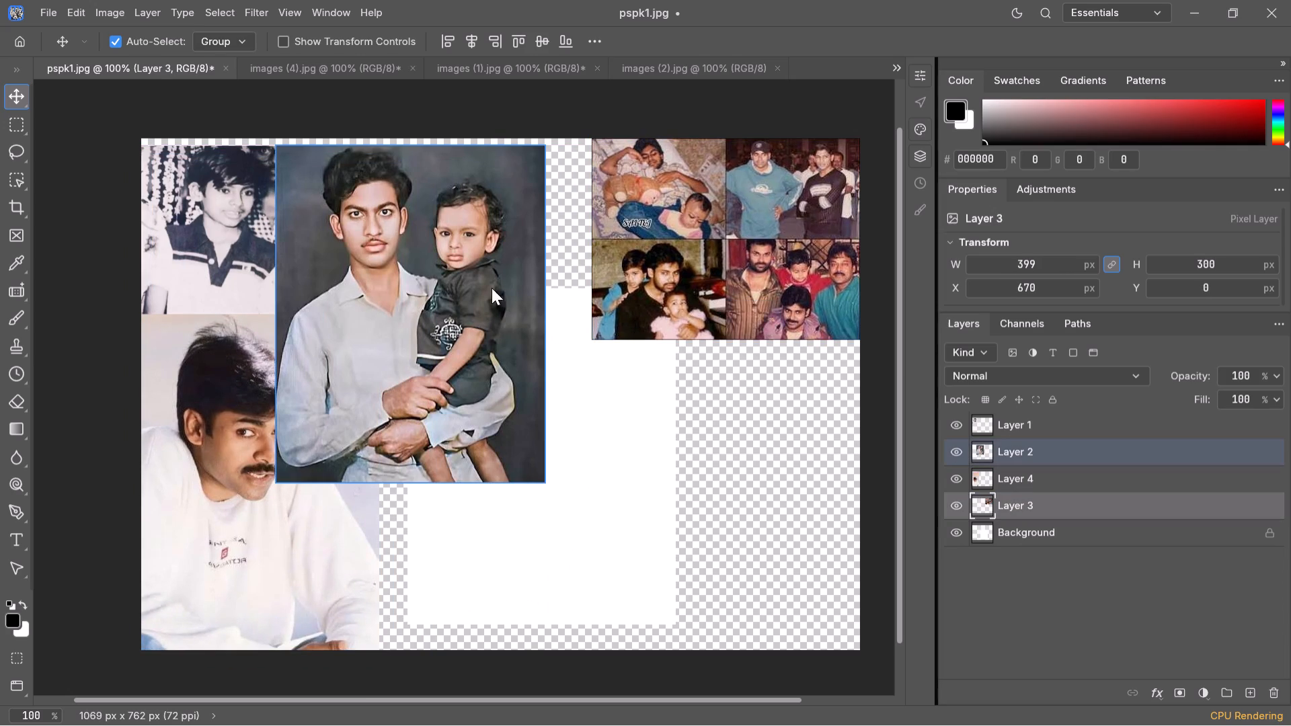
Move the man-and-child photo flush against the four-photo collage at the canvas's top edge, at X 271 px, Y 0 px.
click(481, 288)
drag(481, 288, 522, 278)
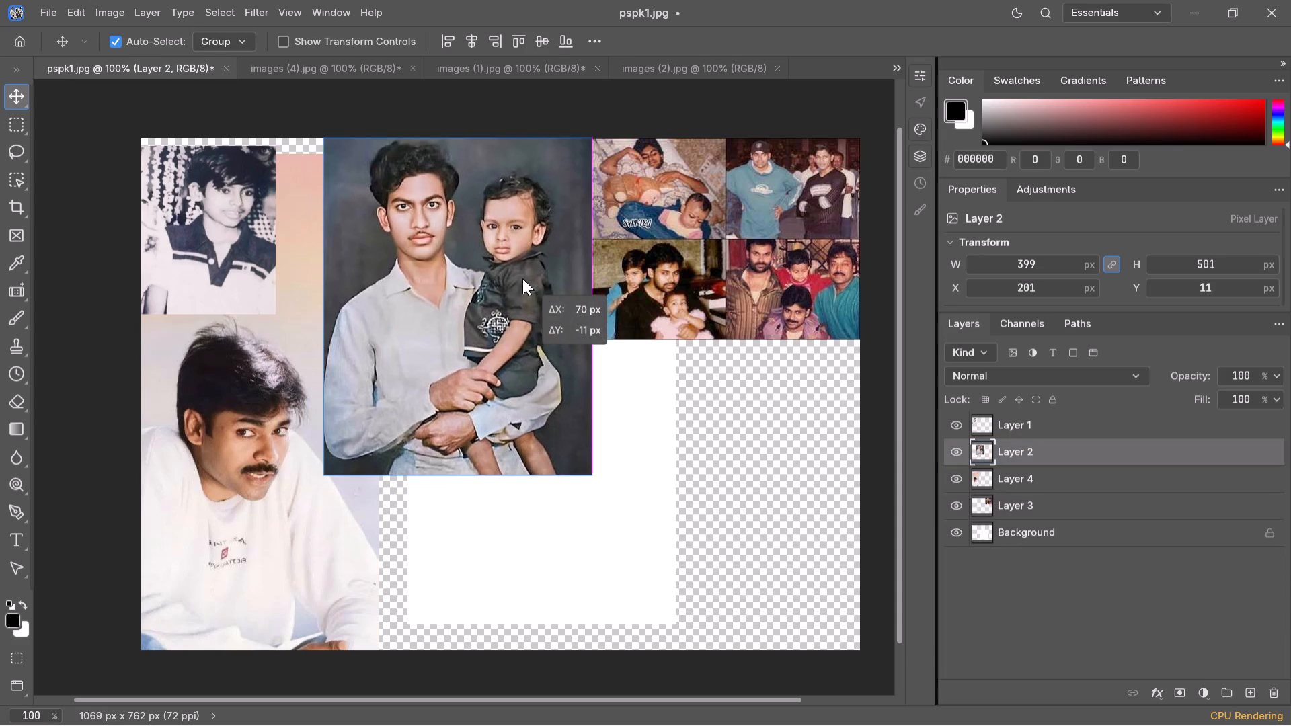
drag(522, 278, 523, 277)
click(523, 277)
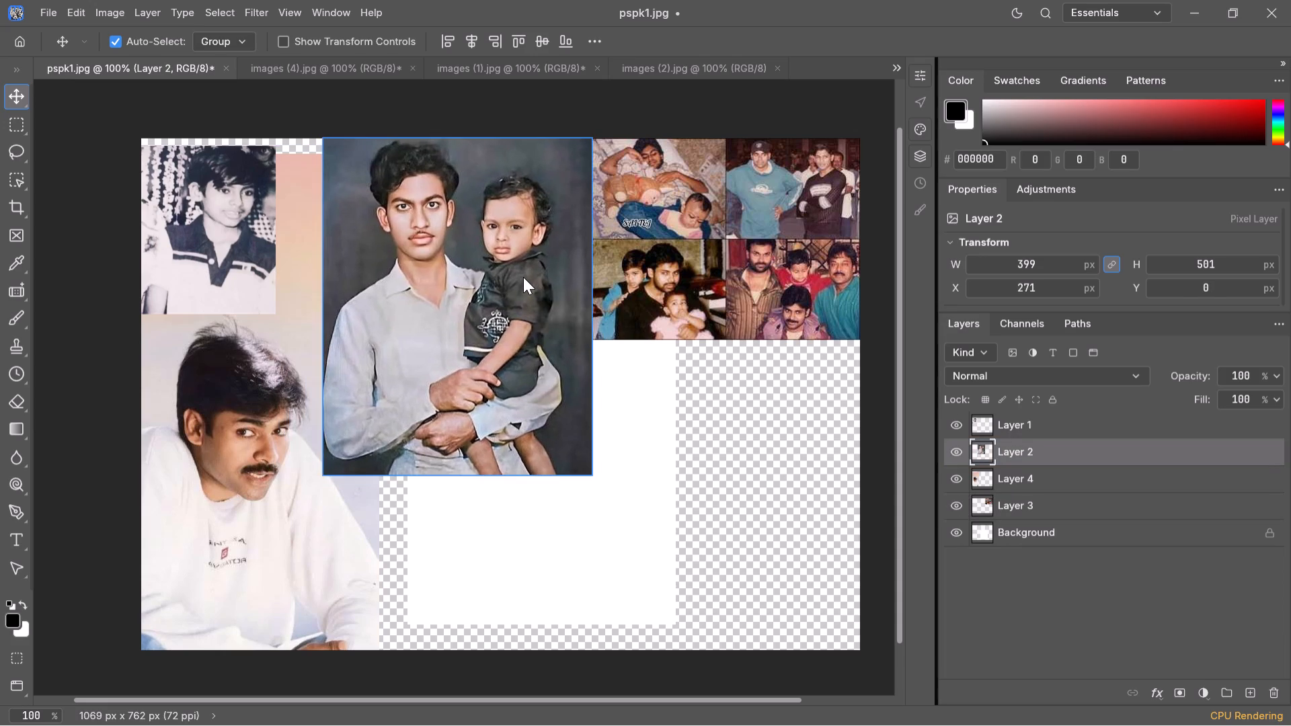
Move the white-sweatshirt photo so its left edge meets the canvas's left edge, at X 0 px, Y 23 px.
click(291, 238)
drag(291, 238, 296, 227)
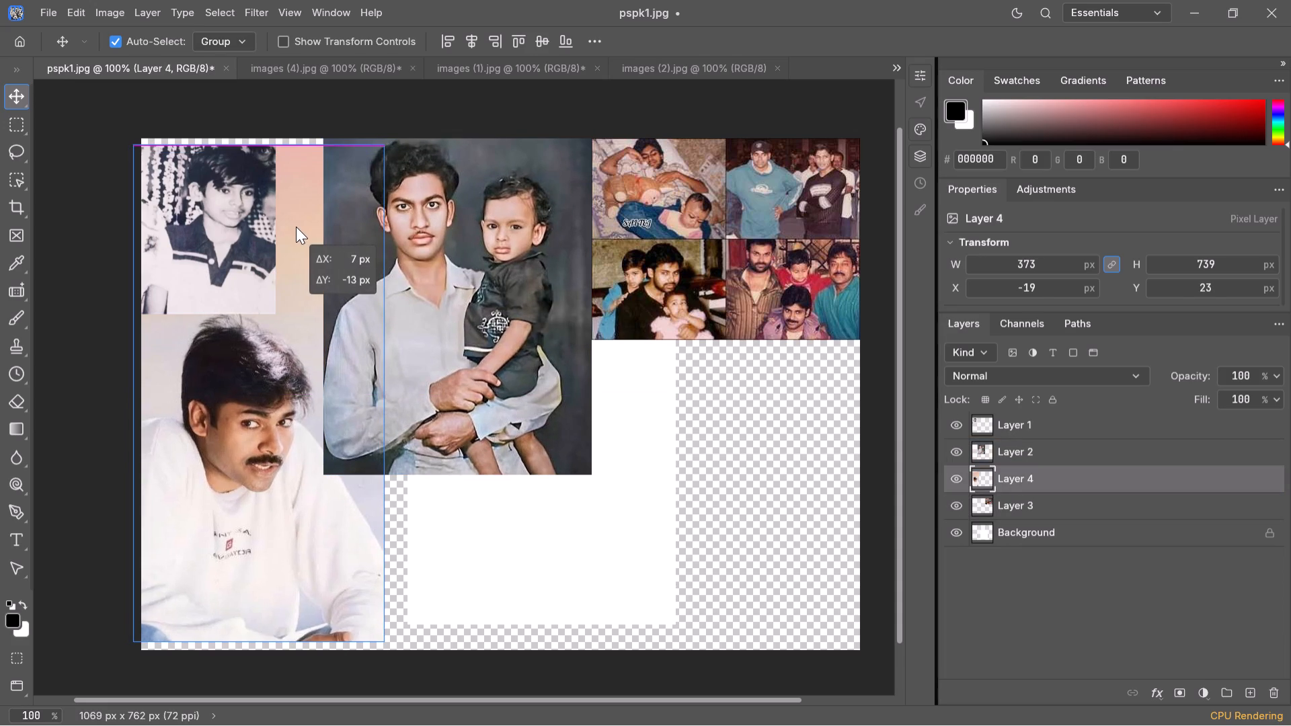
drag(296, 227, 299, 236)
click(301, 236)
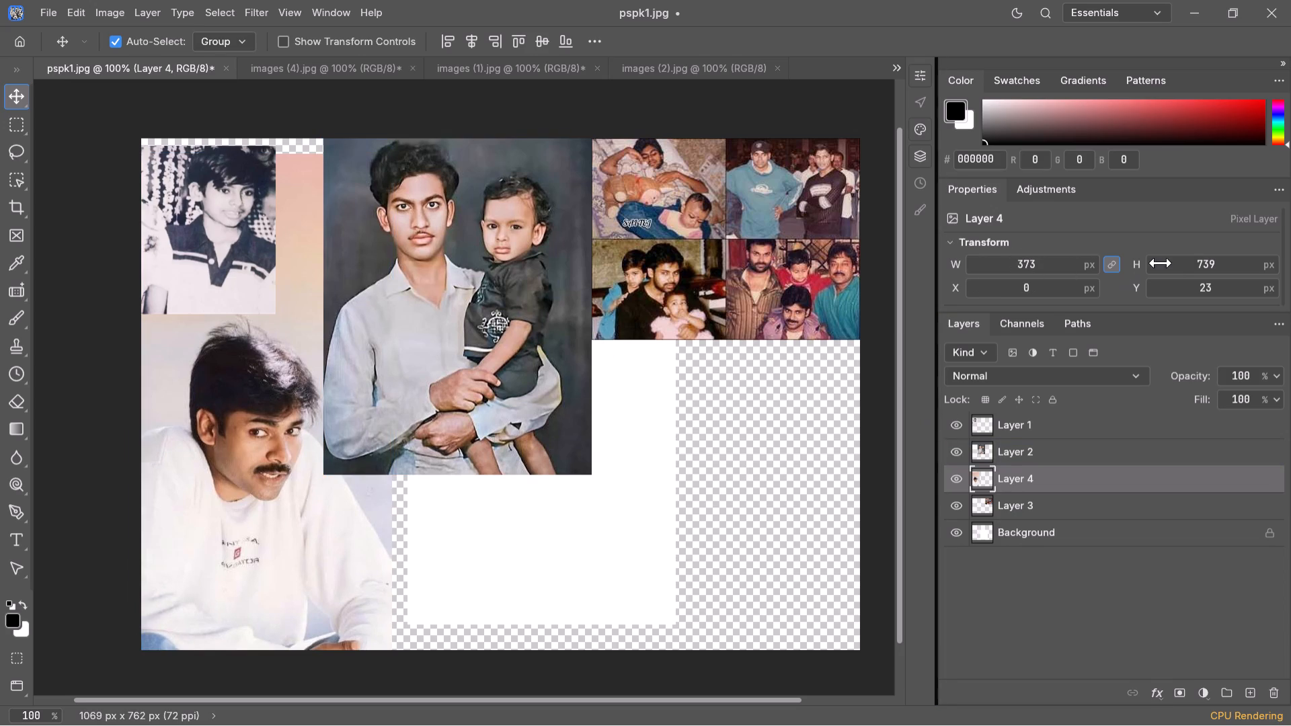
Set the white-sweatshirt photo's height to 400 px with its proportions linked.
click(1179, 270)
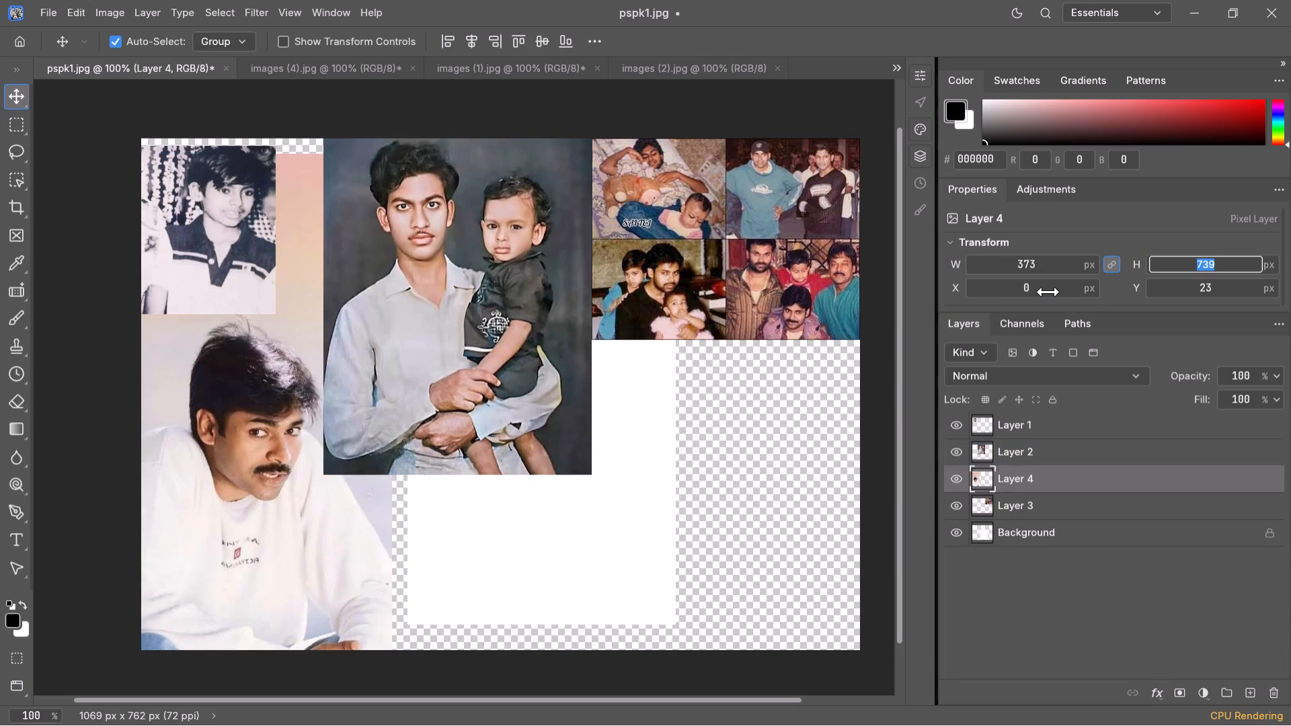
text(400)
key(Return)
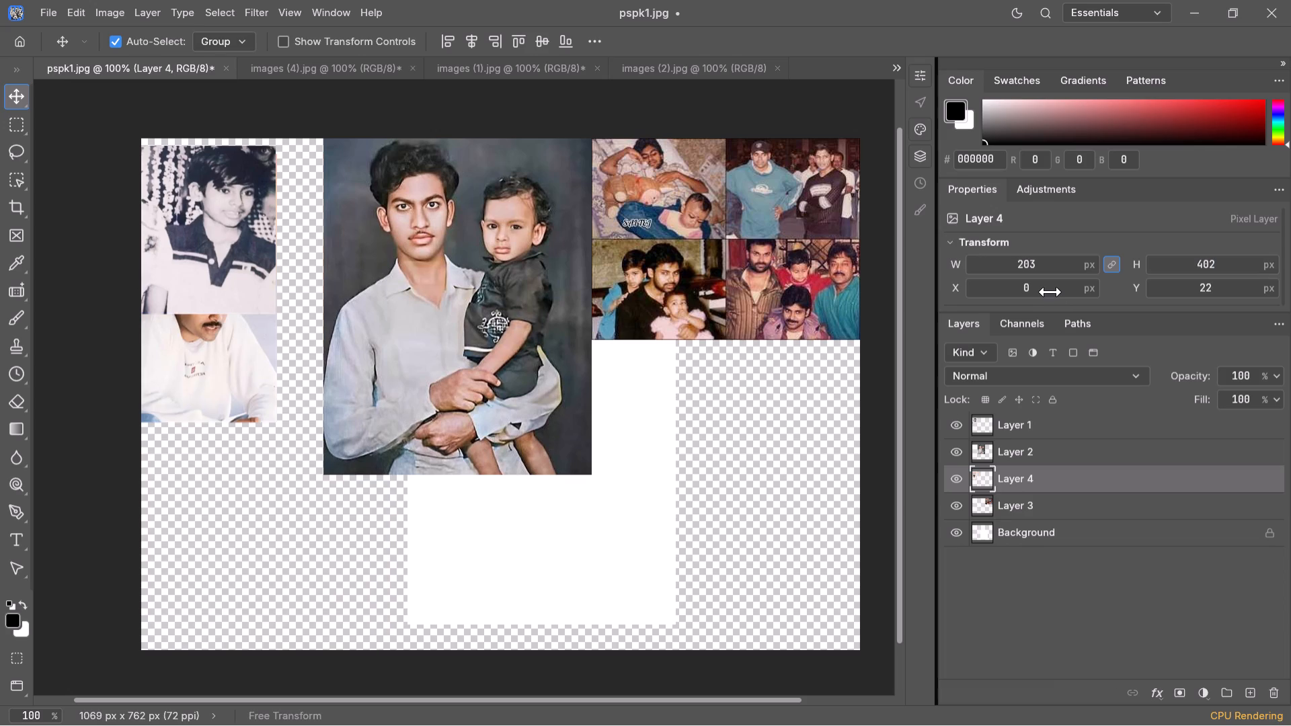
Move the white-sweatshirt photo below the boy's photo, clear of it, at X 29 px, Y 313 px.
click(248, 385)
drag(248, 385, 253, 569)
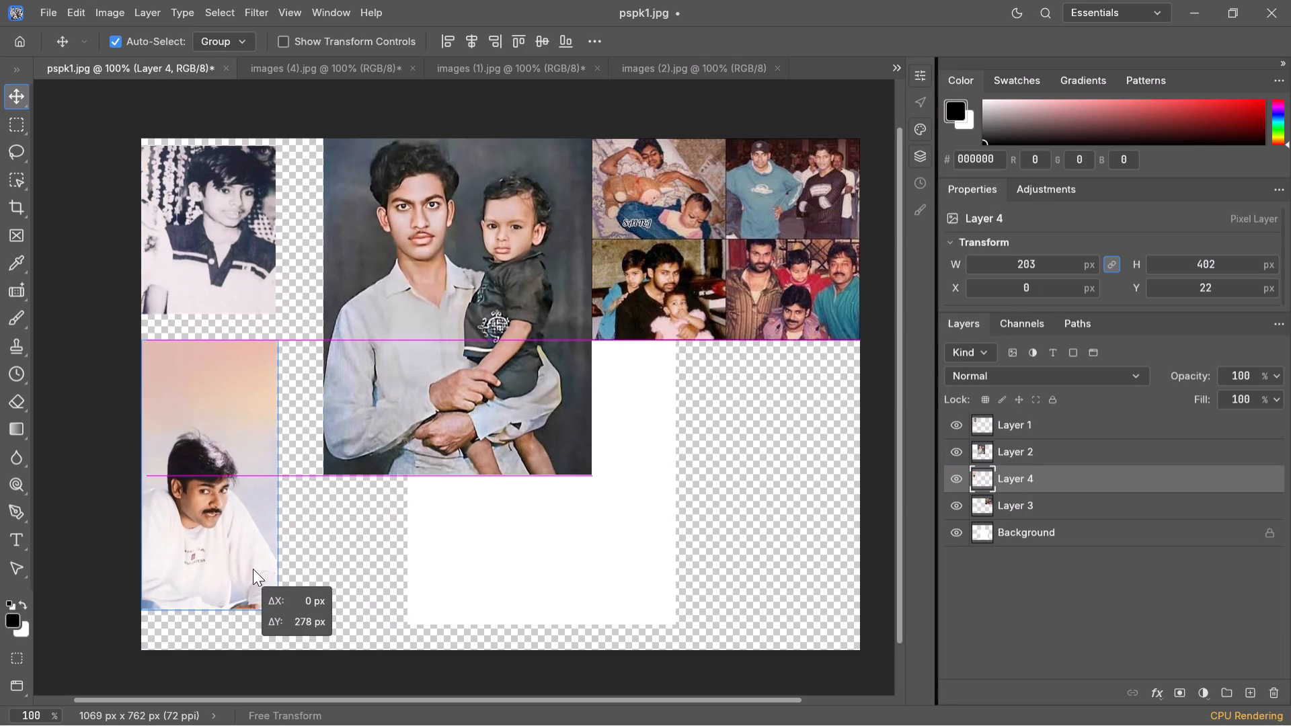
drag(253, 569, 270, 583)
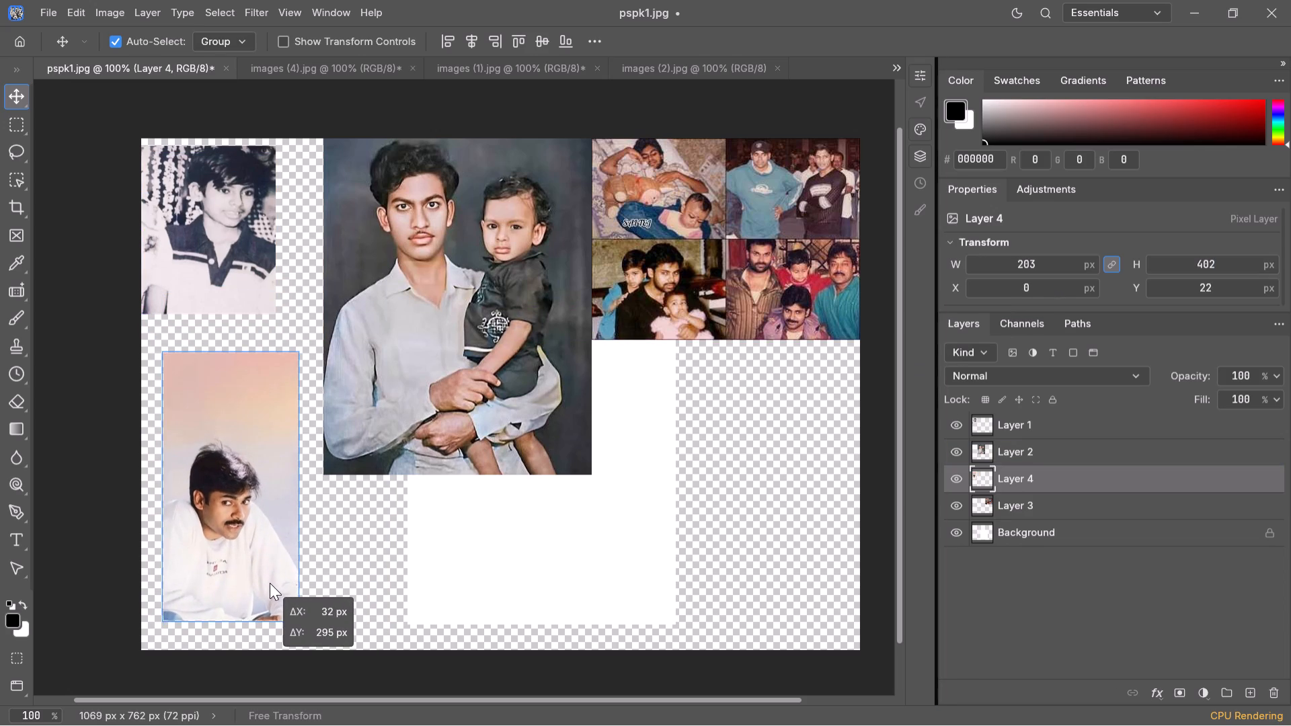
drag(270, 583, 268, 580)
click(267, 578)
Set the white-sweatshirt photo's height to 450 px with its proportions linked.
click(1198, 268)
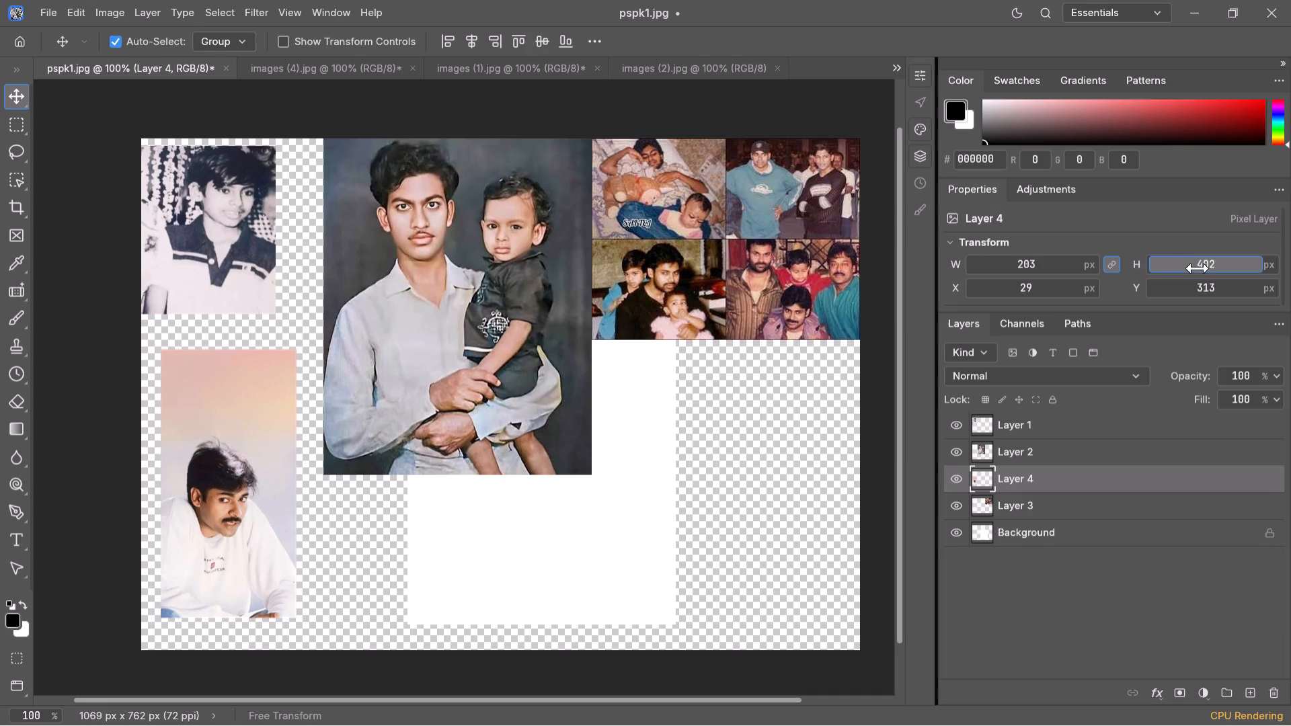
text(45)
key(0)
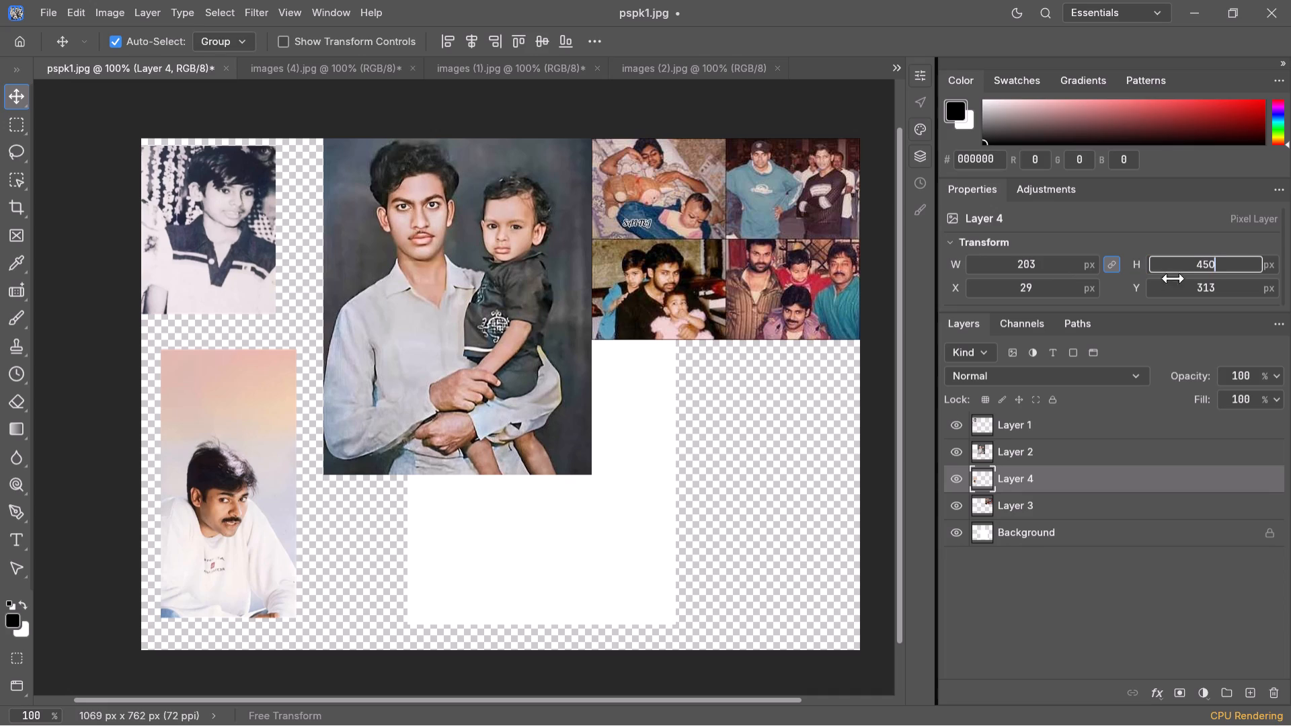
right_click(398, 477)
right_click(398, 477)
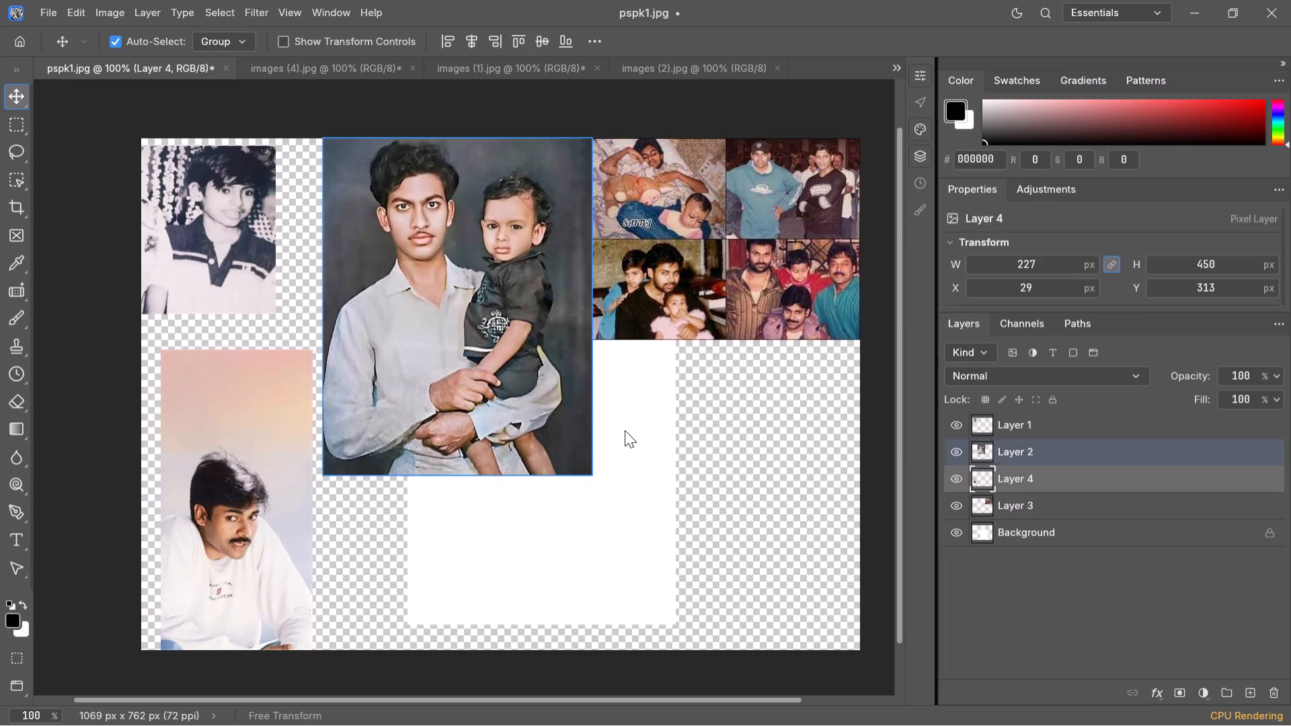
Set the white-sweatshirt photo's height to 500 px with its proportions linked.
click(1228, 266)
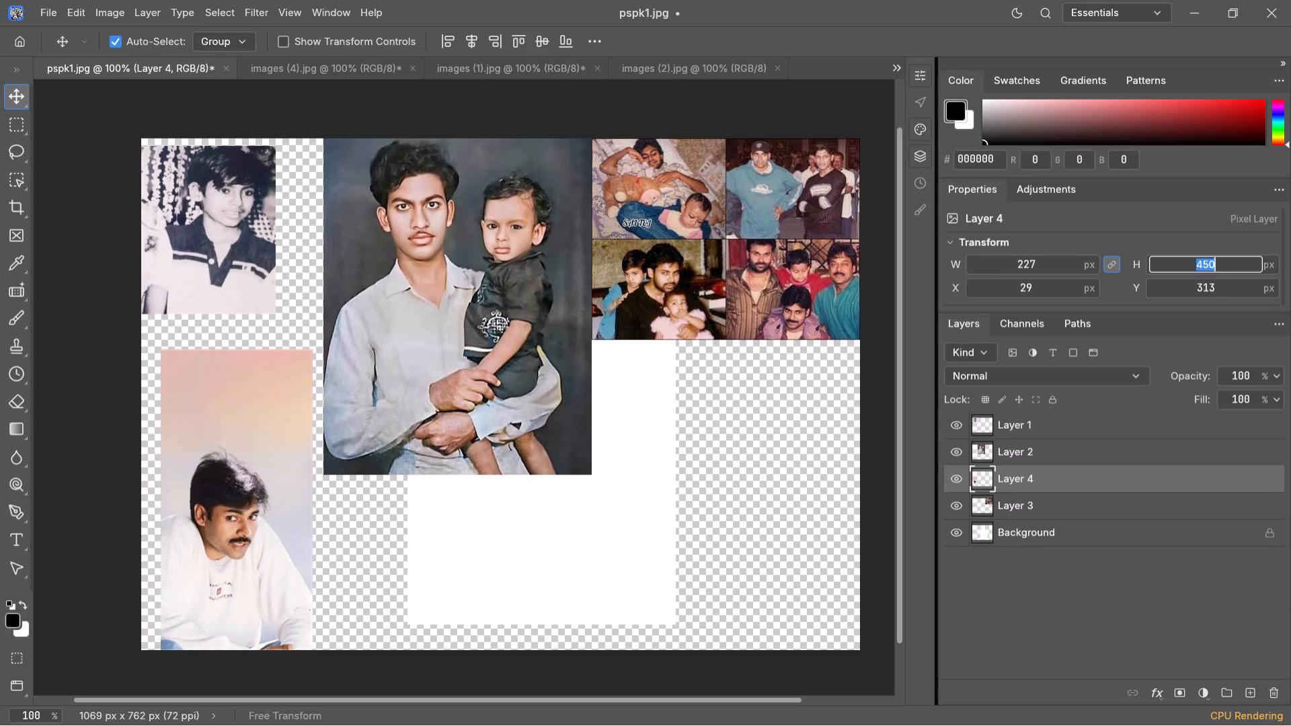
key(5)
text(00)
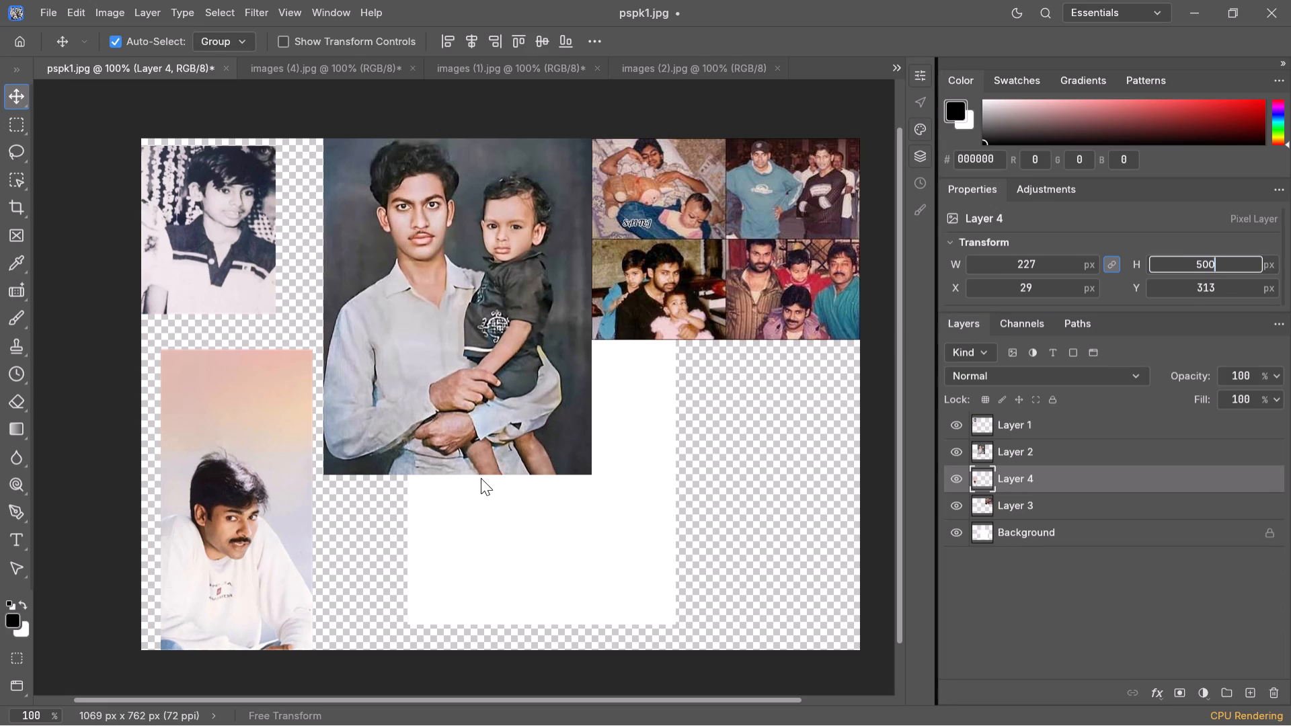
right_click(481, 478)
Move the white-sweatshirt photo into the canvas's bottom-left corner, directly below the boy's photo, at X 0 px, Y 262 px.
click(280, 448)
drag(280, 446, 280, 445)
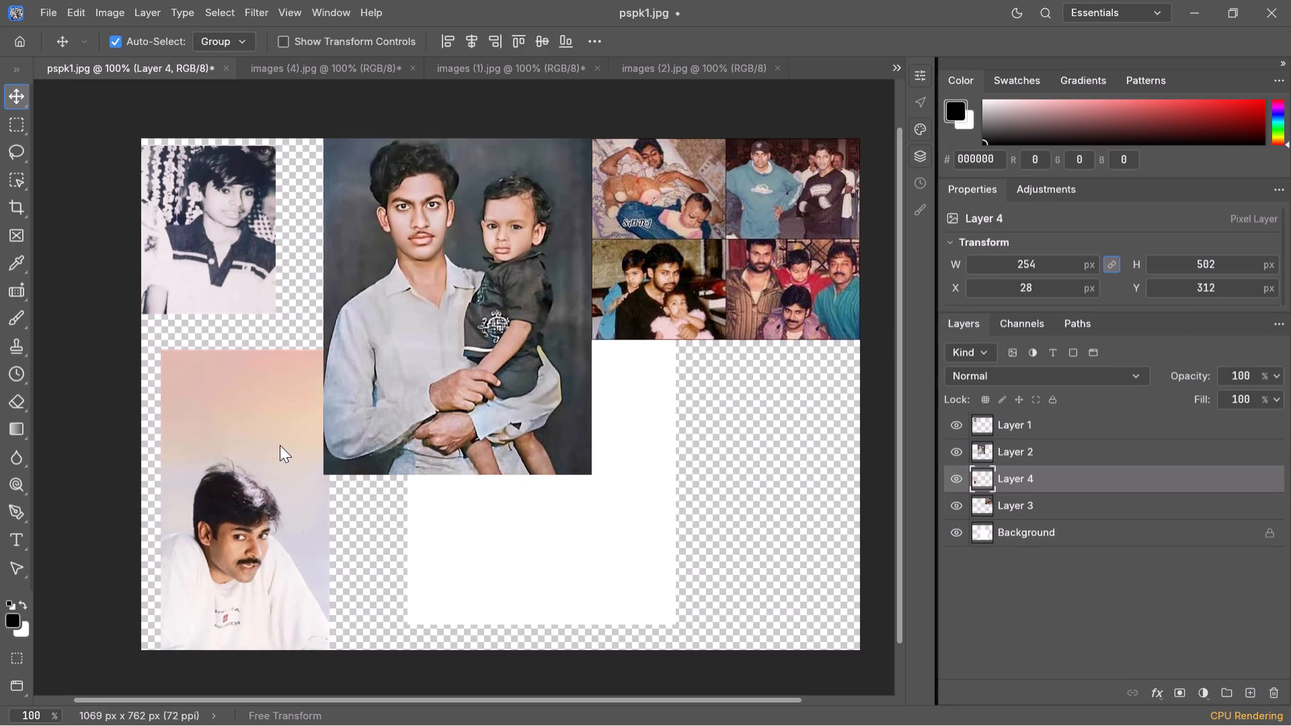
drag(280, 445, 262, 417)
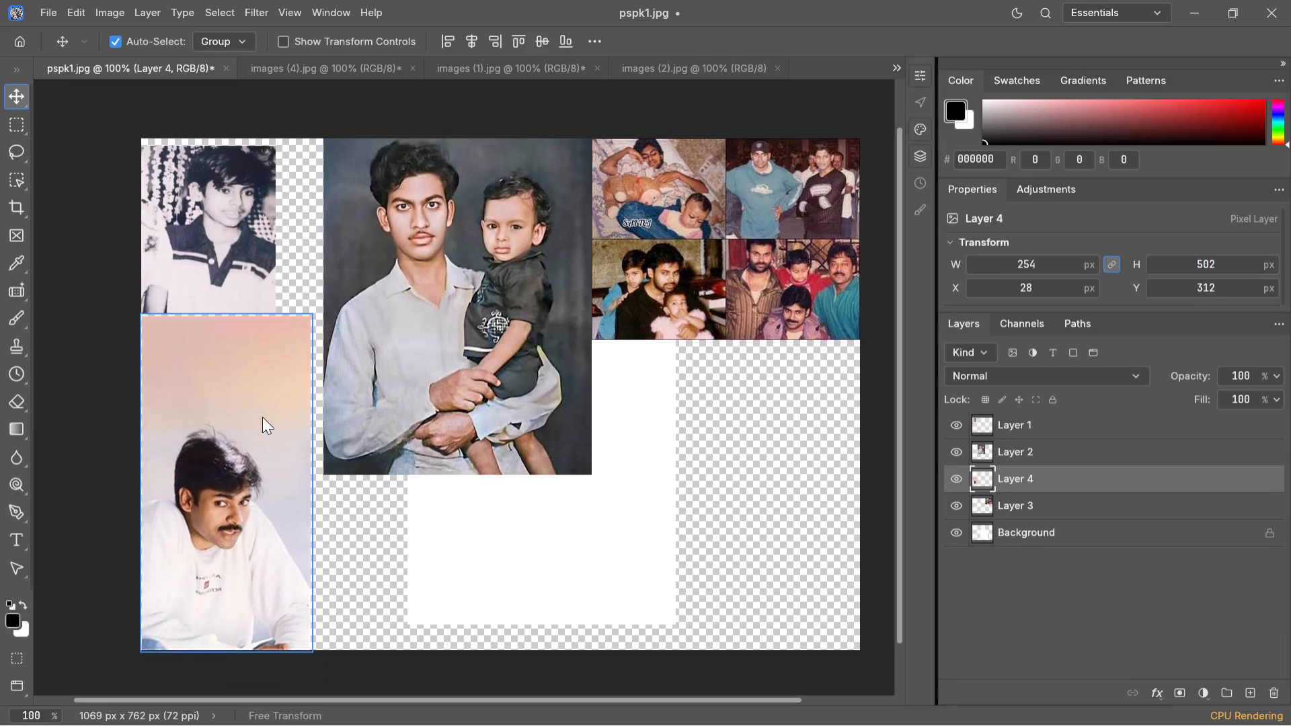
click(262, 417)
Move the man-and-child photo directly beside the white-sweatshirt photo, level with the boy's photo, at X 254 px, Y 10 px.
click(372, 401)
drag(372, 401, 360, 405)
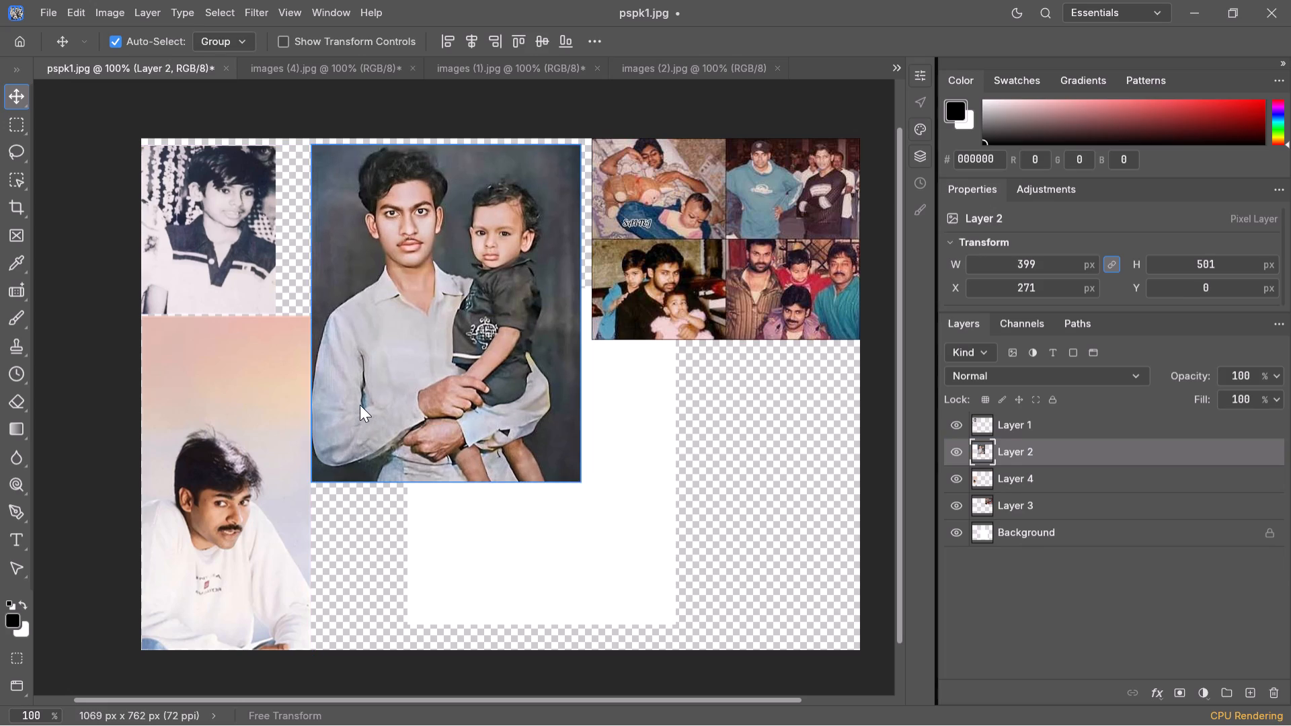
click(360, 405)
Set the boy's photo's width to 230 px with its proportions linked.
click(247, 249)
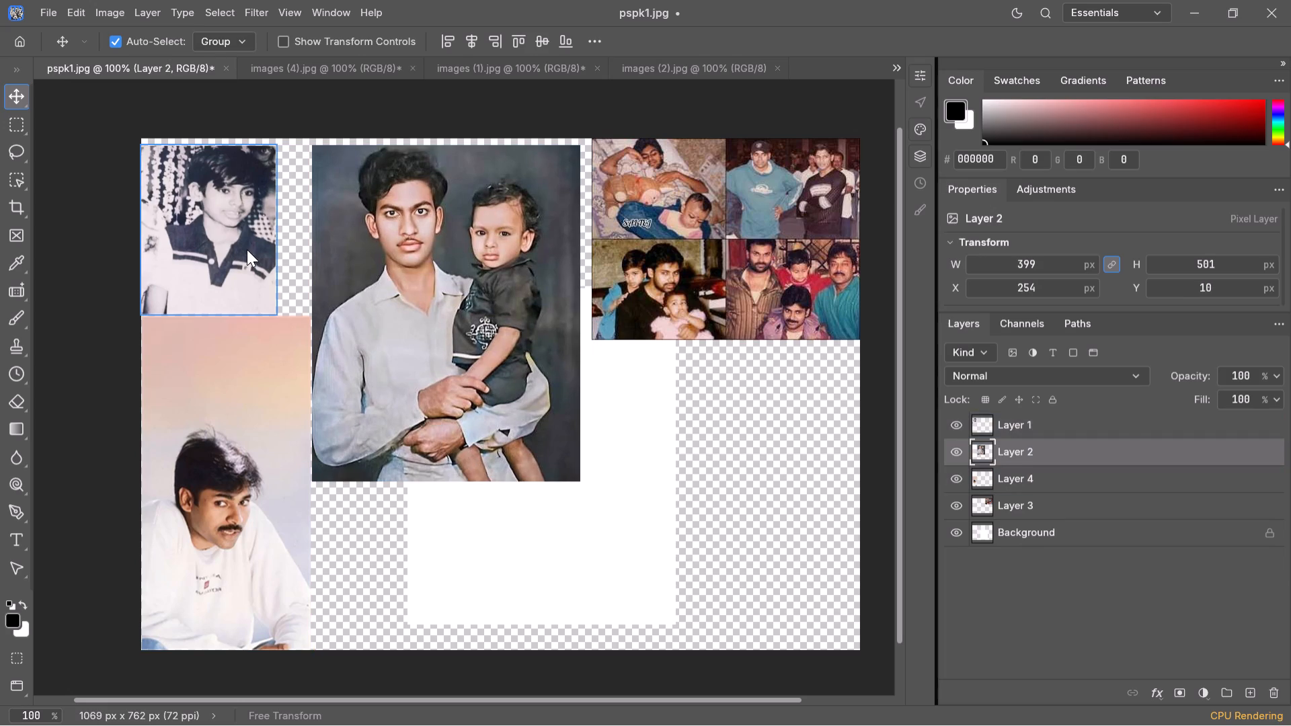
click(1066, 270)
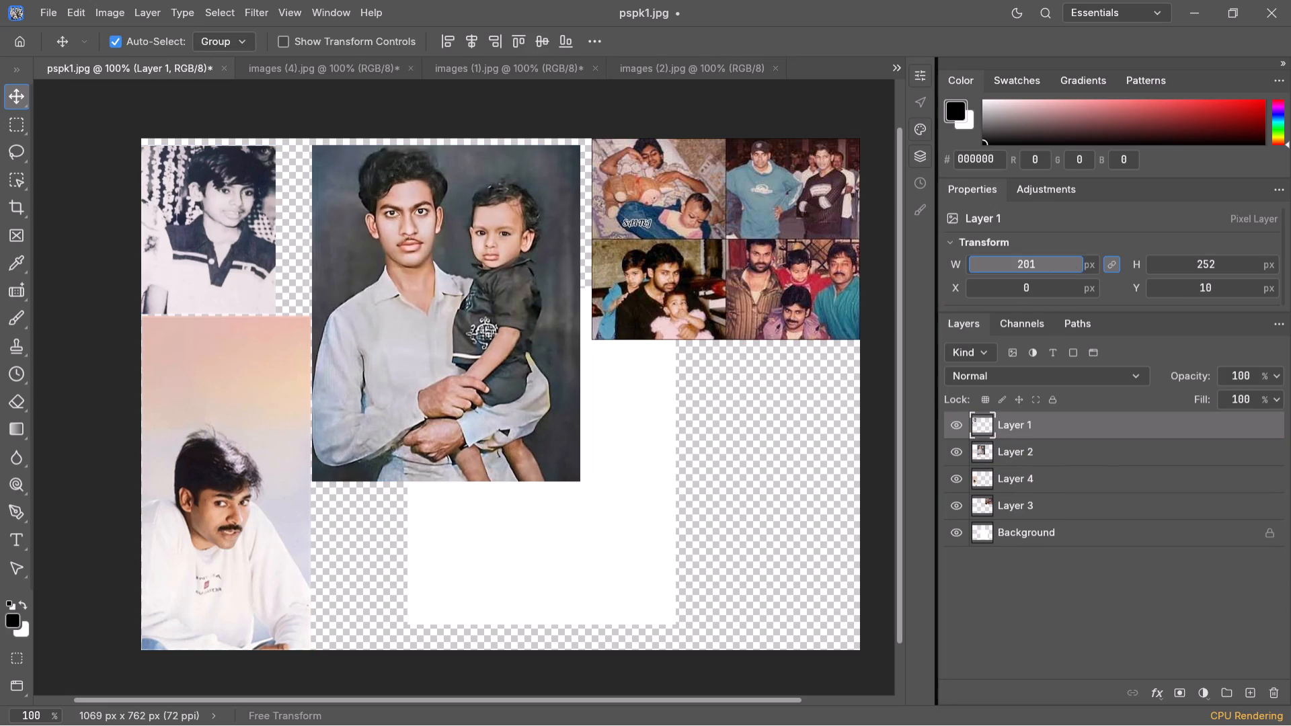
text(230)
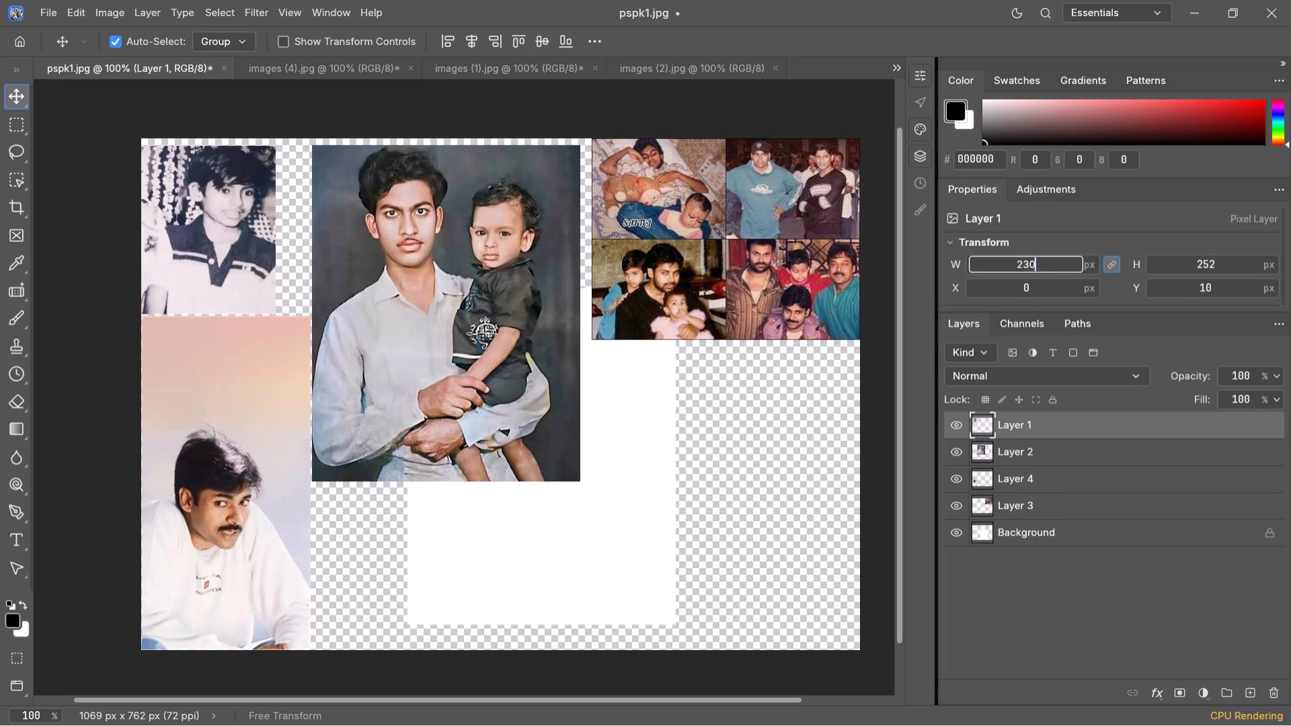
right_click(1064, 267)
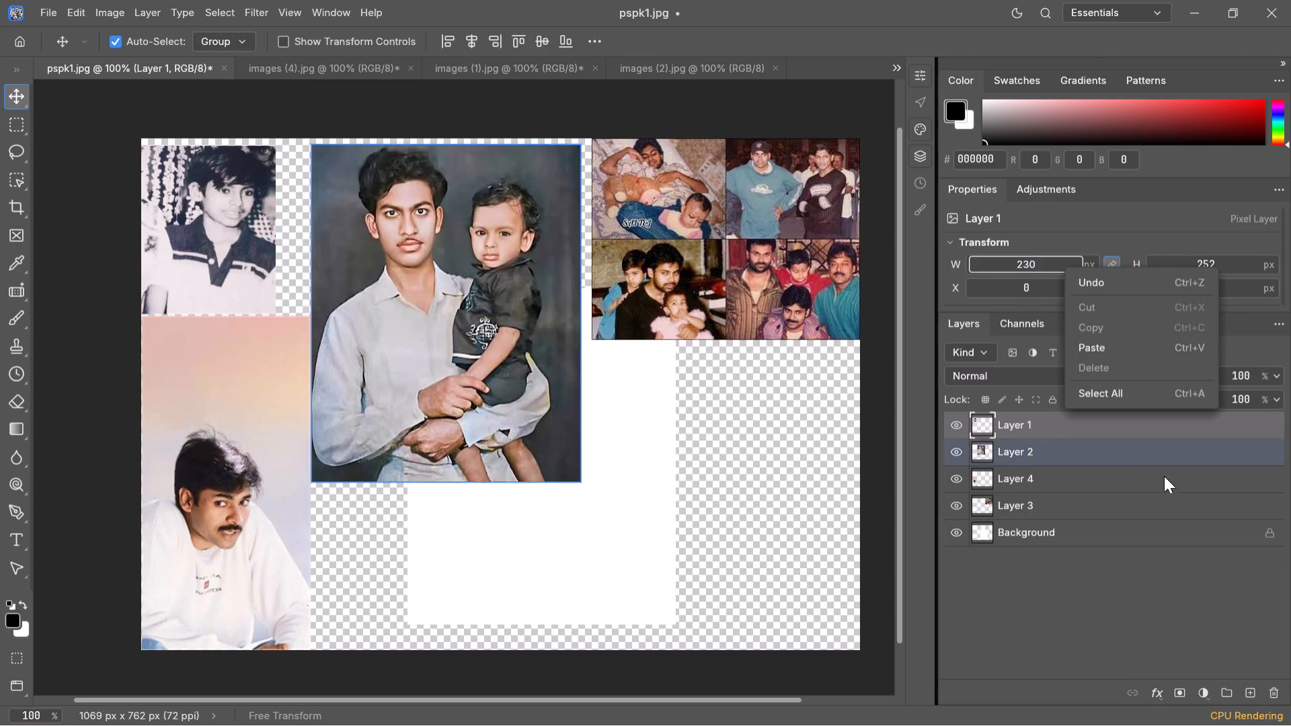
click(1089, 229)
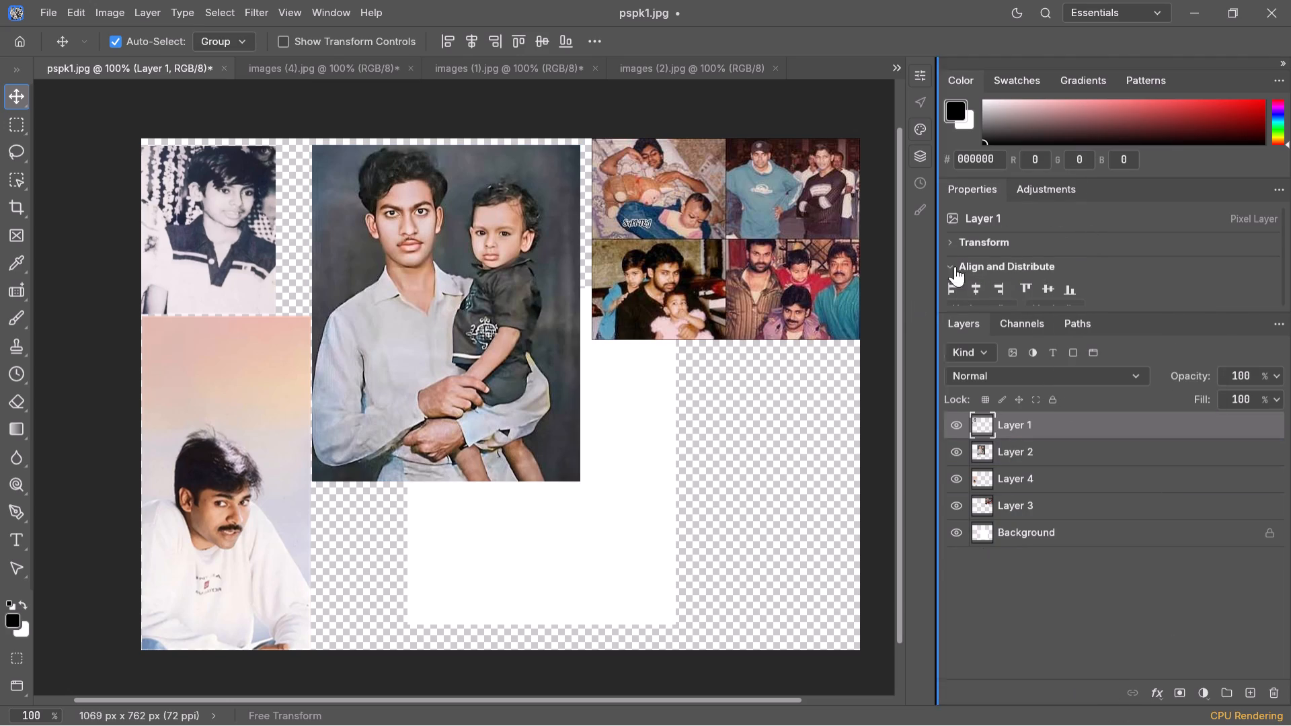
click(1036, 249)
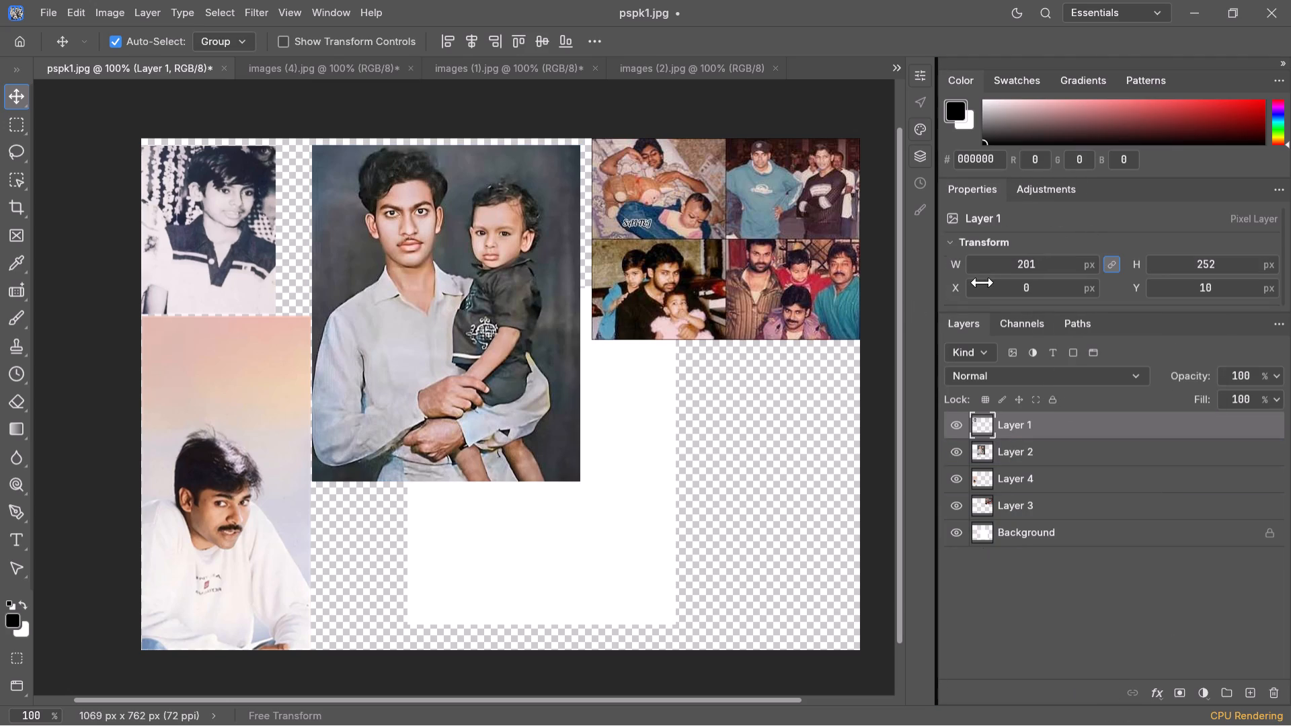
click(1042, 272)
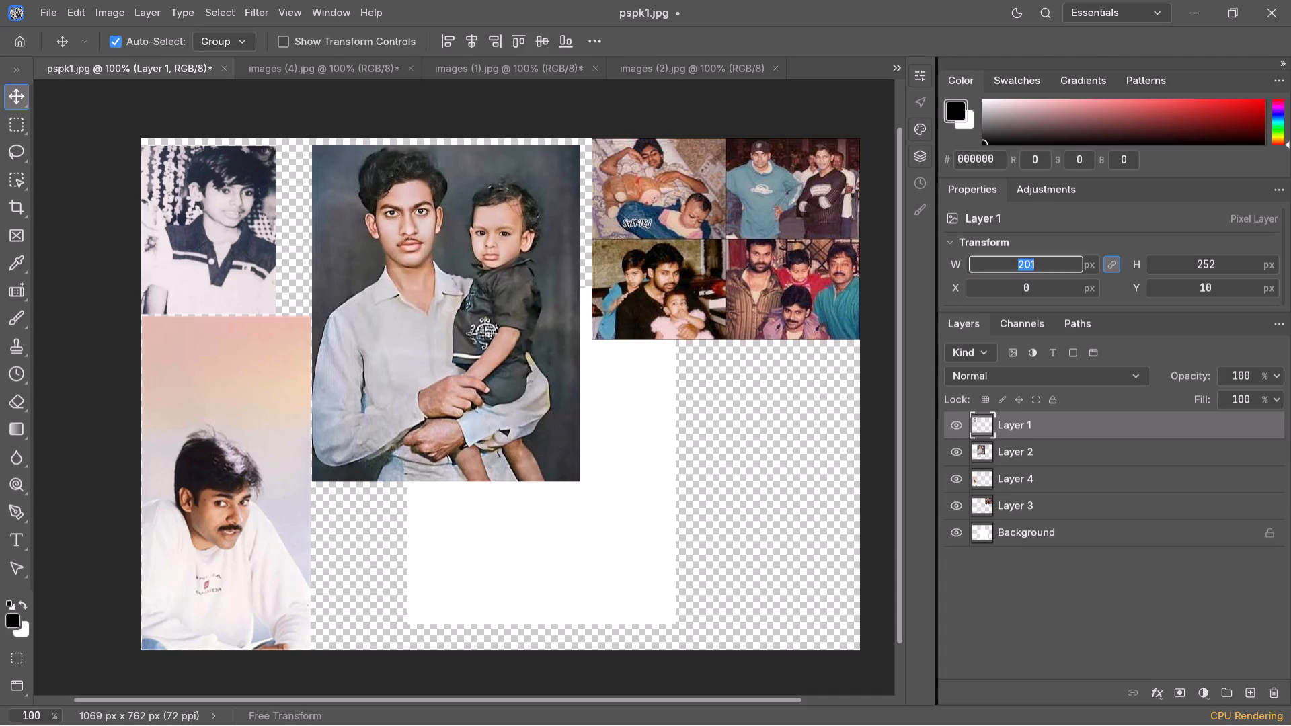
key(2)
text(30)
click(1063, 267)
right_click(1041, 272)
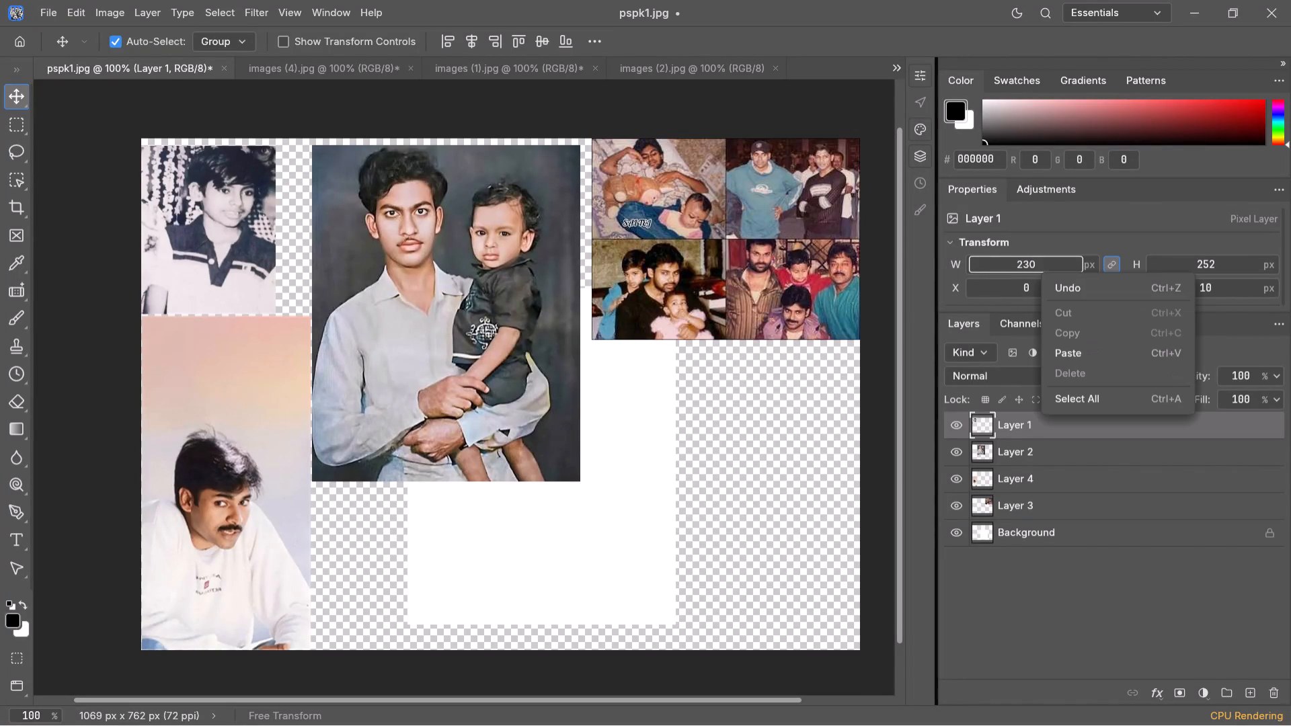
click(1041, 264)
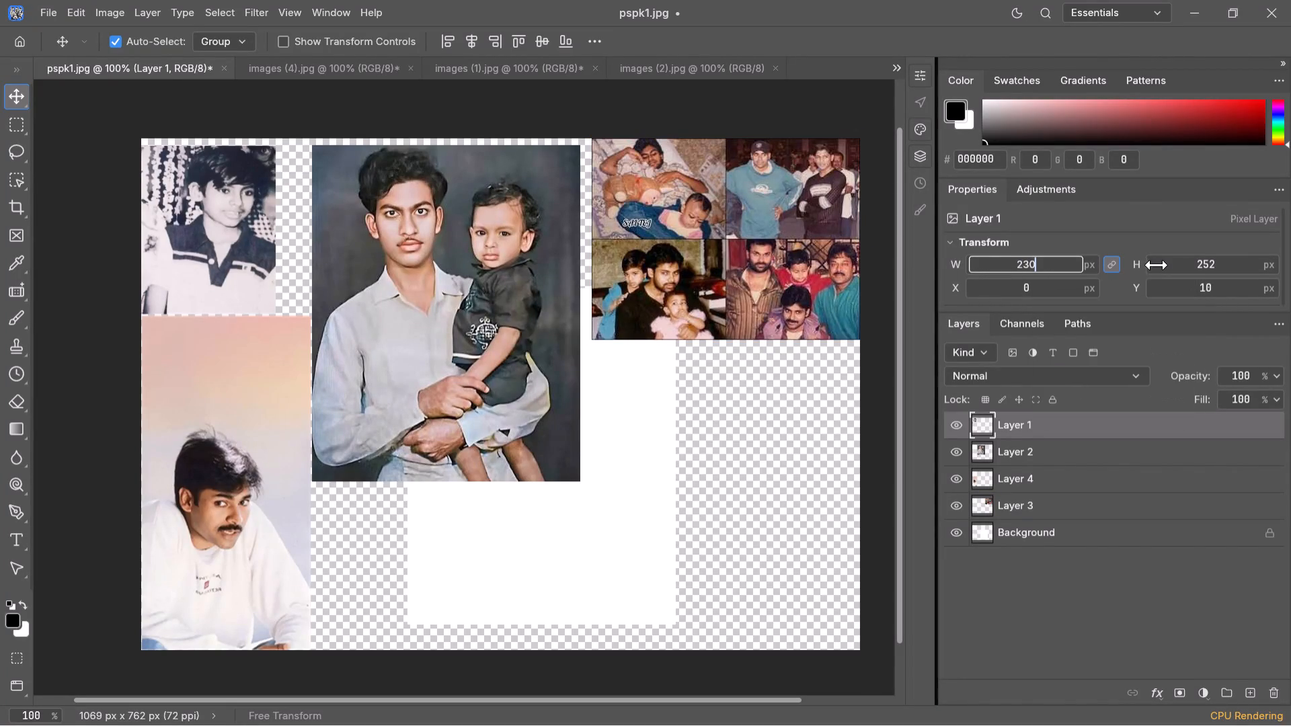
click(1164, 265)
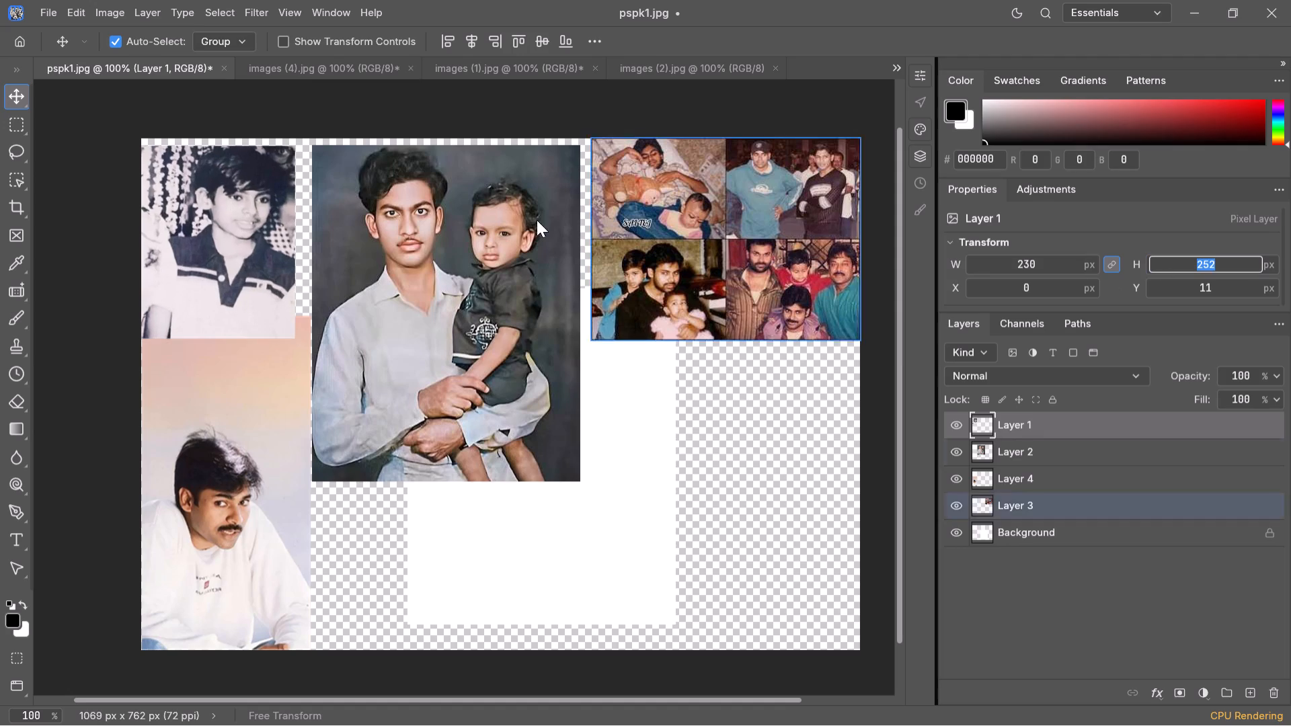
Move the boy's photo toward the man-and-child photo, above the white-sweatshirt photo, at X 26 px, Y 7 px.
click(263, 205)
drag(263, 205, 274, 201)
click(274, 201)
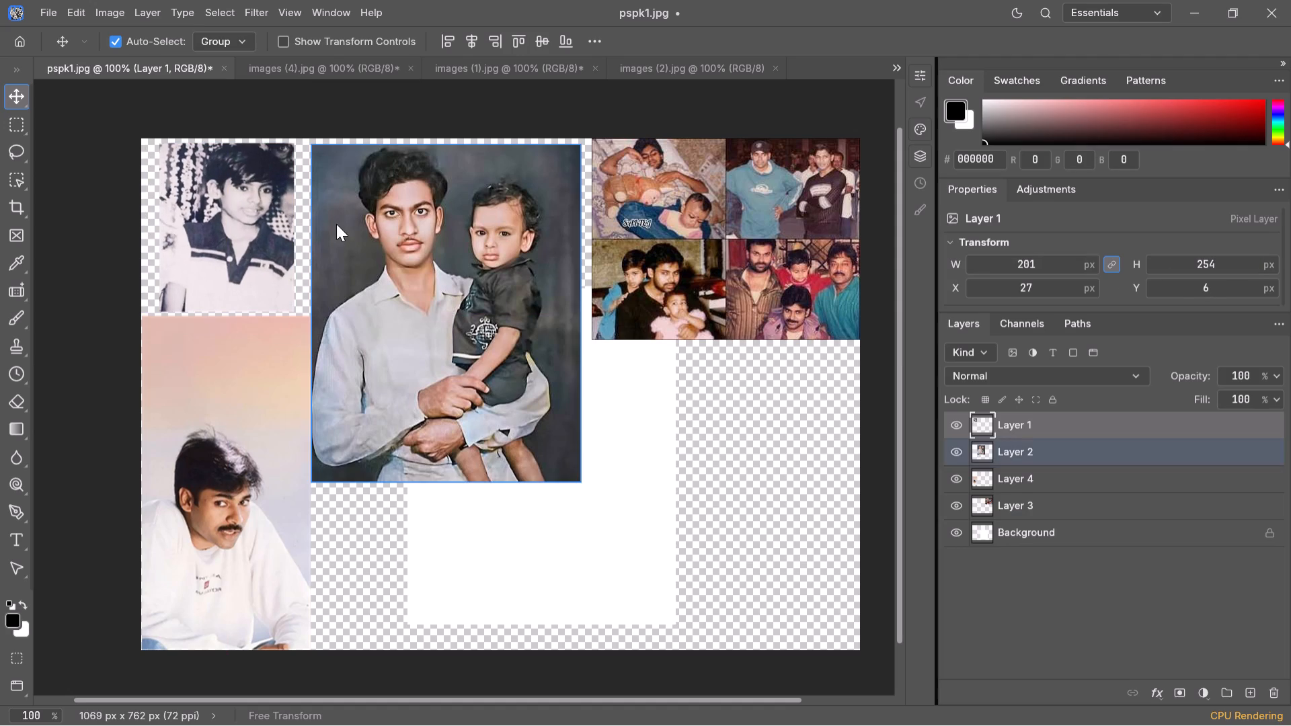
click(288, 220)
right_click(269, 217)
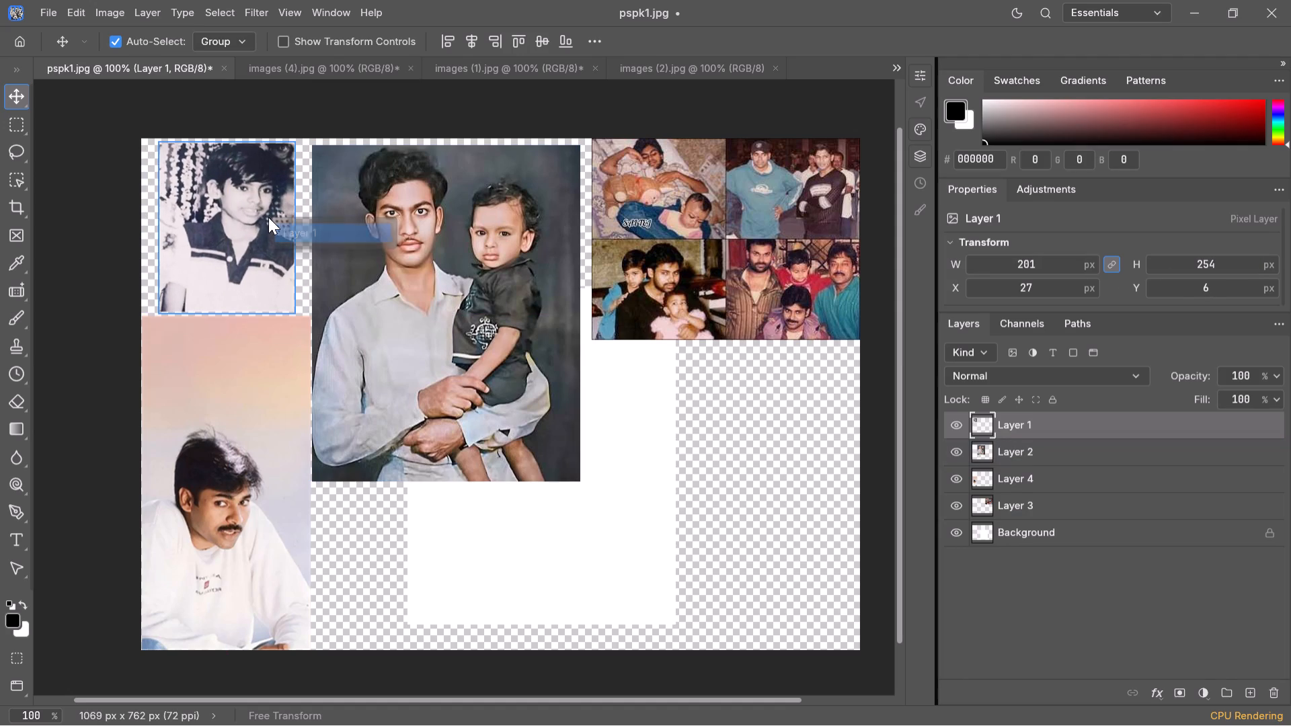
triple_click(268, 217)
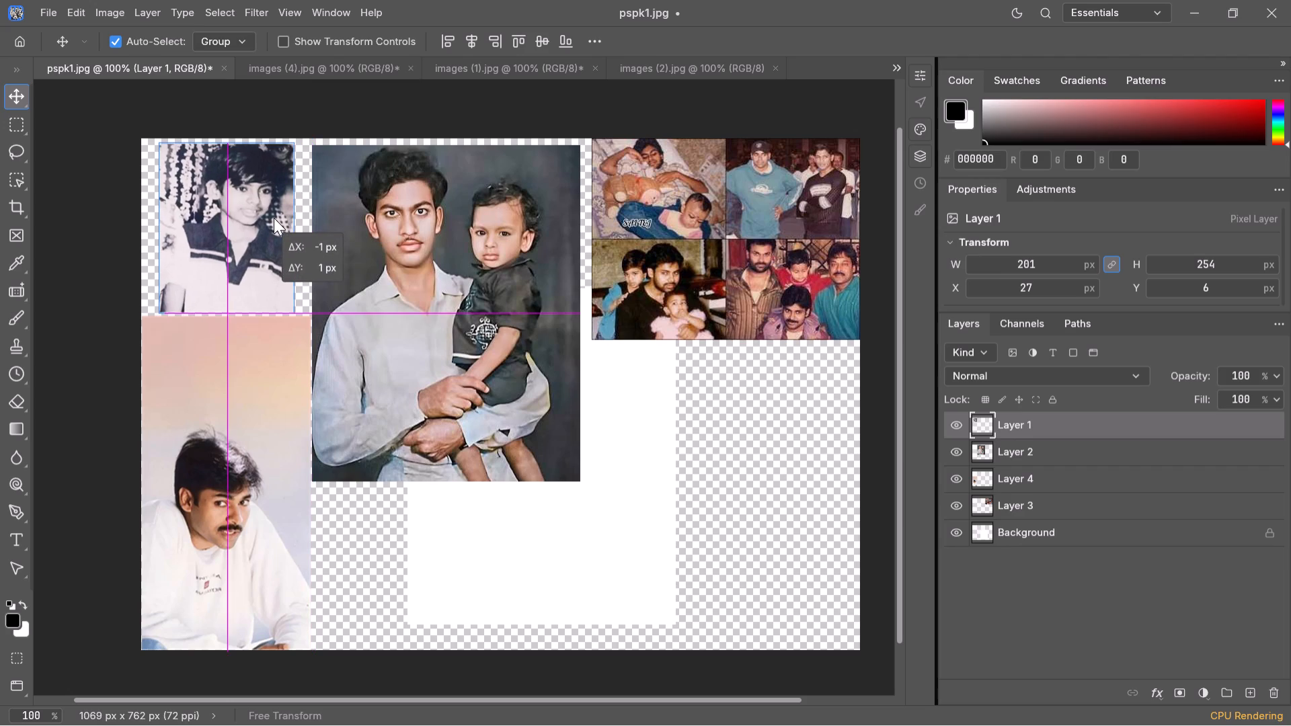
click(274, 218)
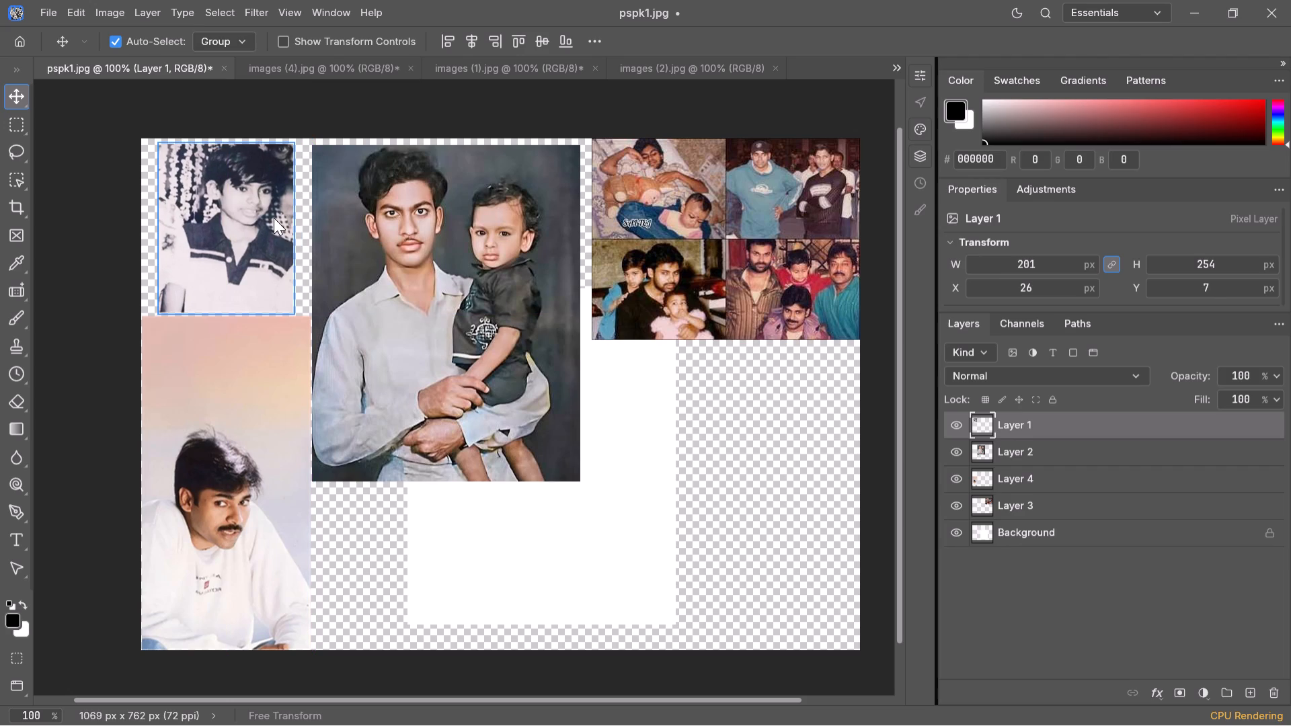
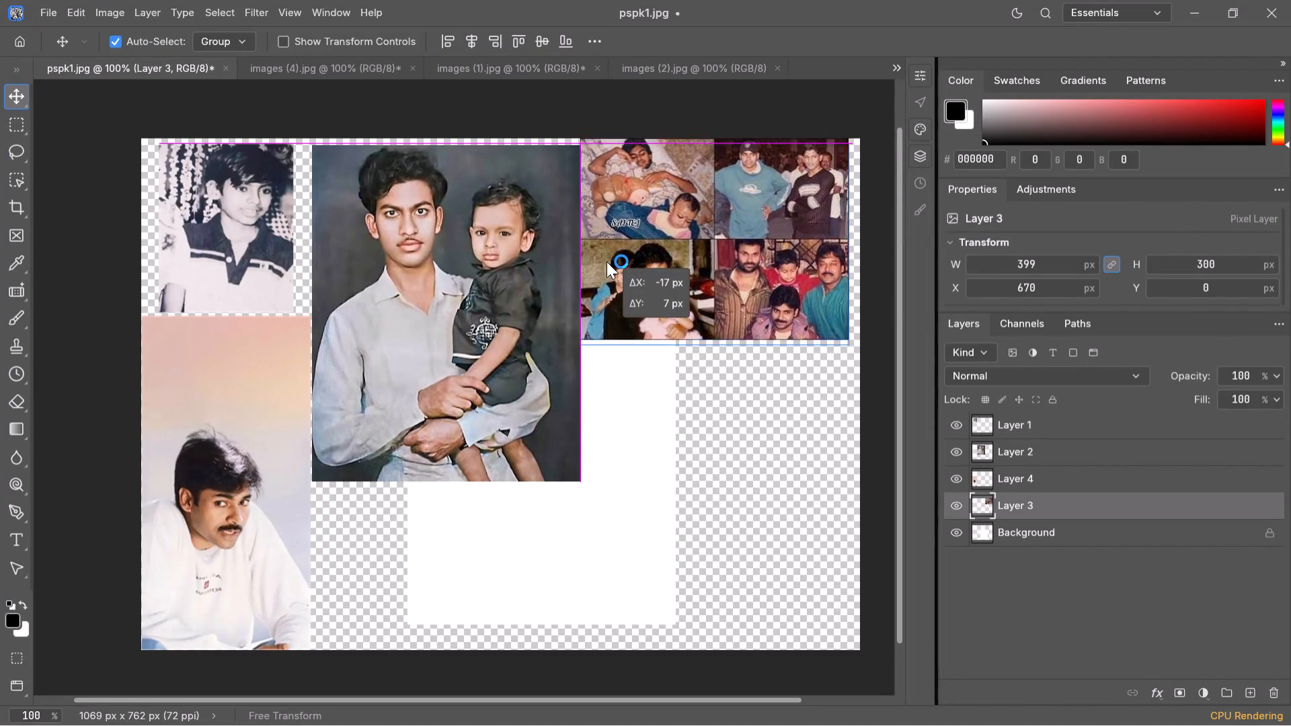
Move the four-picture group photo flush beside the man-and-child photo, level with the boy's photo, at X 653 px, Y 7 px.
click(607, 253)
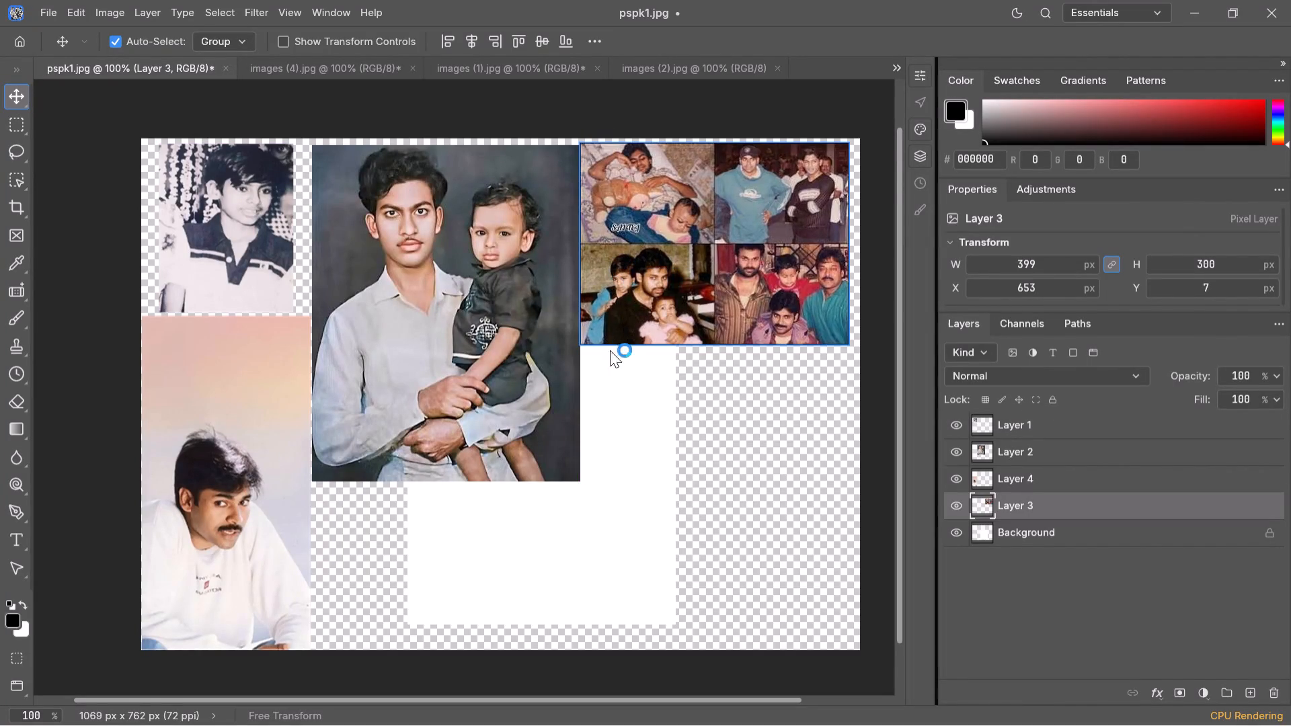
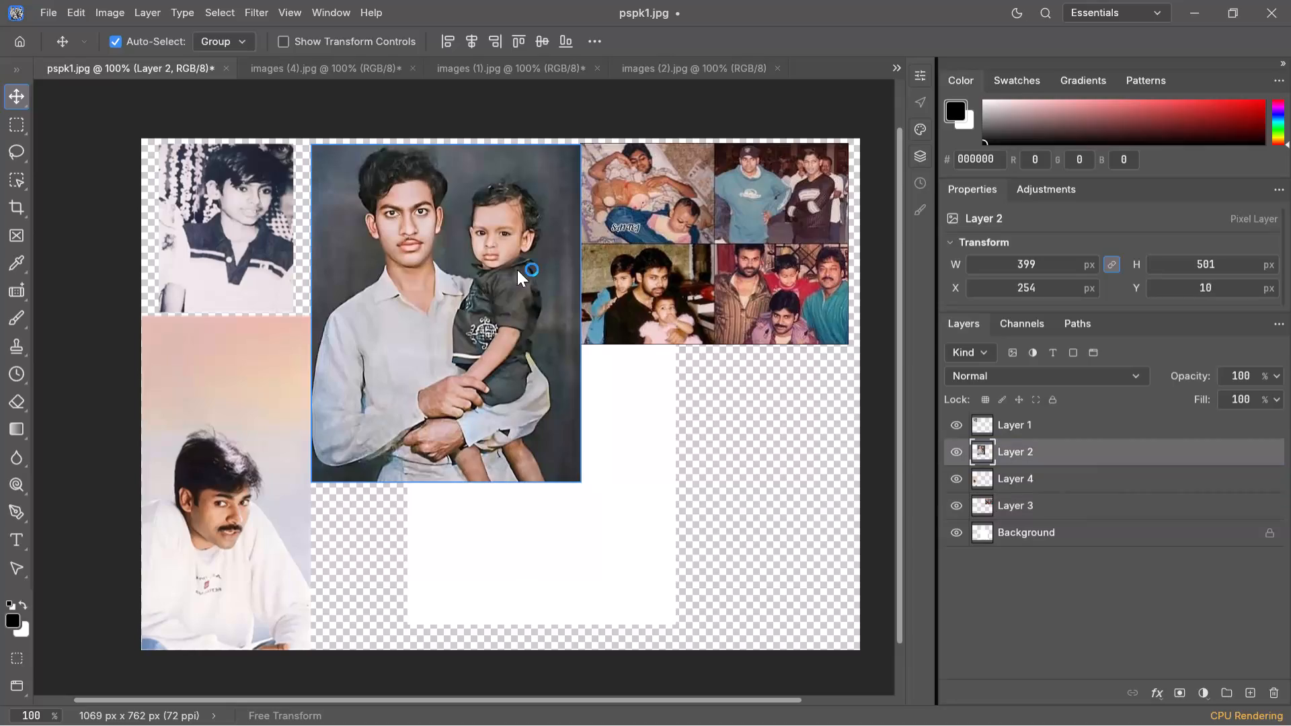
Resize the man-and-child photo to match the boy's photo, entering width 201 px and height 254 px.
click(261, 231)
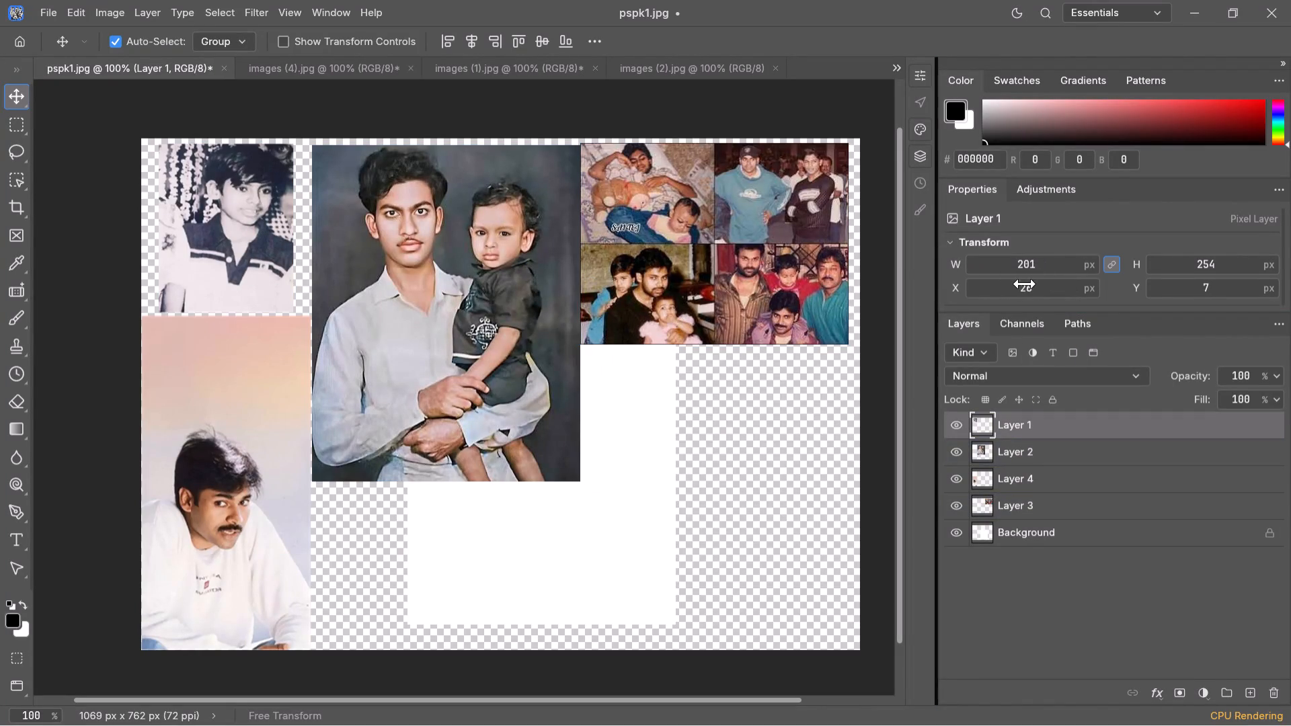
click(469, 243)
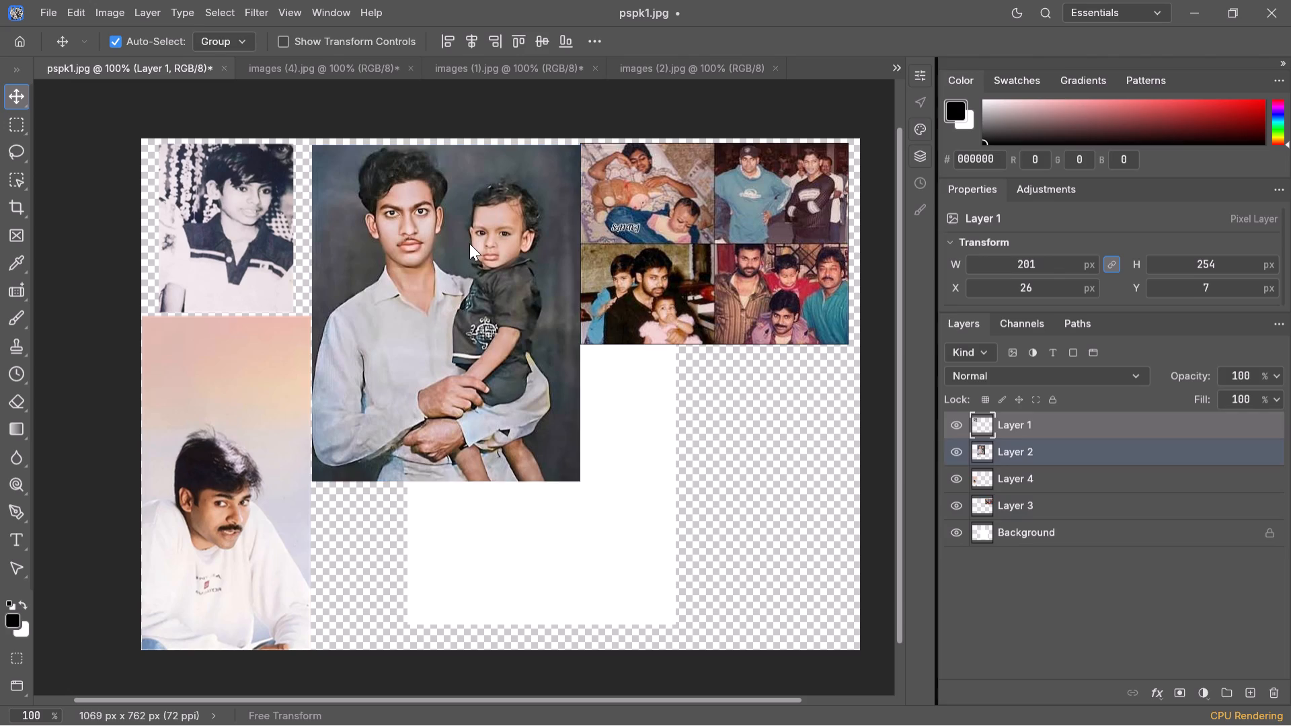
click(1038, 257)
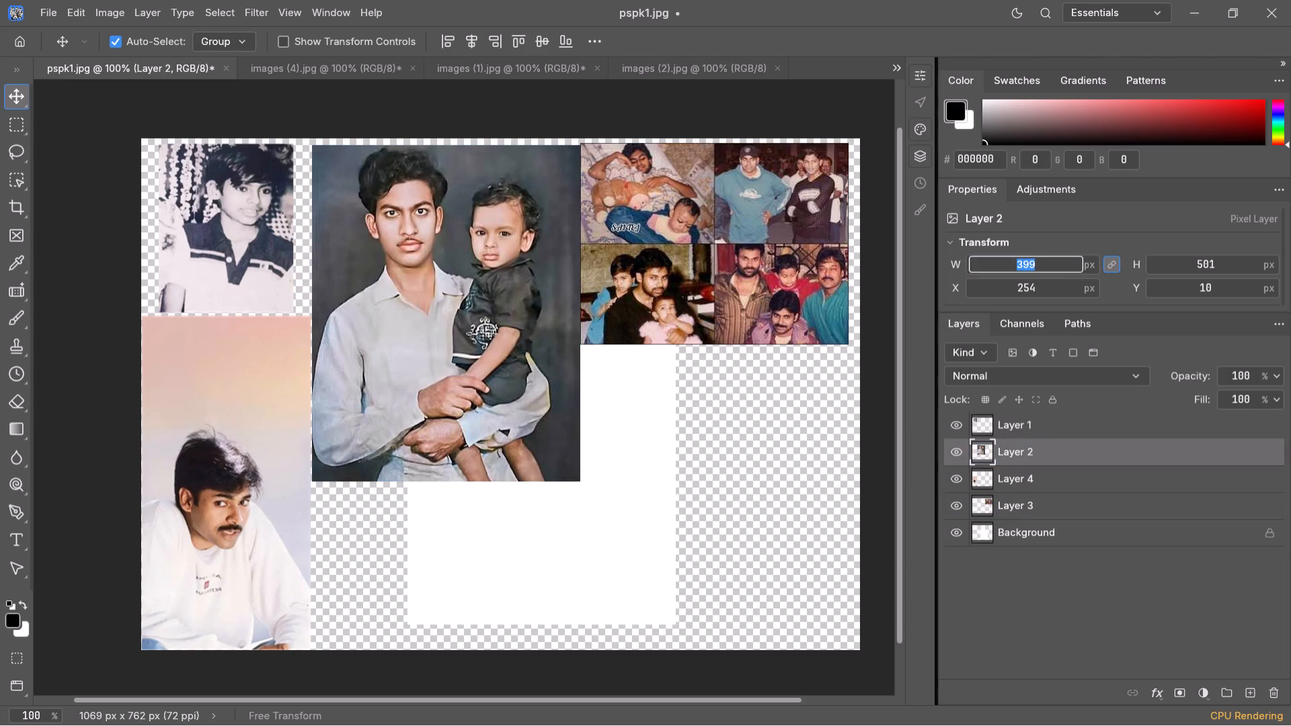
text(20)
key(1)
click(1183, 268)
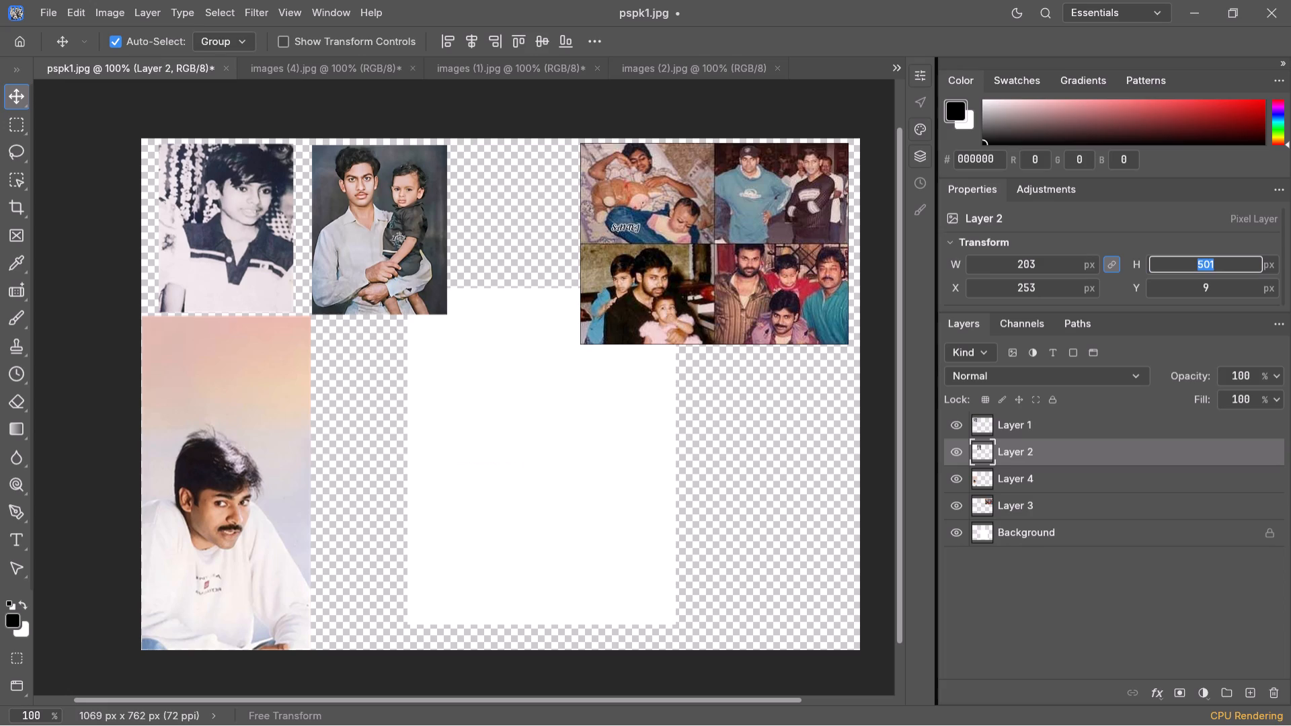
text(254)
click(494, 275)
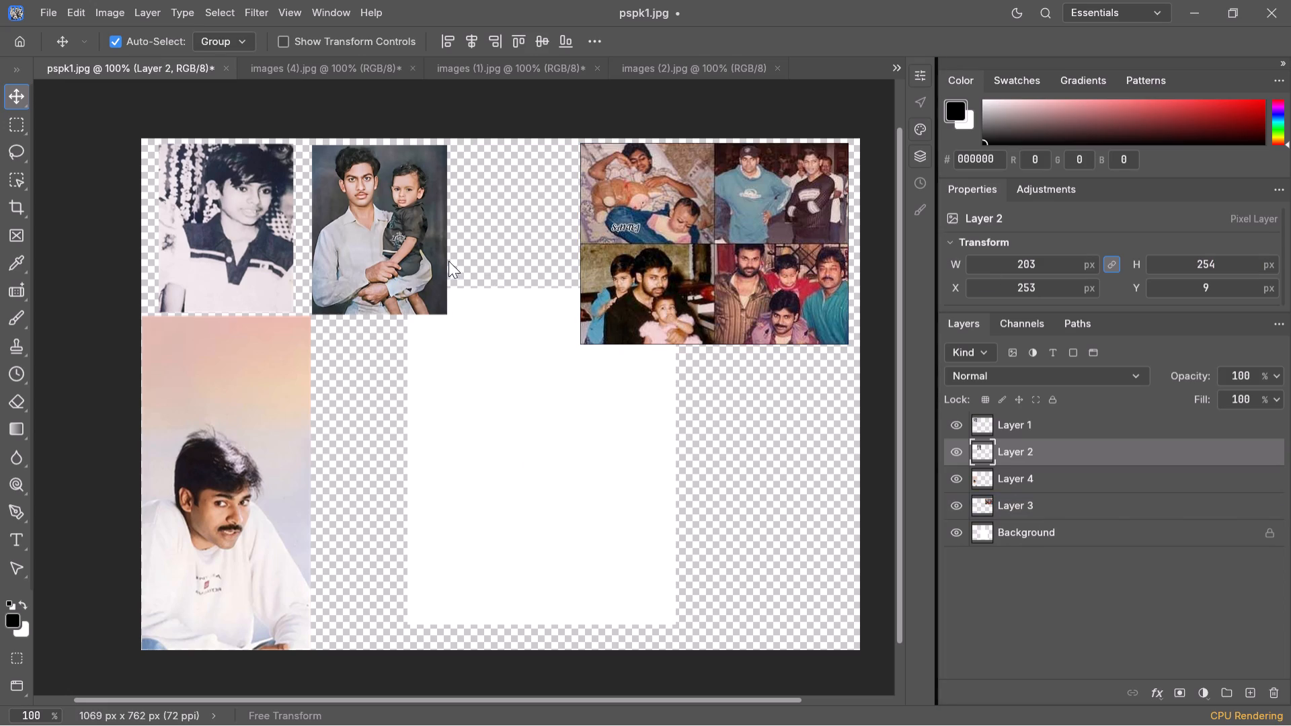
Set the opacity of the four-picture group photo to 20%.
click(681, 268)
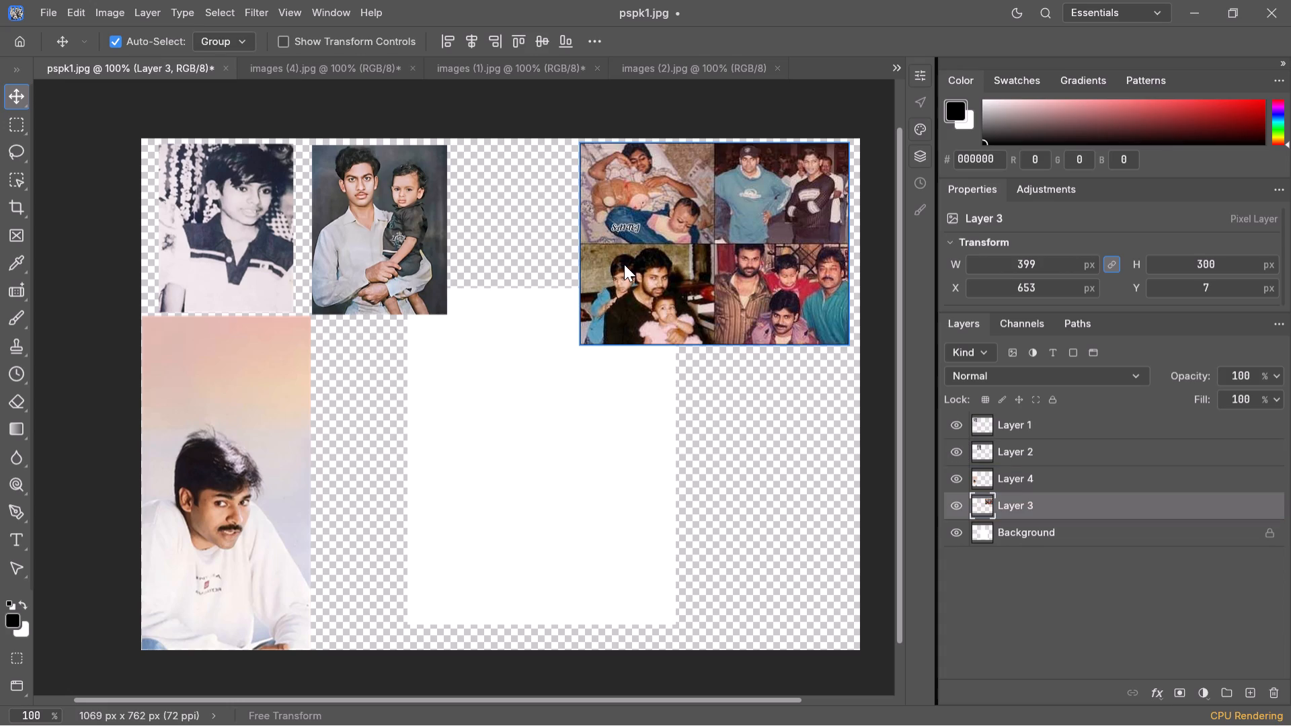
text(201)
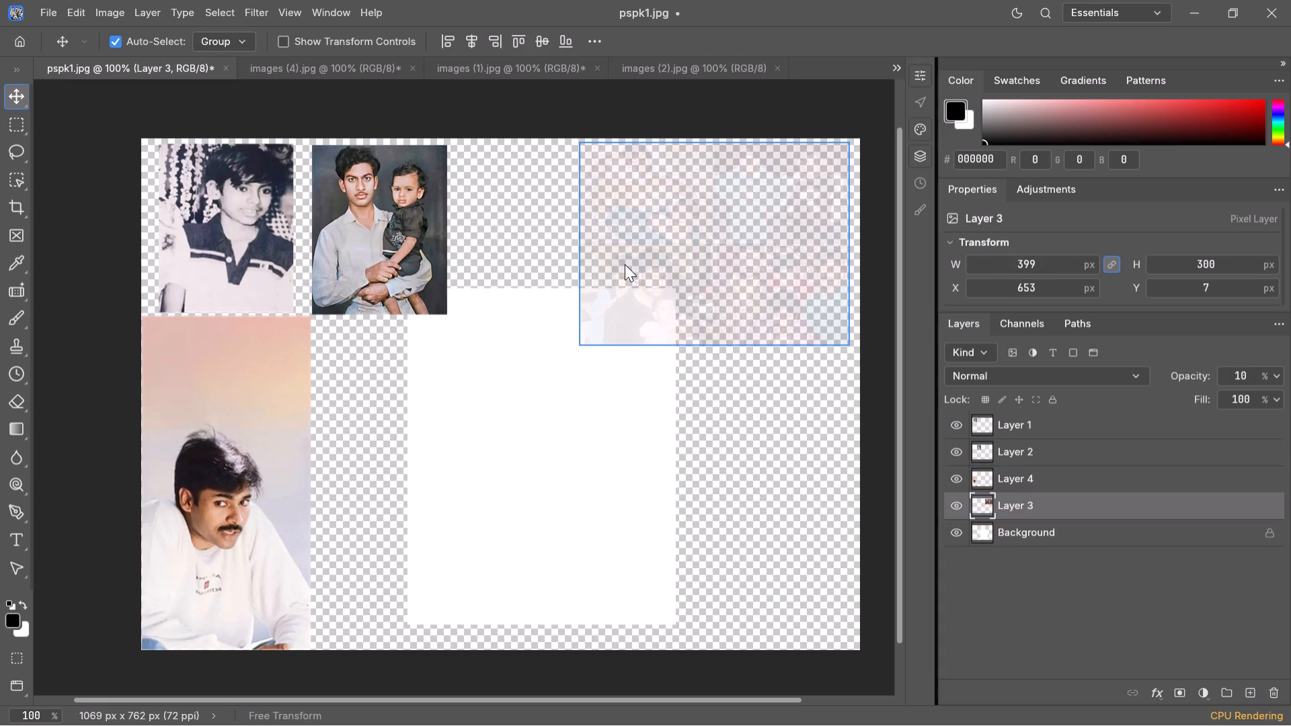
key(ctrl+z)
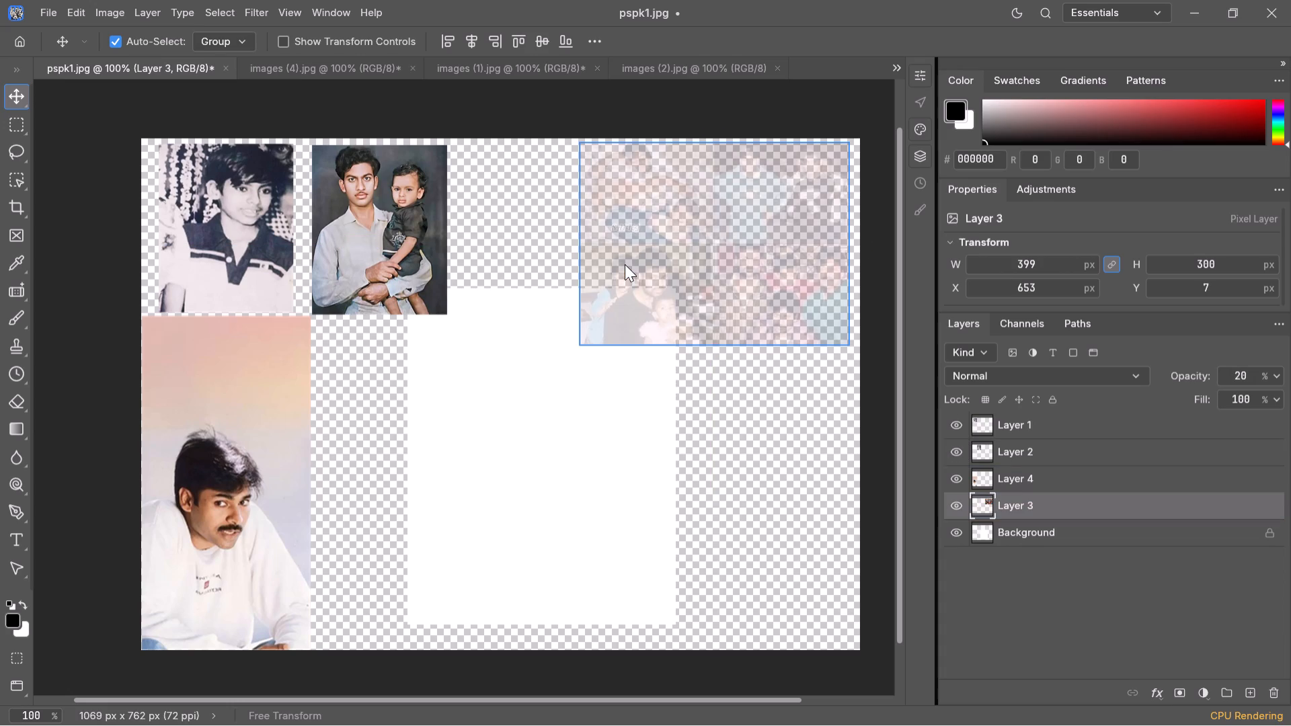
key(ctrl+z)
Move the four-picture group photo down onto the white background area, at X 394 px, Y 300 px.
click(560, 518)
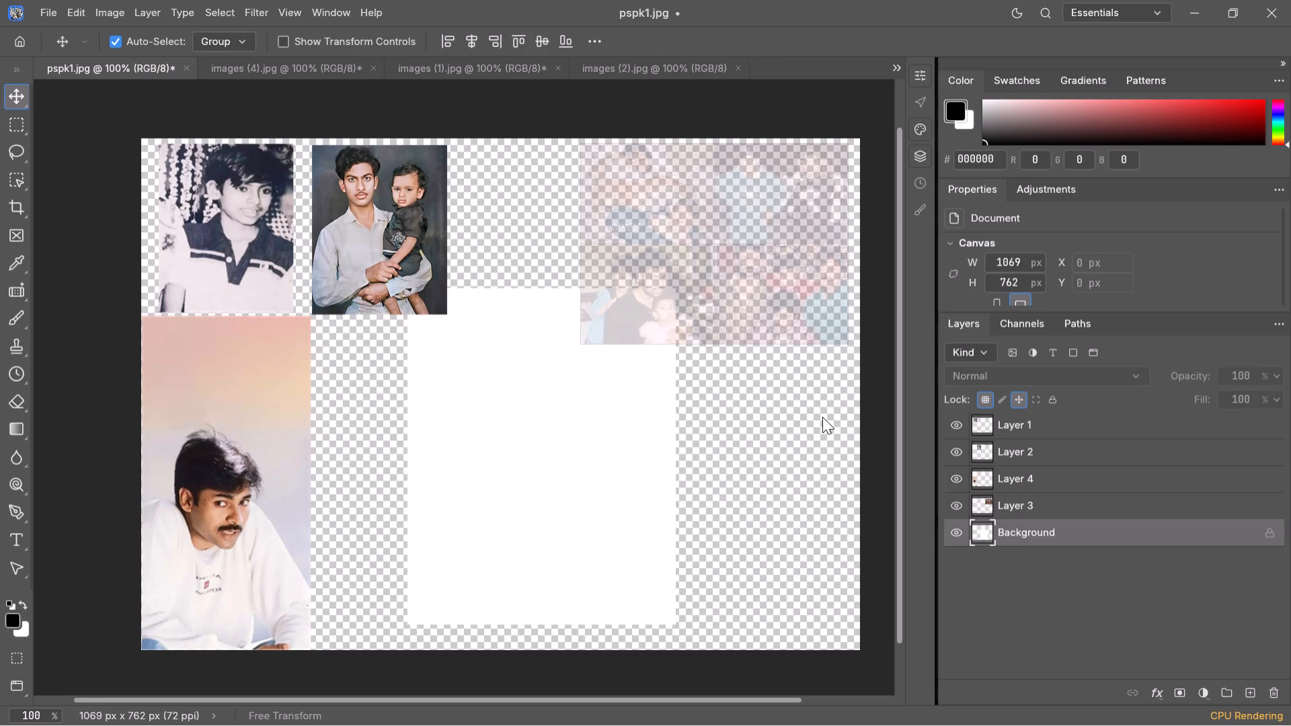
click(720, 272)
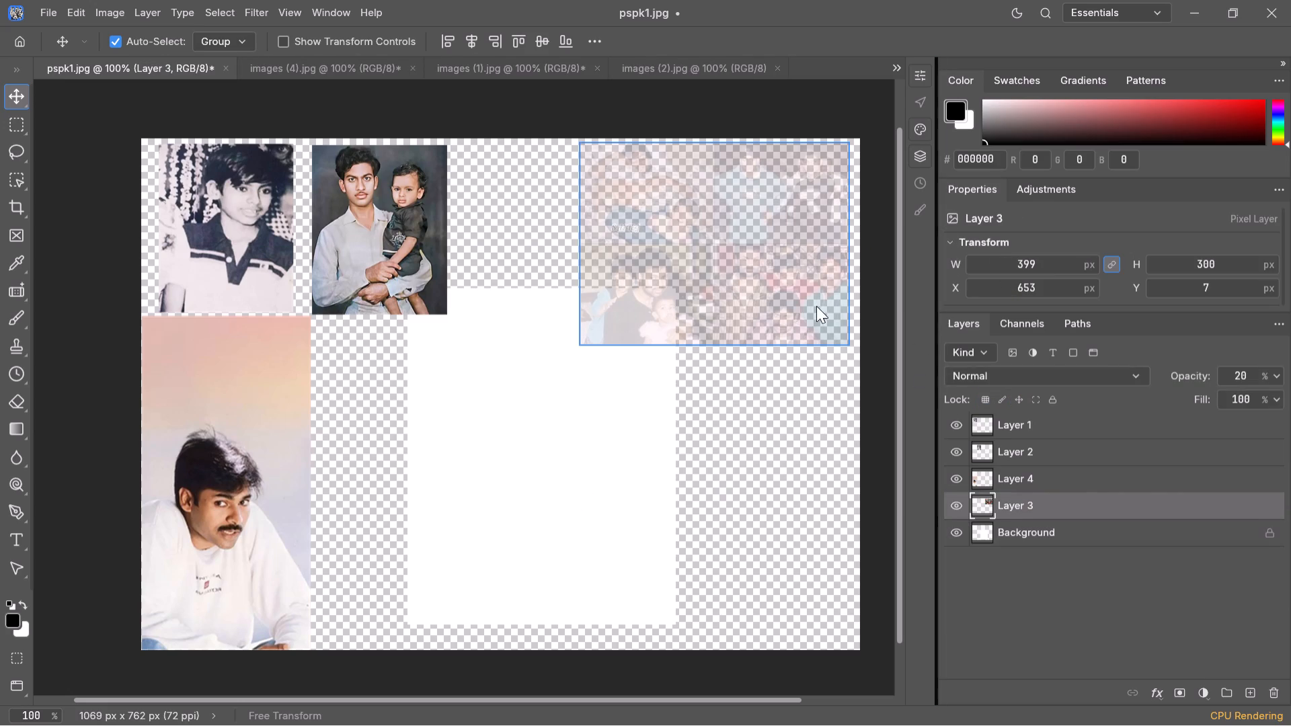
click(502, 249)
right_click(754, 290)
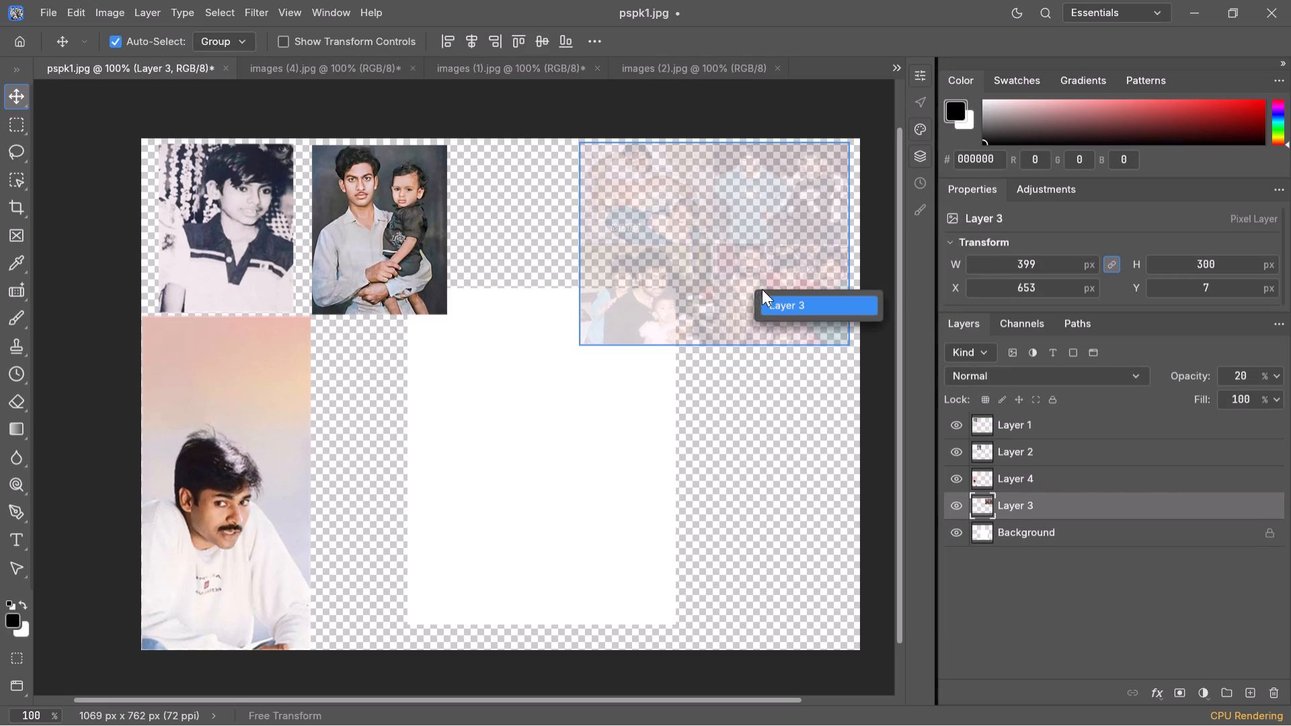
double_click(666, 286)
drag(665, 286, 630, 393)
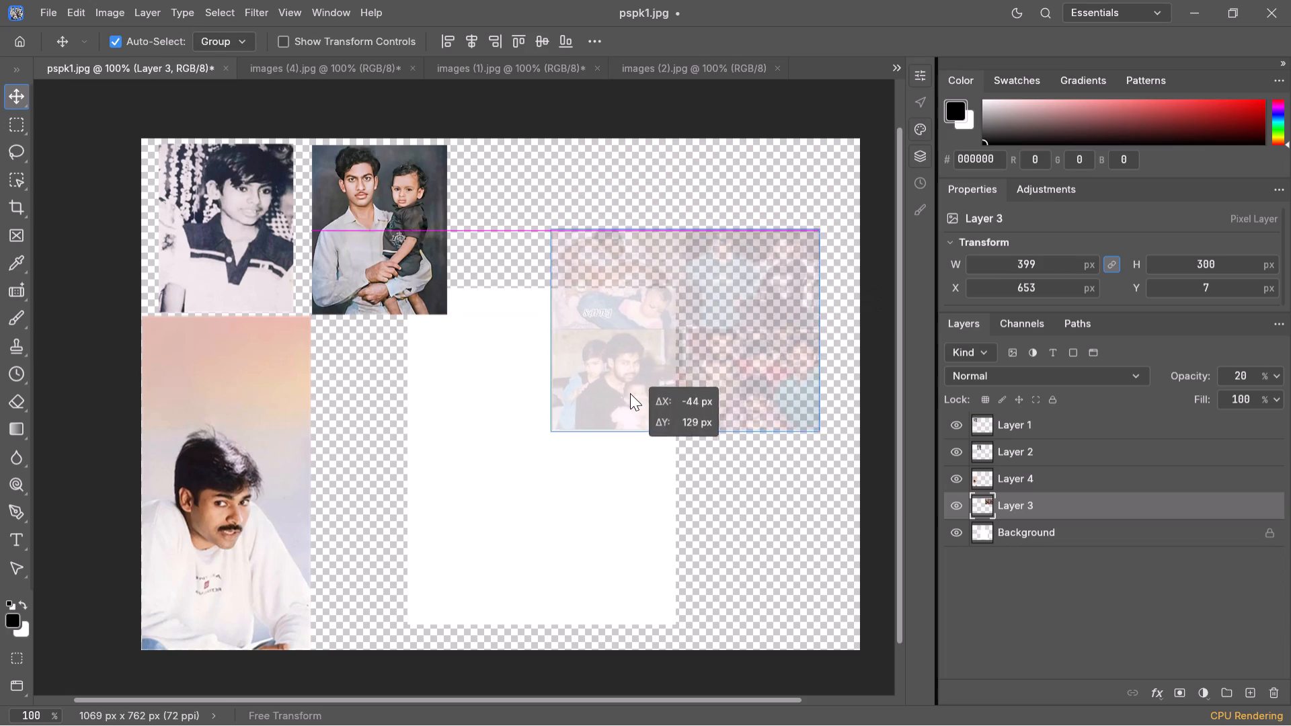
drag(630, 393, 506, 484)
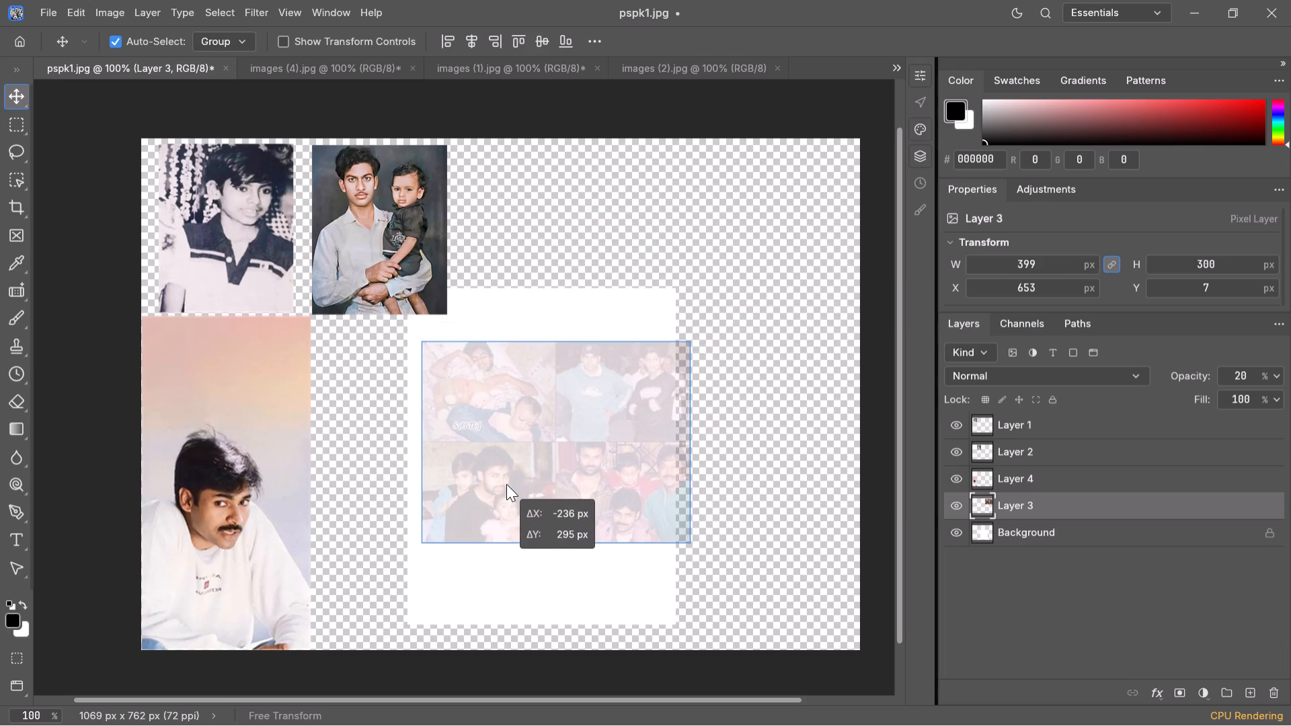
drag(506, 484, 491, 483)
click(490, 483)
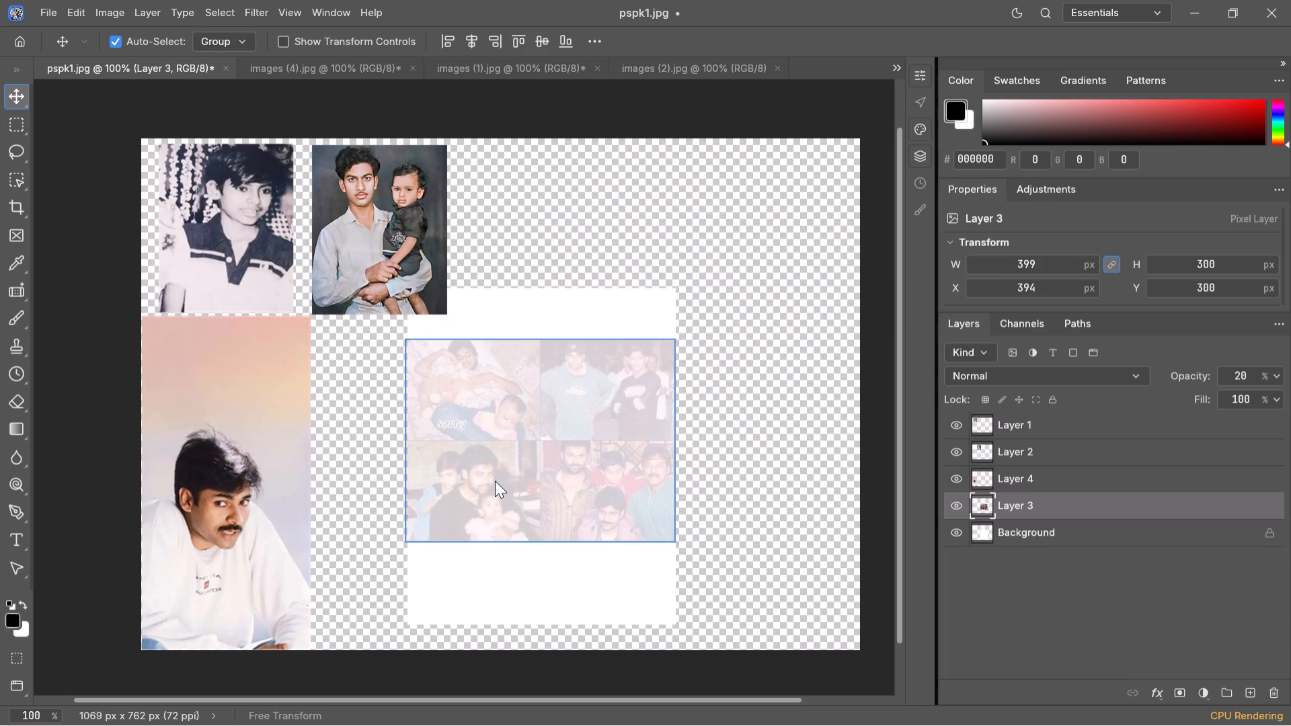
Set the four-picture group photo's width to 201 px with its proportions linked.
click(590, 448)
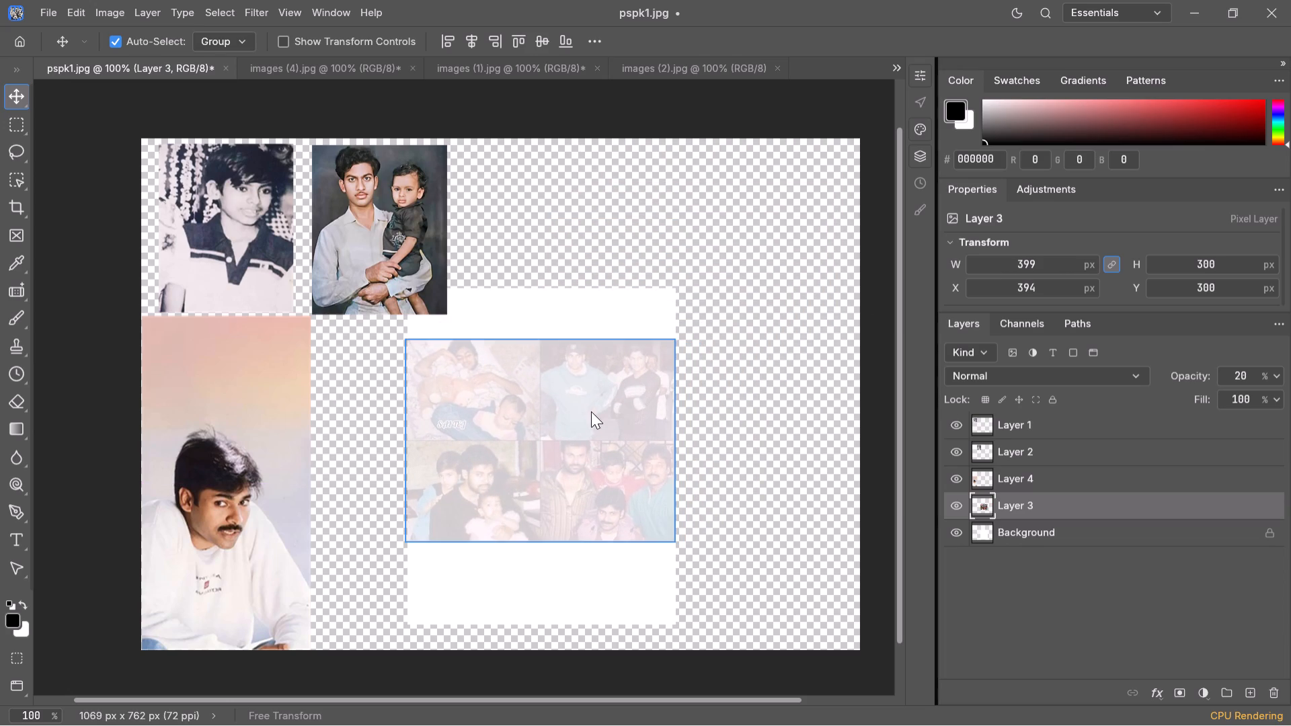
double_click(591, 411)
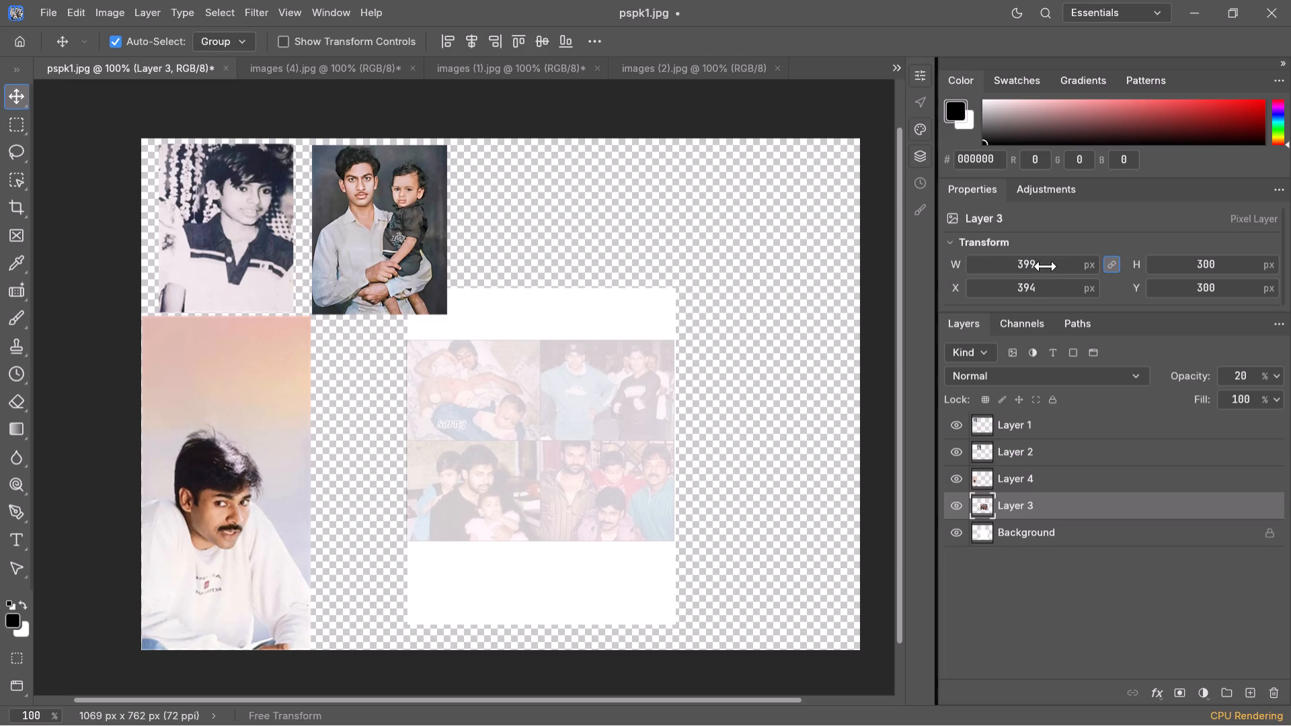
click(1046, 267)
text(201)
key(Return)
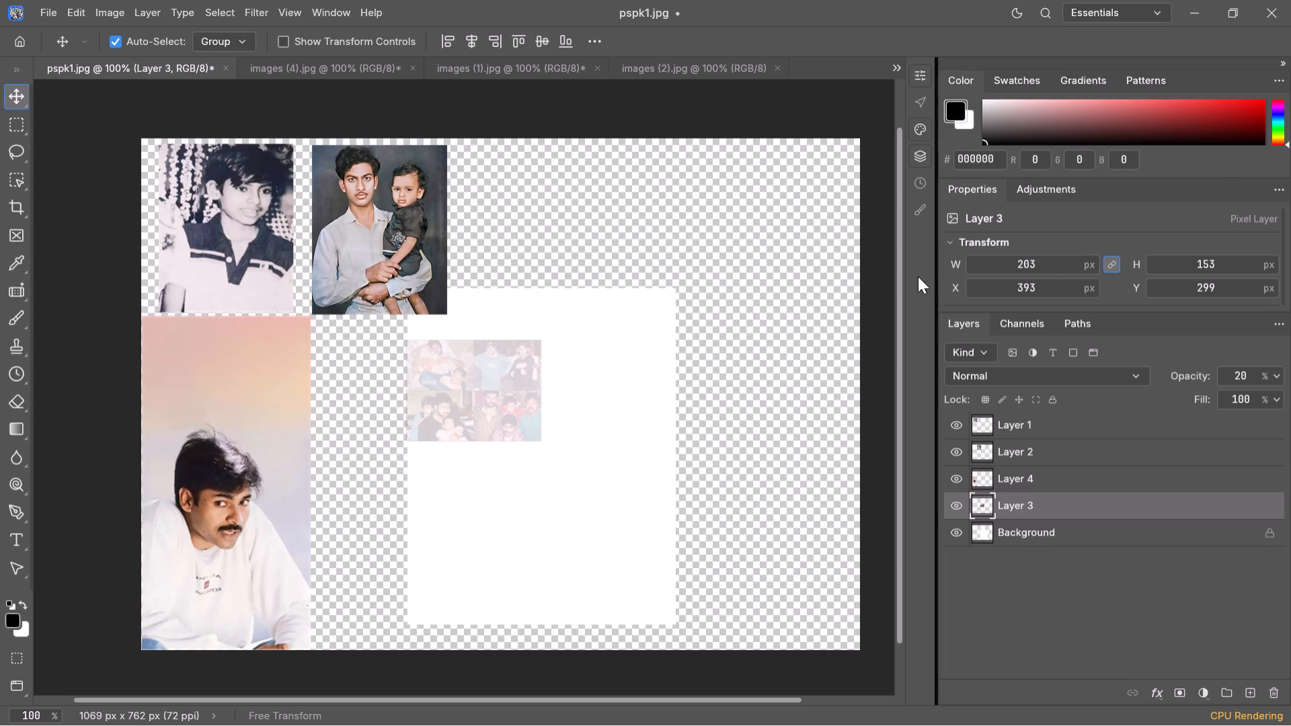
Move the four-picture group photo flush beside the man-and-child photo with their tops aligned, at X 456 px, Y 9 px.
click(471, 414)
drag(471, 414, 518, 219)
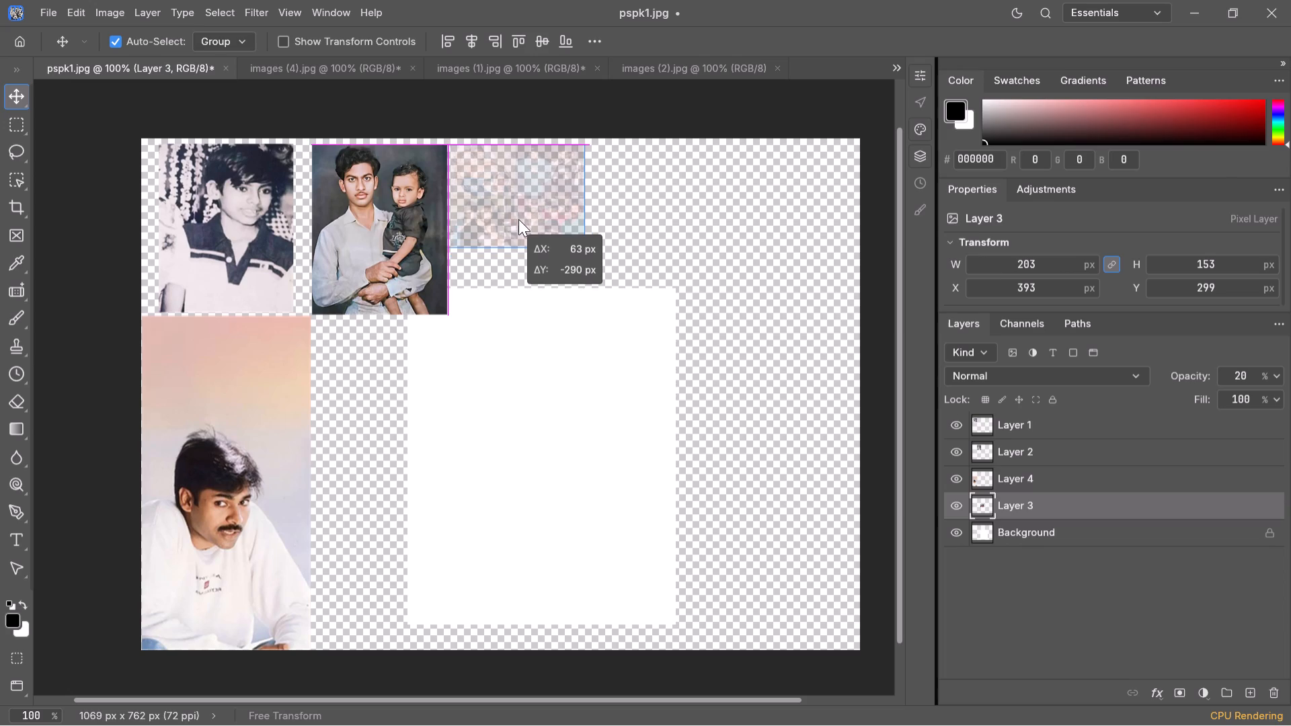
drag(518, 219, 519, 219)
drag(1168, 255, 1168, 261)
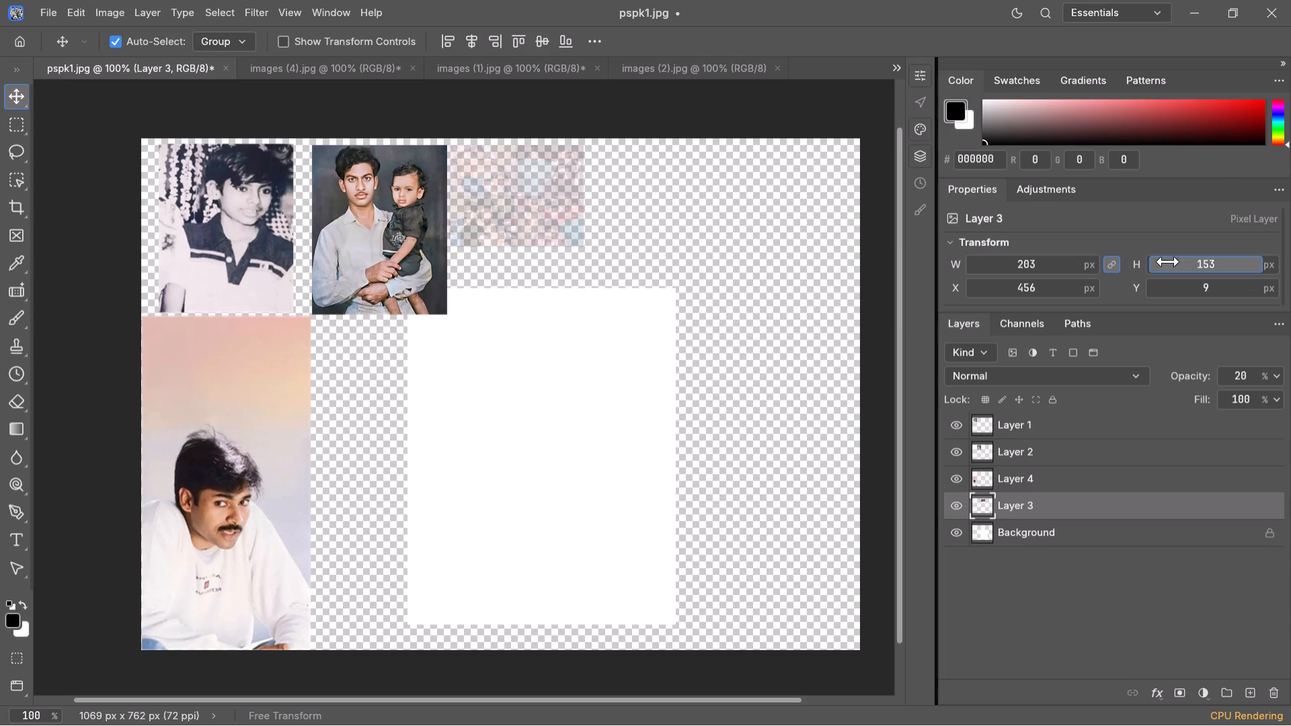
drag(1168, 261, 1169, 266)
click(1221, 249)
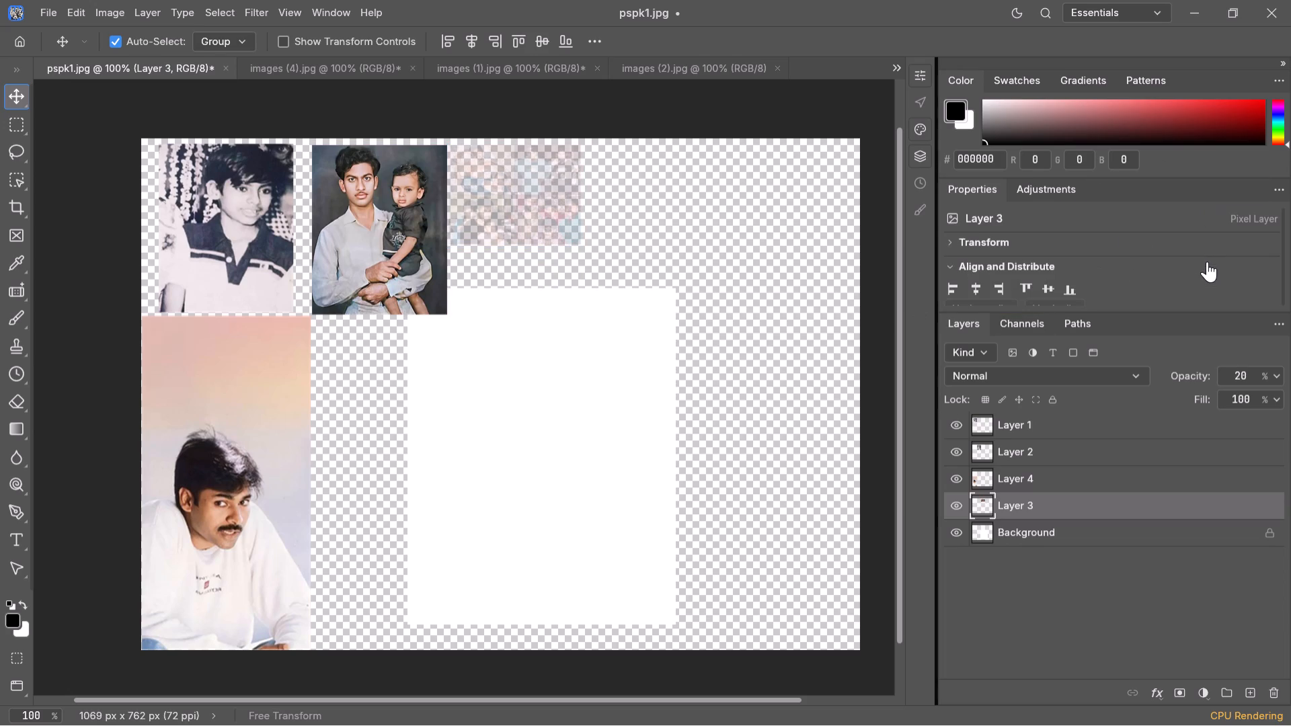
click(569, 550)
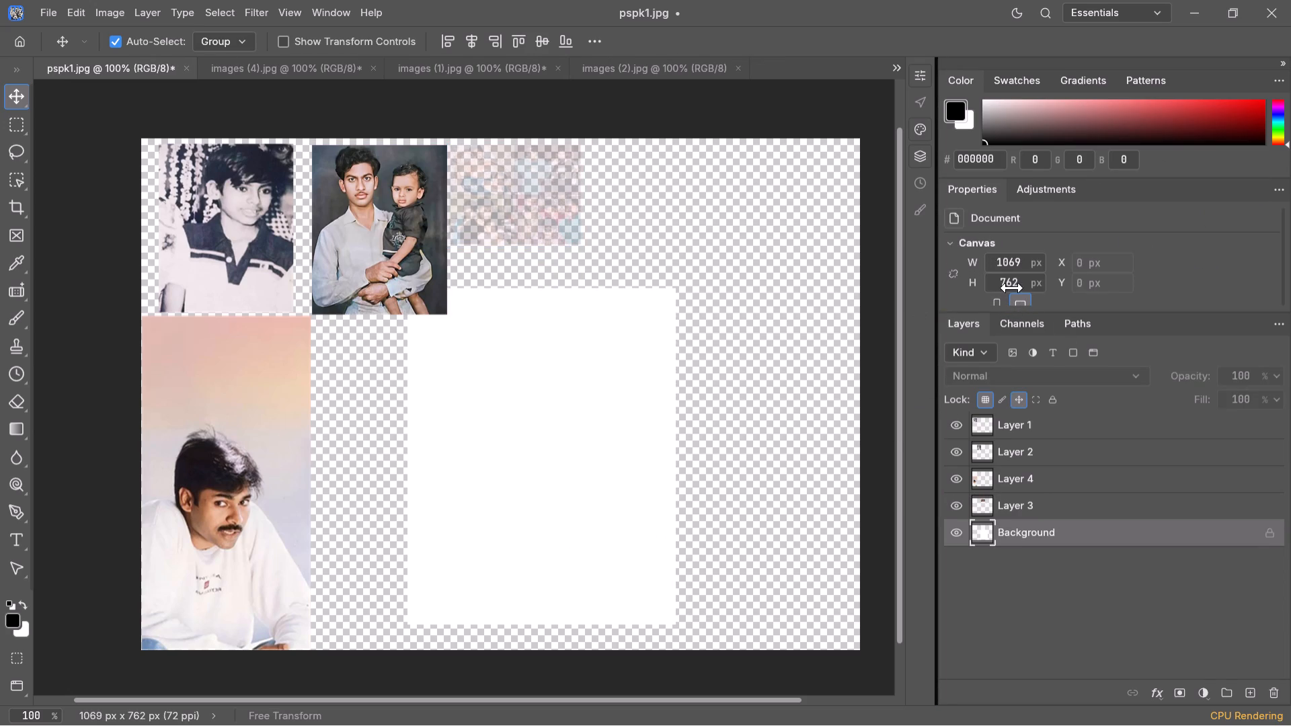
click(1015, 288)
Set the four-picture group photo's height to 254 px with its proportions linked, matching the neighbouring photos.
click(526, 178)
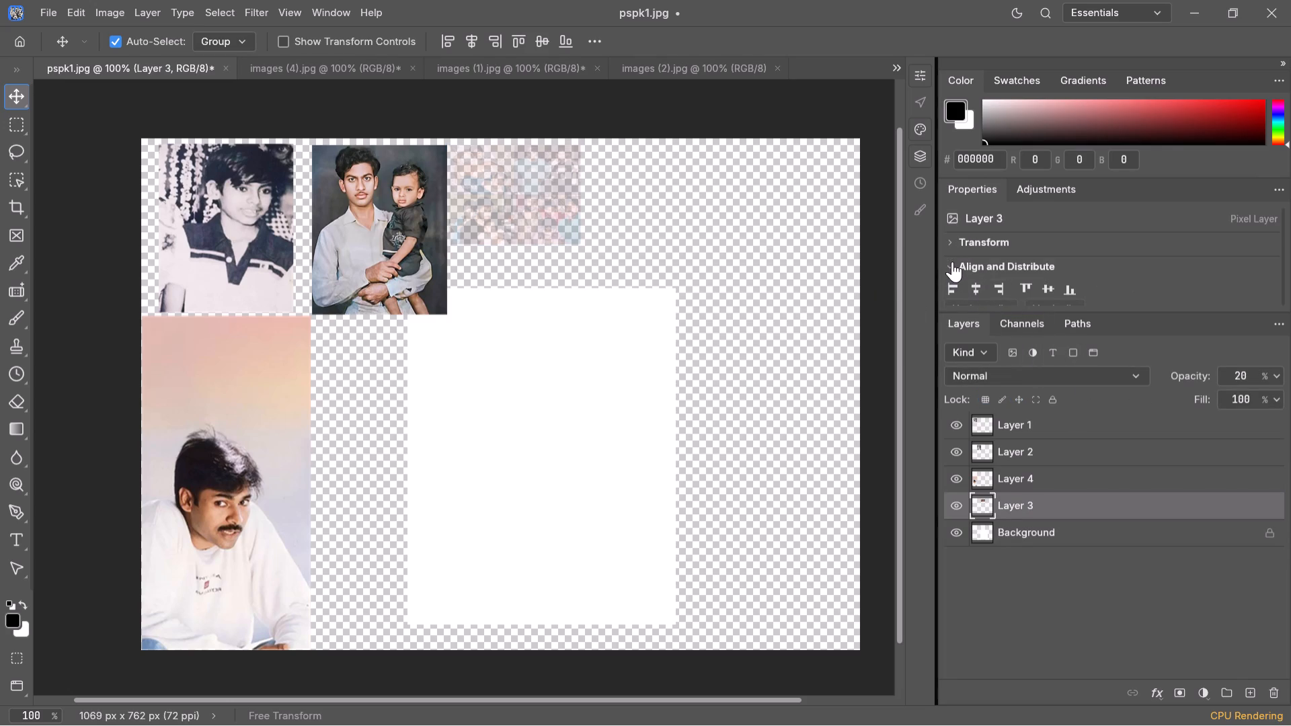
click(952, 243)
click(1183, 266)
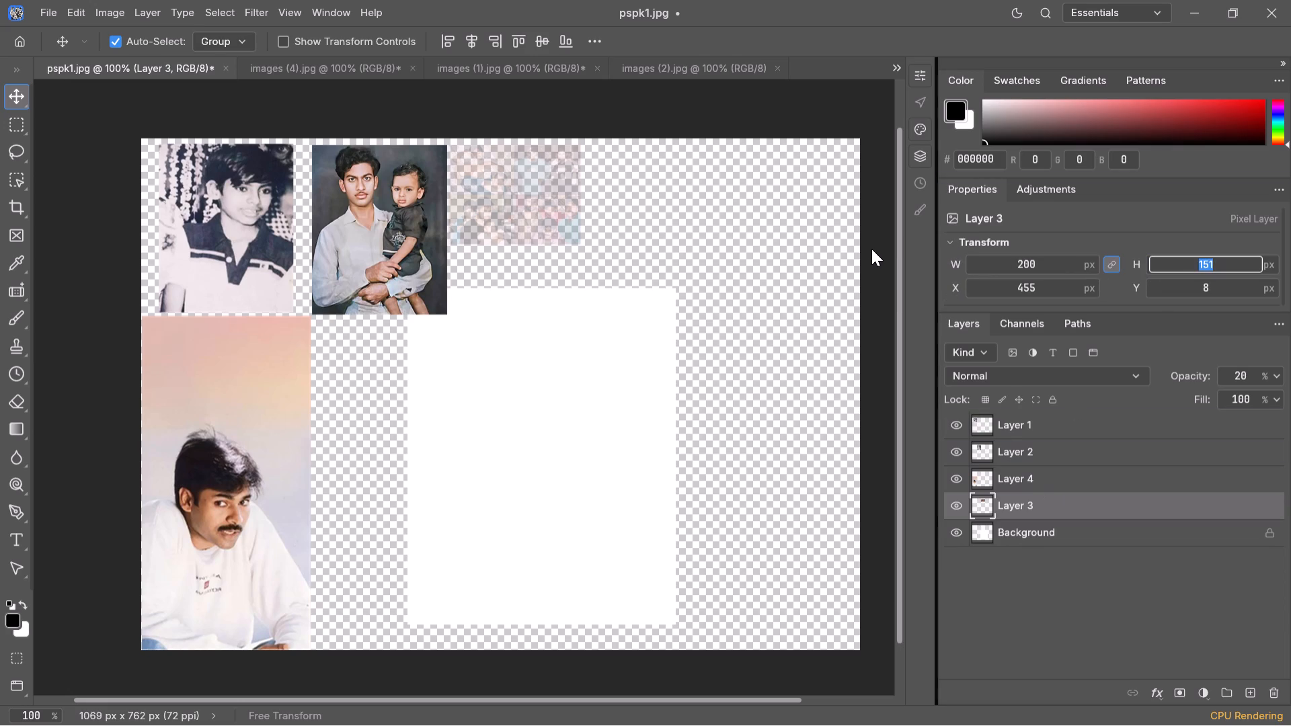
key(5)
key(BackSpace)
text(254)
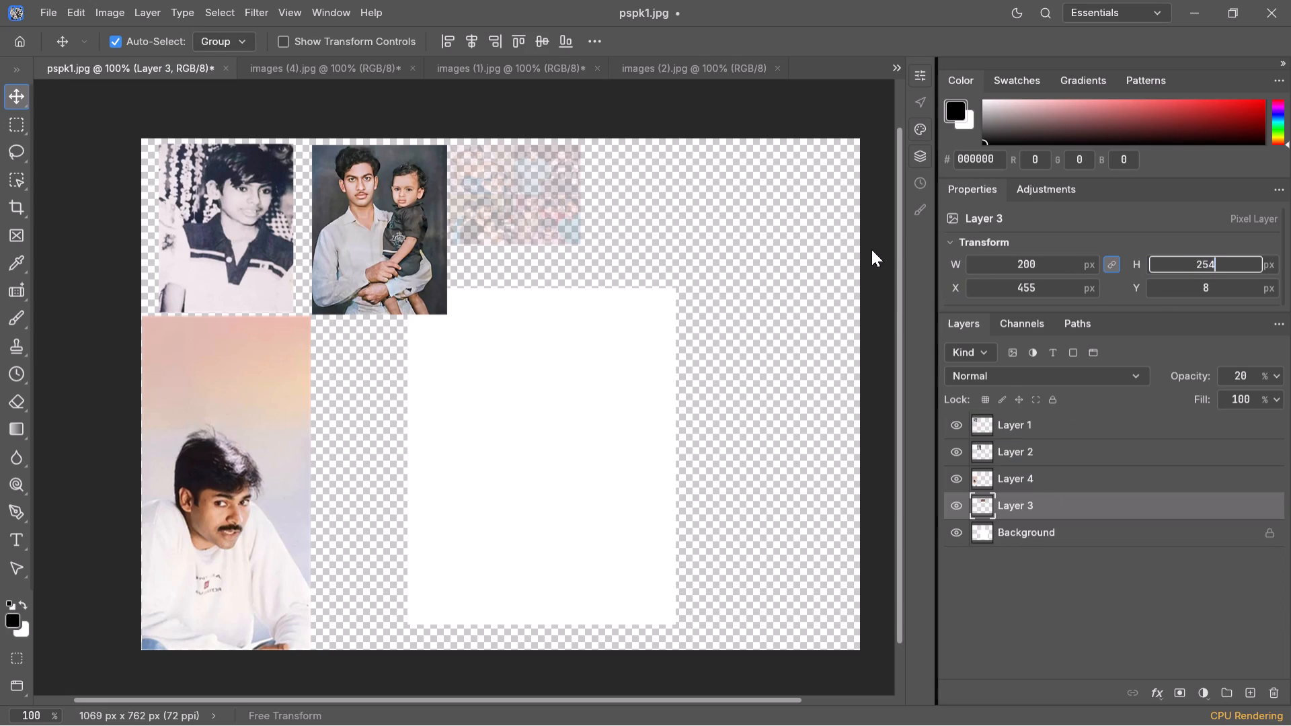
right_click(872, 250)
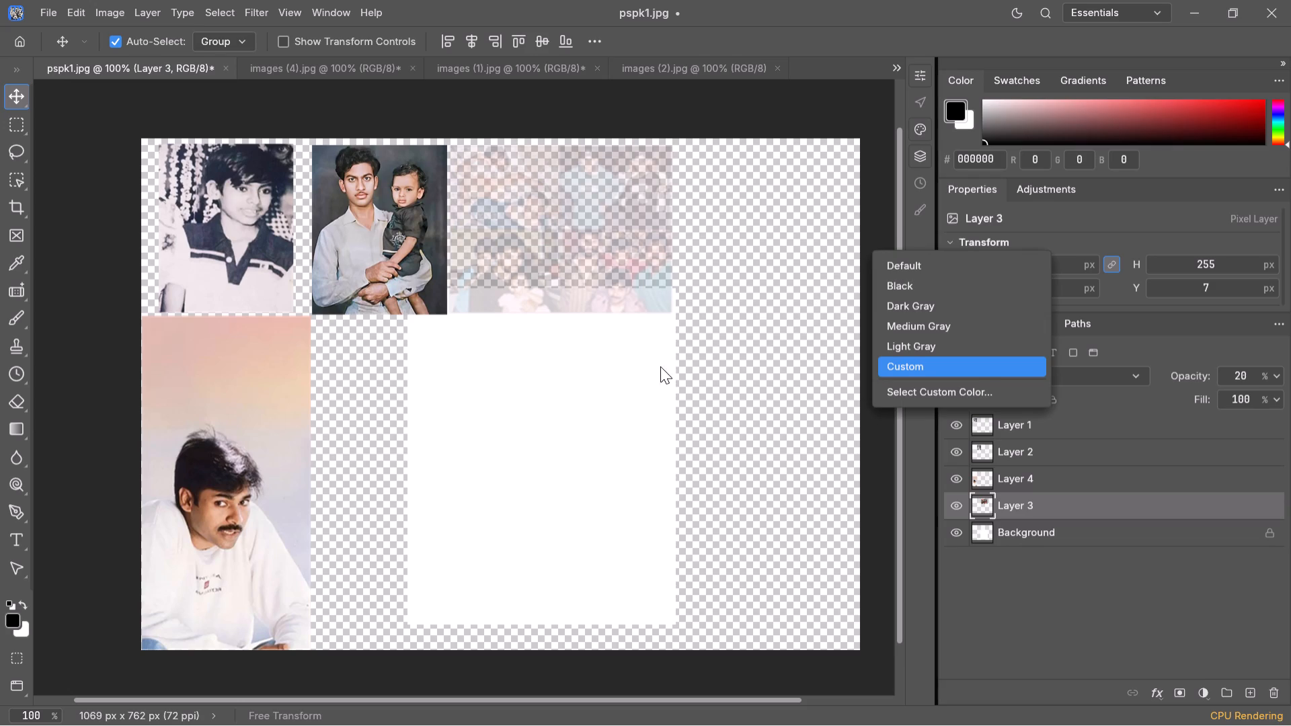
click(631, 387)
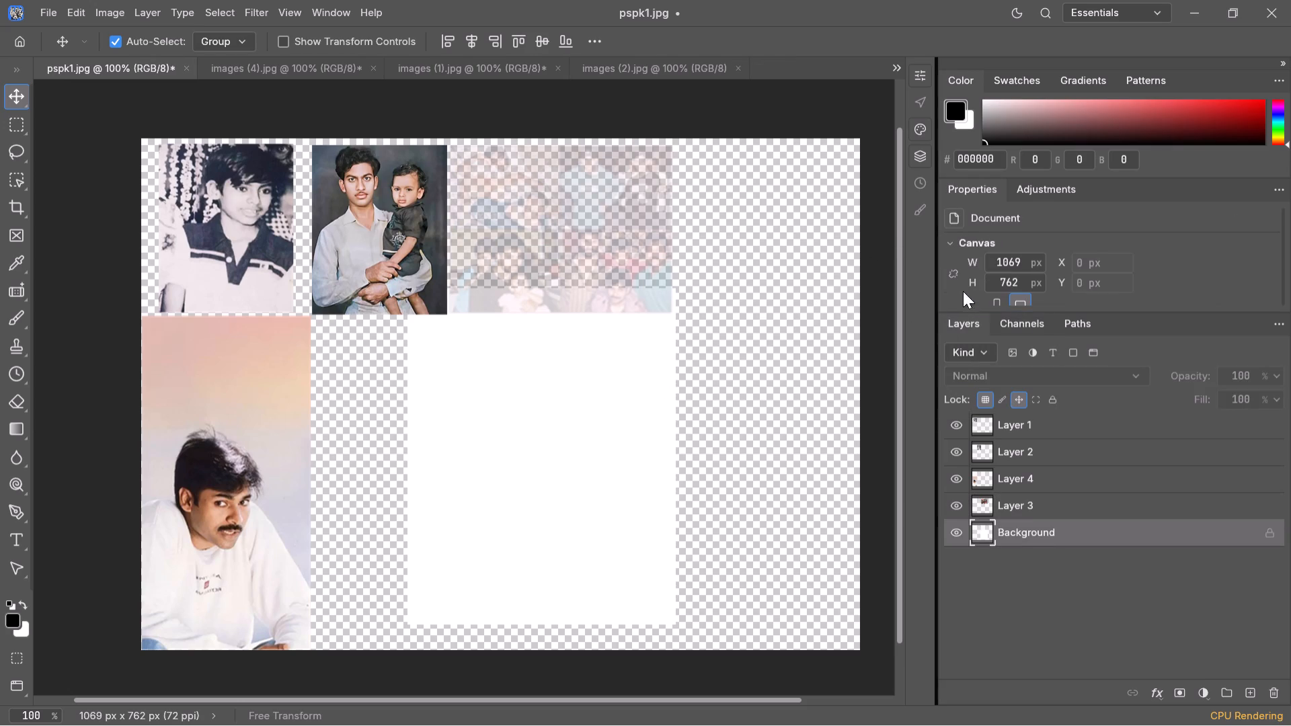
click(595, 208)
click(1208, 266)
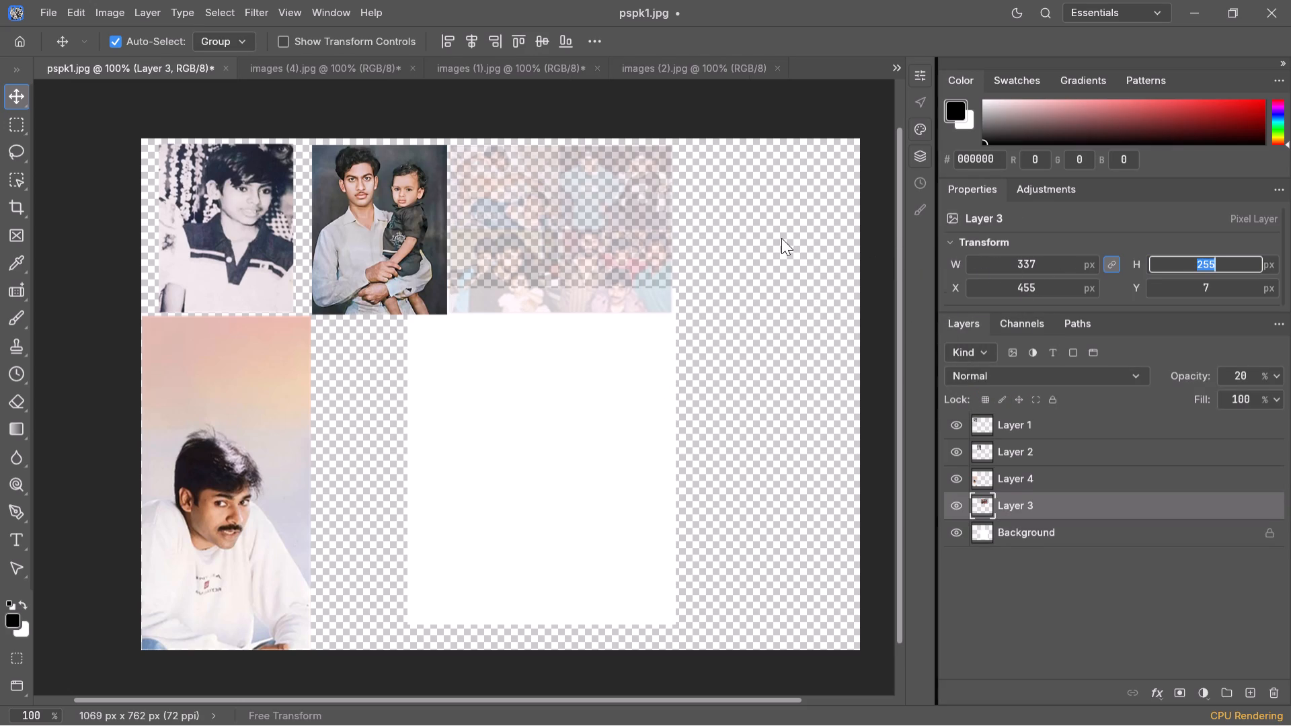
text(254)
key(Return)
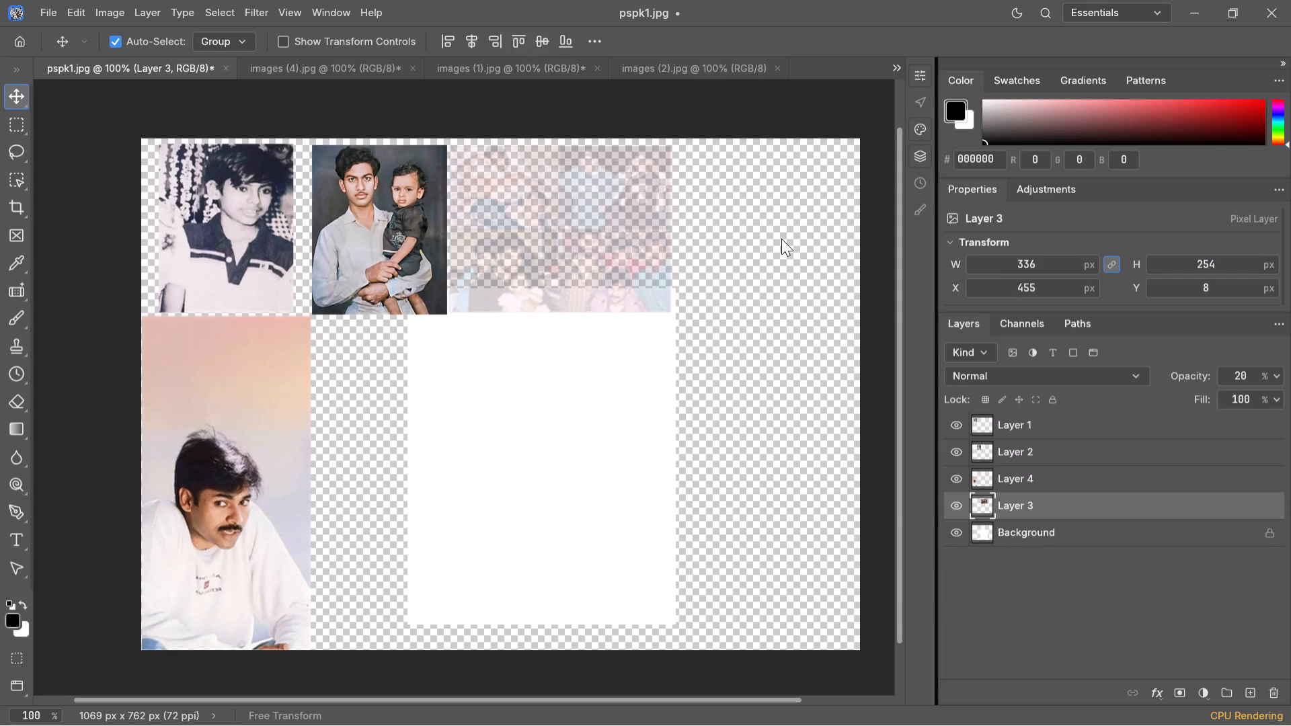
click(602, 250)
Undo the resizing and moves of the four-picture group photo back to 399 by 300 px at X 653 px, Y 7 px.
key(ctrl+z)
key(ctrl+z)
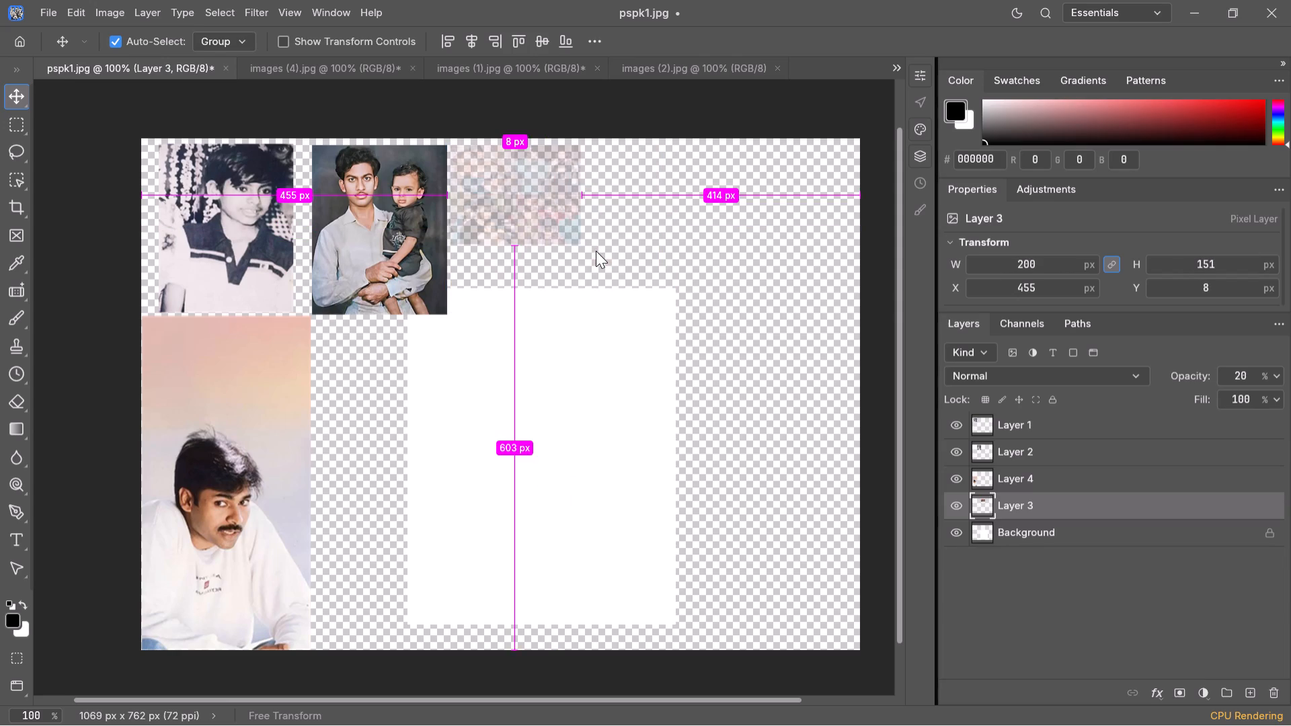
key(ctrl+z)
key(ctrl+z)
key(ctrl+z)
key(ctrl+z)
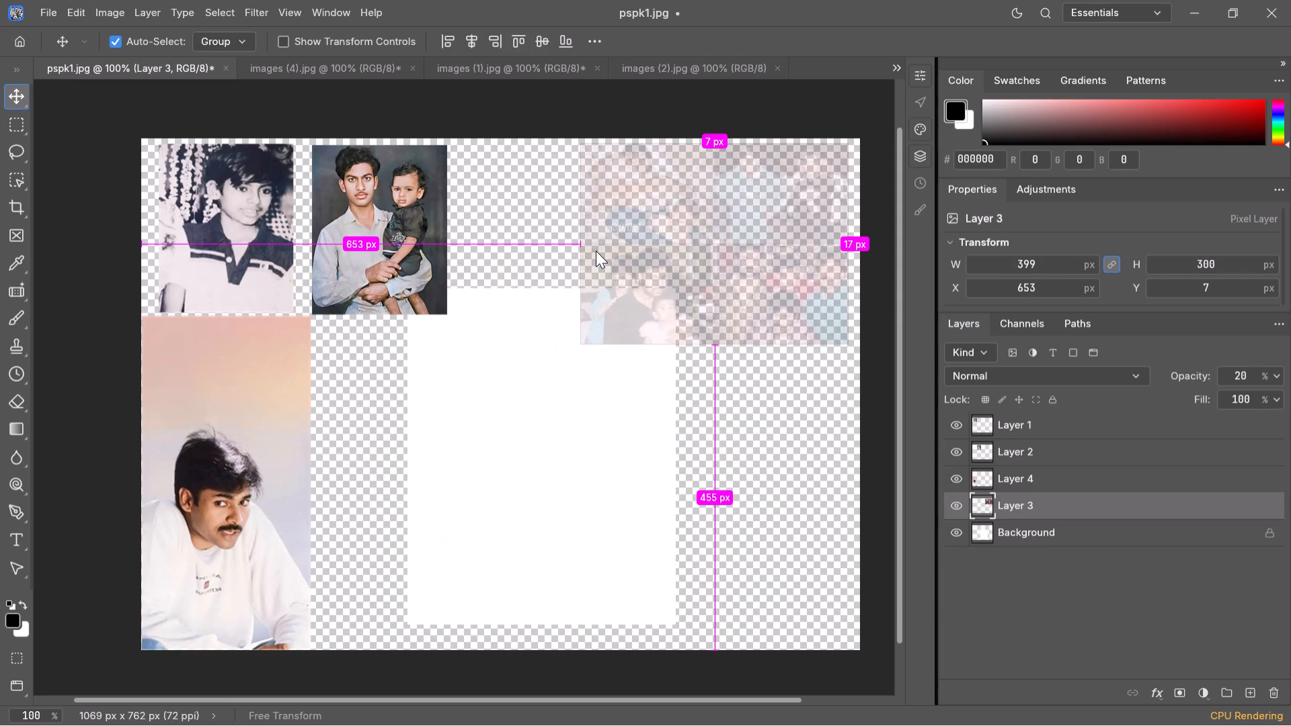
key(ctrl+z)
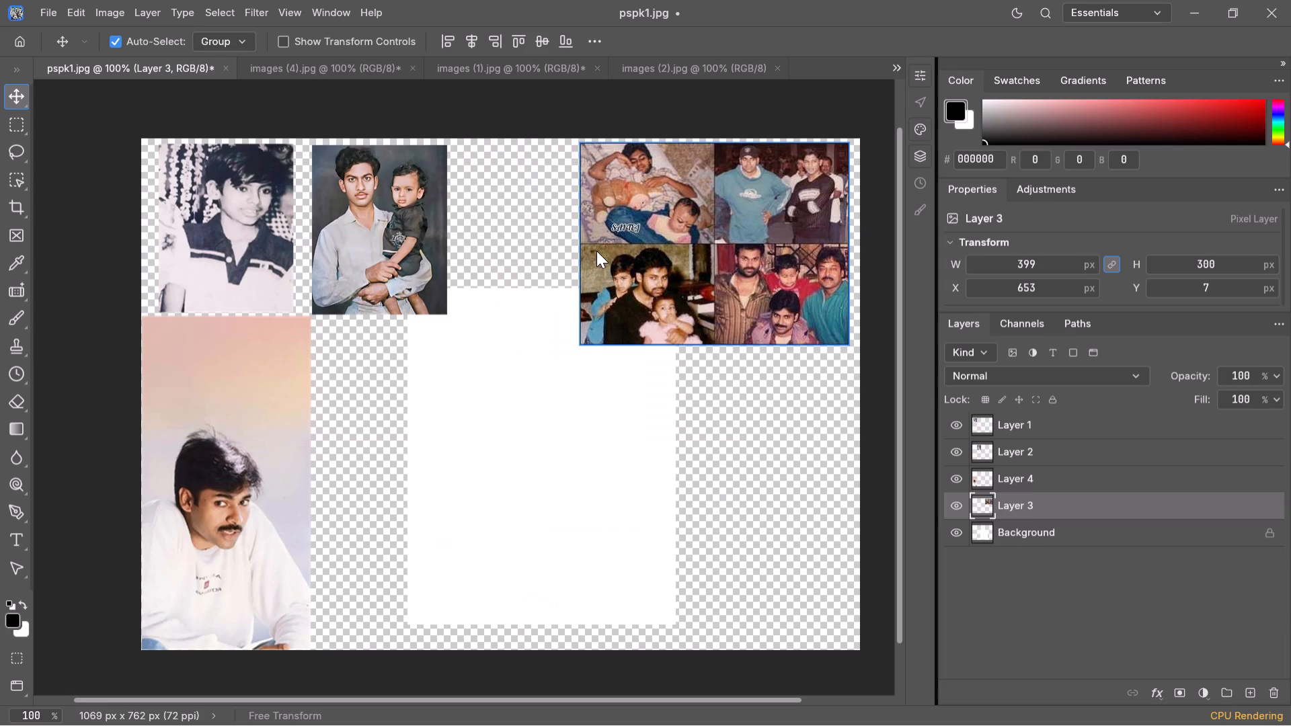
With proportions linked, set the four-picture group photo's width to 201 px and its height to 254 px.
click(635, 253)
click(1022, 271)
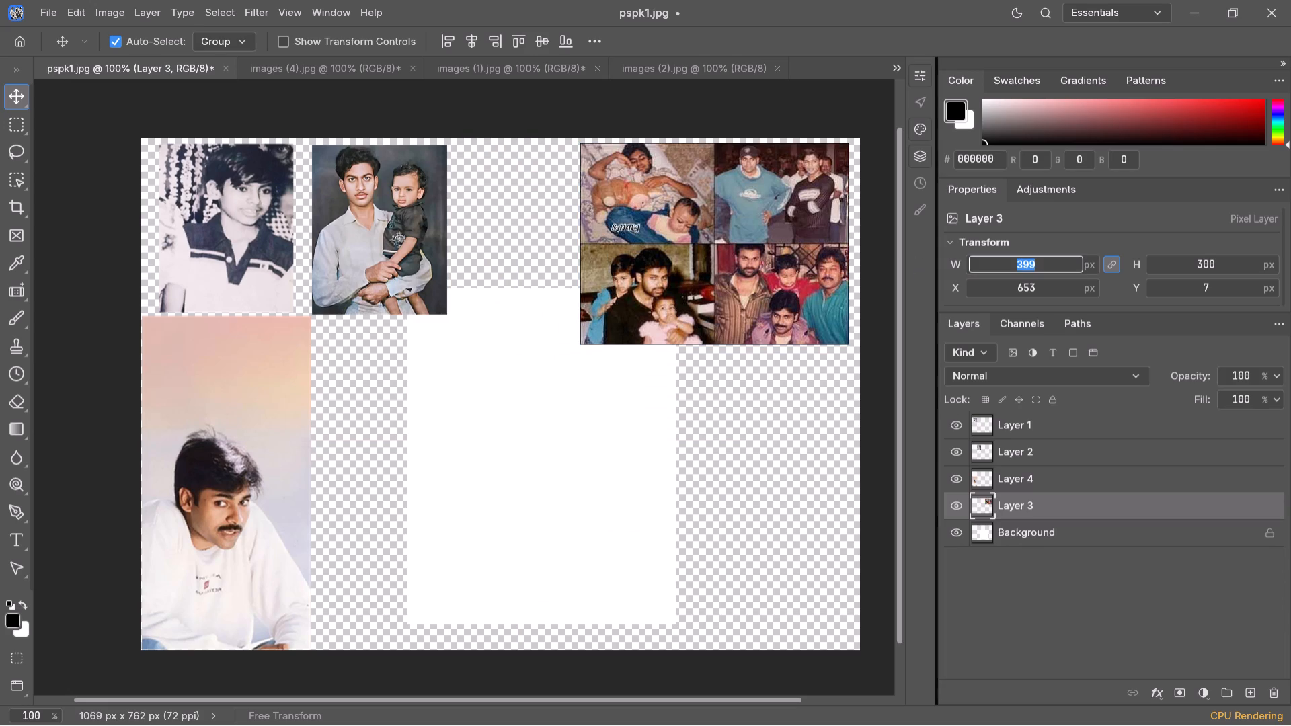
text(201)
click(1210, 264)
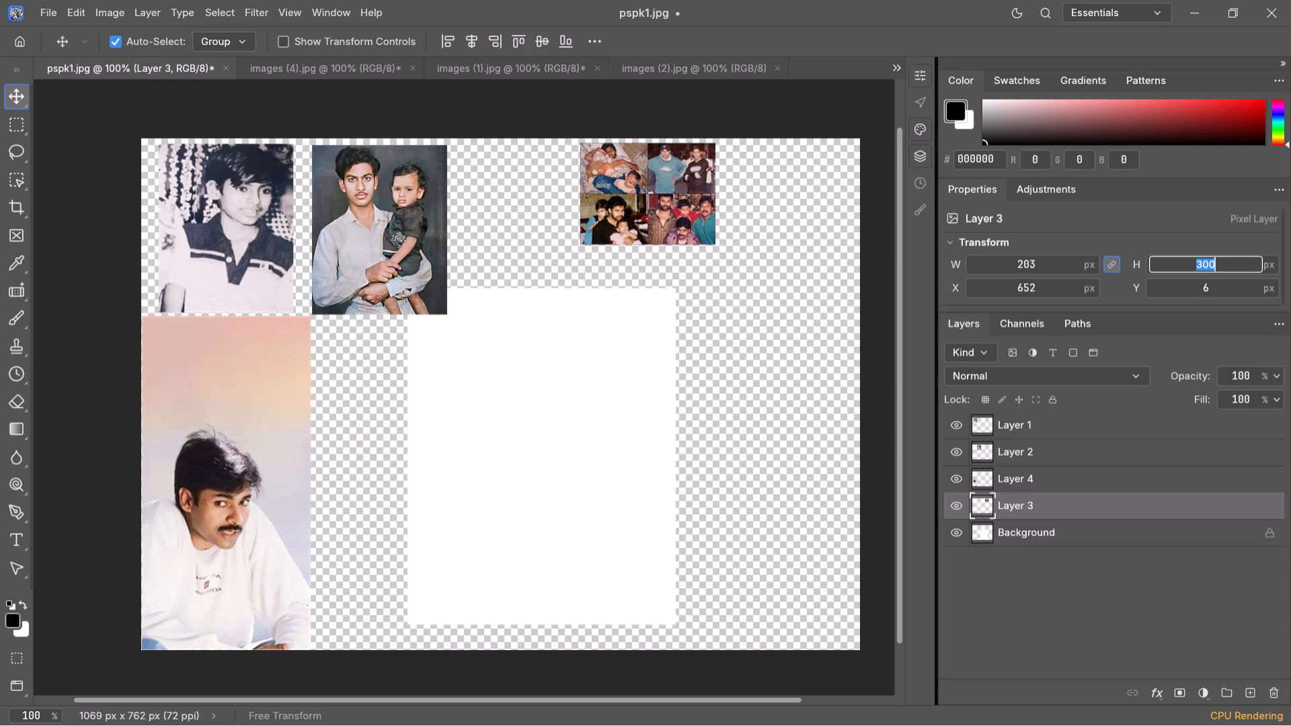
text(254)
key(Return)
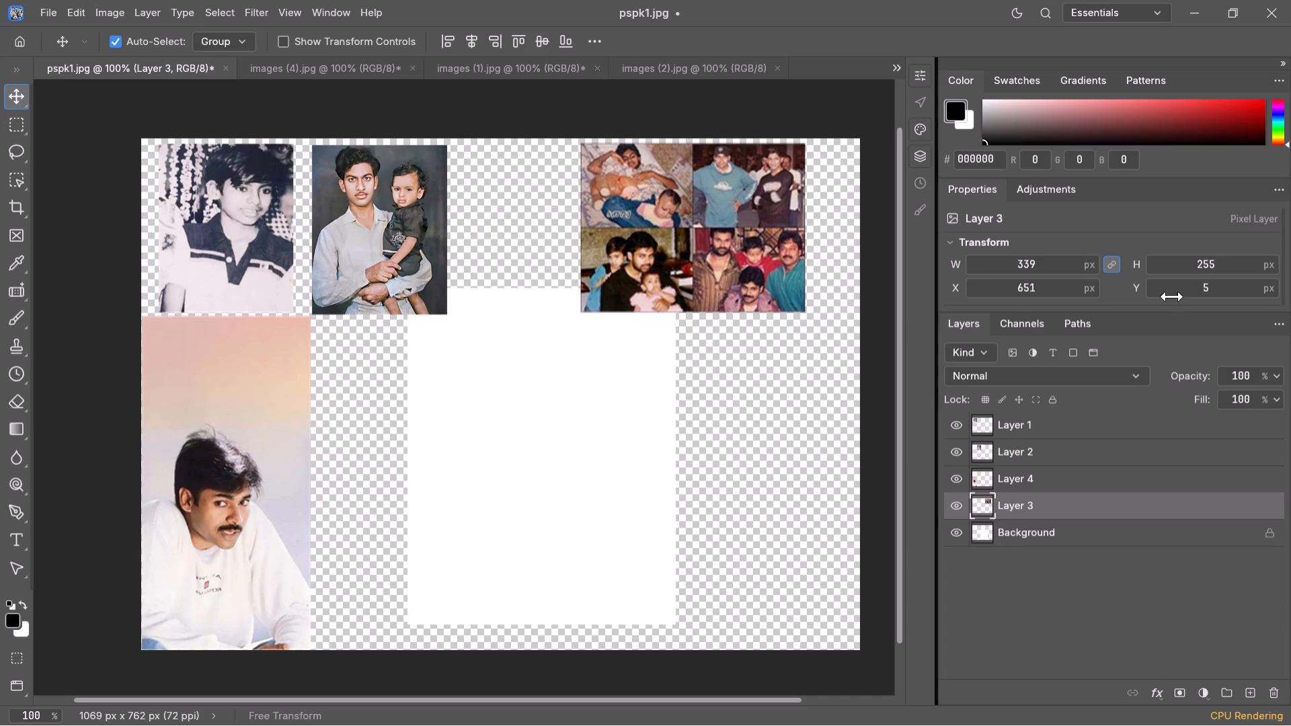
Move the four-picture group photo beside the man-and-child photo with their tops aligned, at X 468 px, Y 9 px.
drag(712, 210, 639, 218)
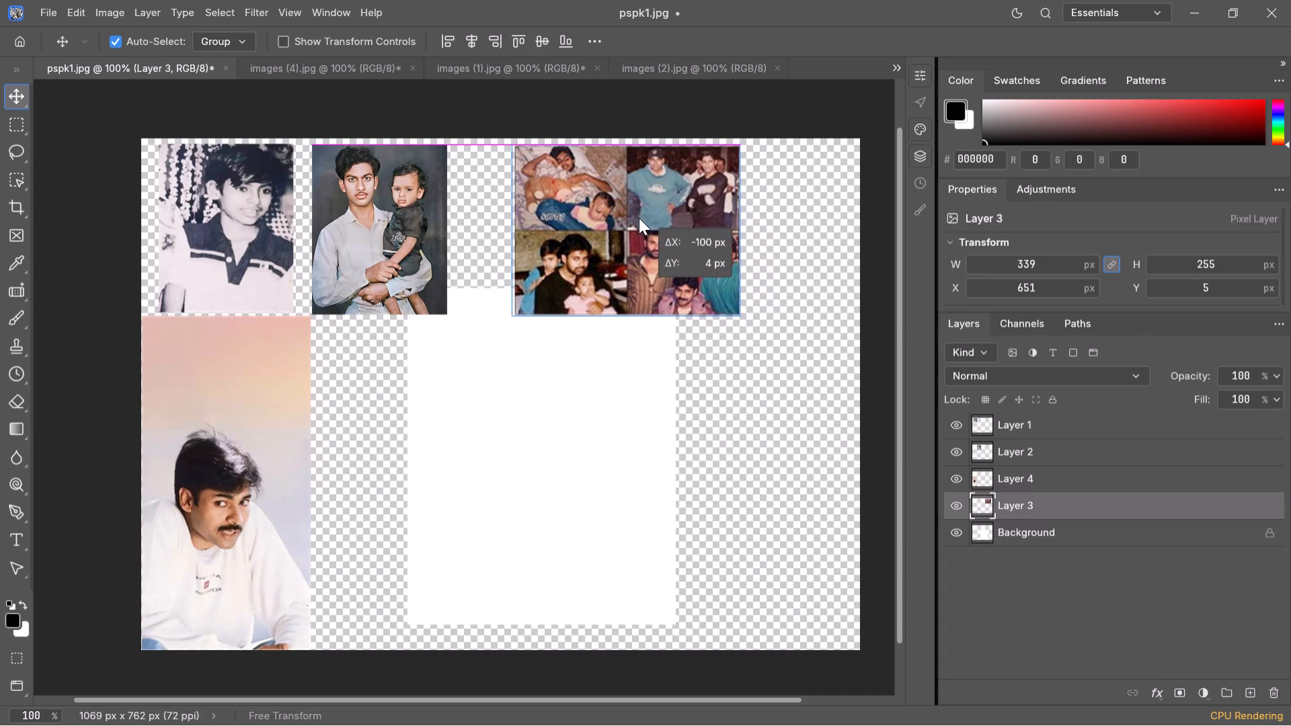
drag(639, 218, 591, 215)
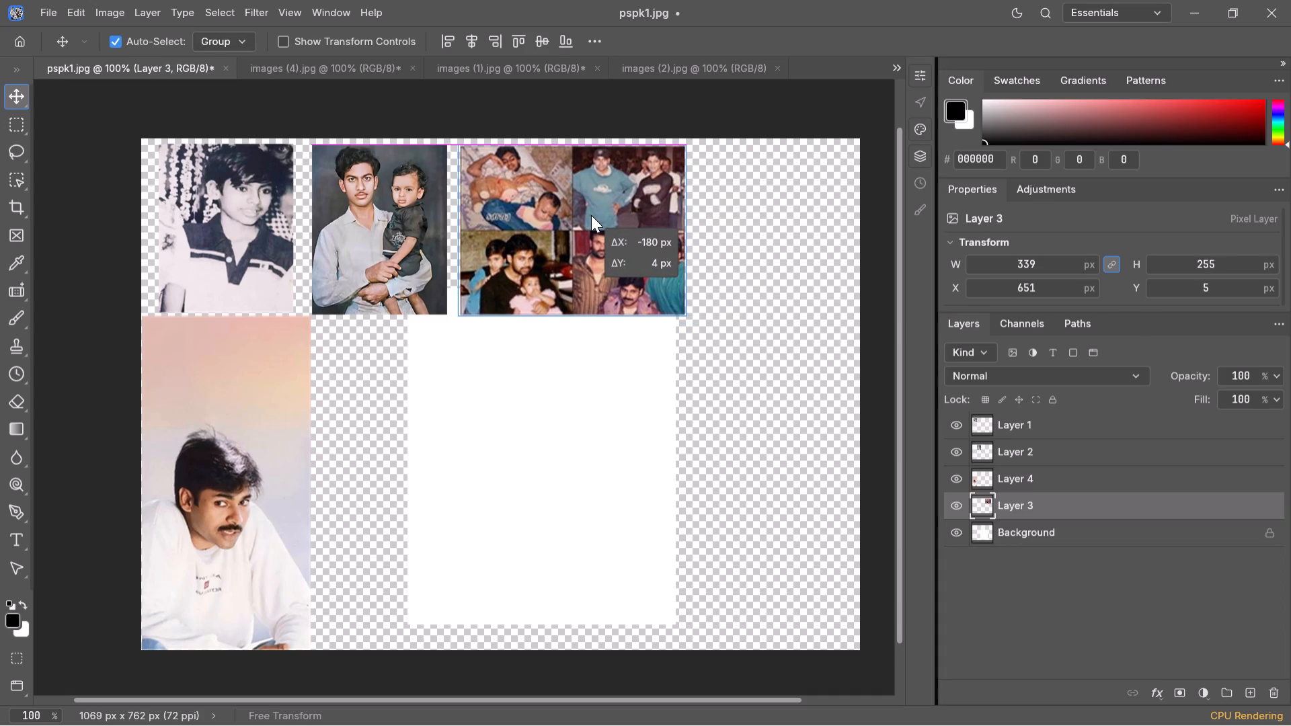
drag(591, 215, 589, 215)
click(588, 215)
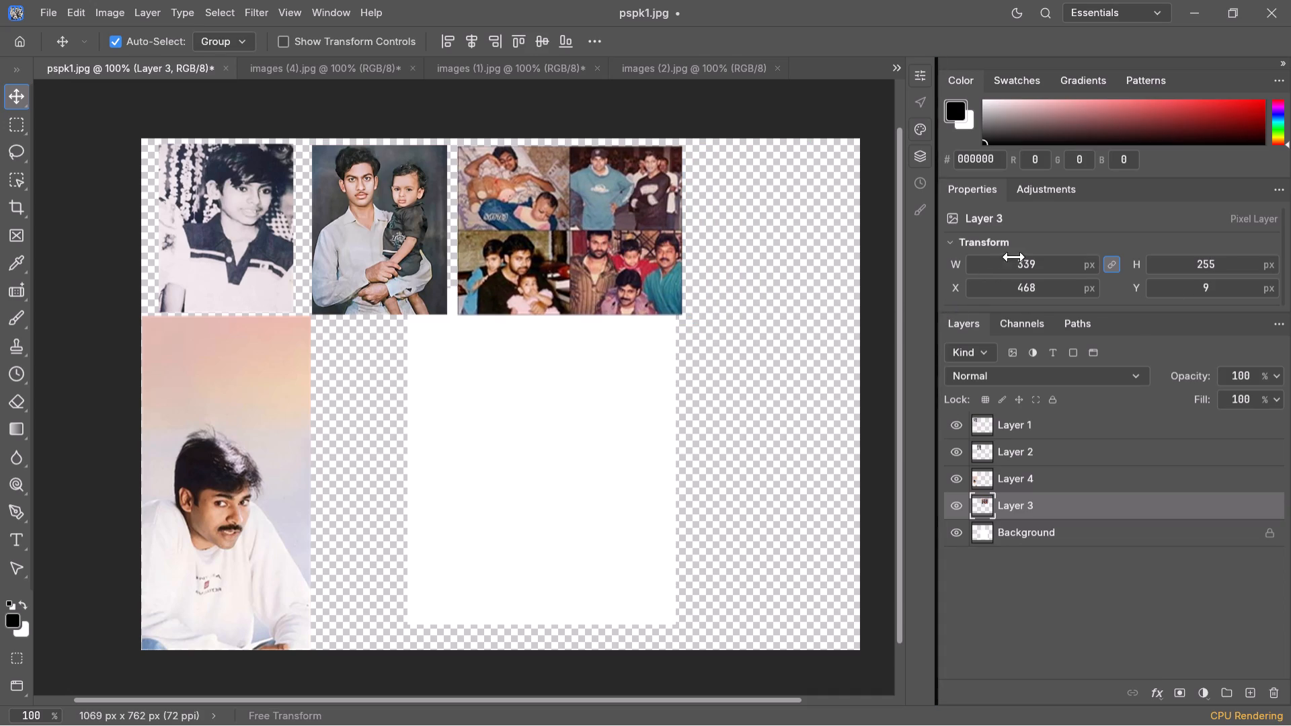
Re-enter the four-picture group photo's width as 201 px and its height as 254 px, keeping the proportions linked.
click(1005, 266)
text(201)
key(Return)
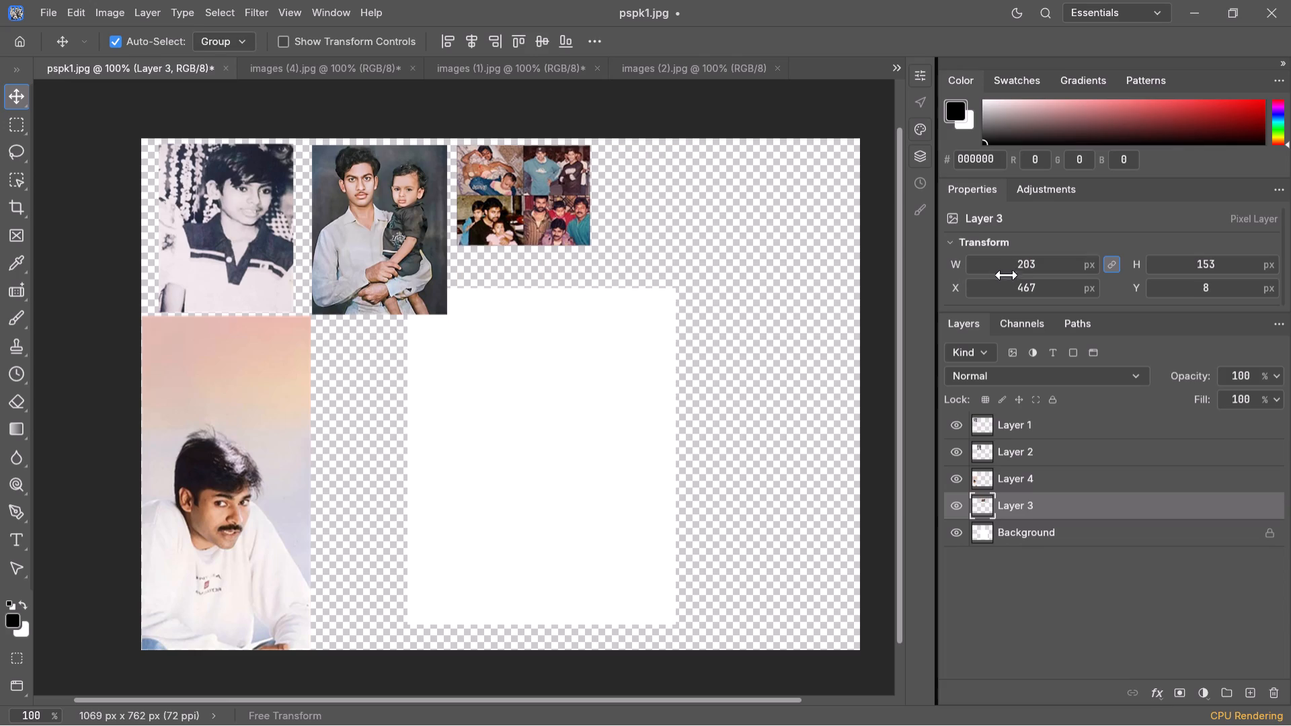
click(582, 192)
click(1011, 267)
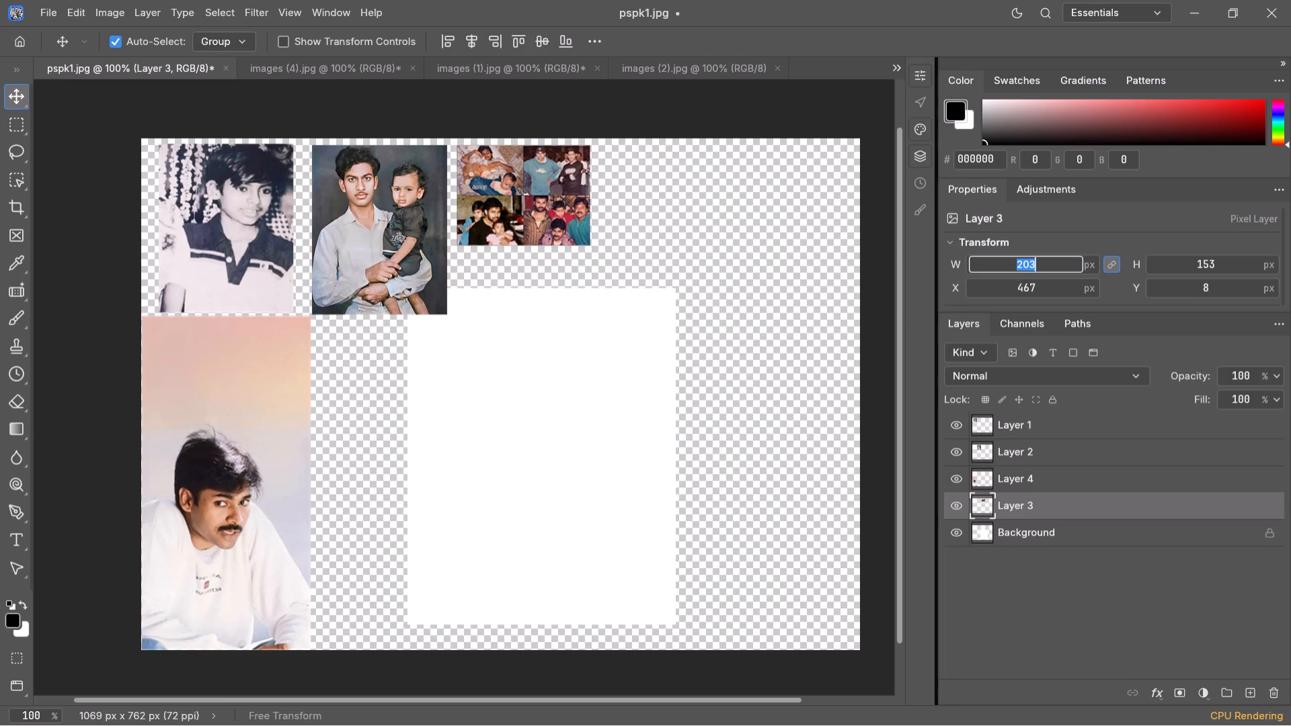
text(201)
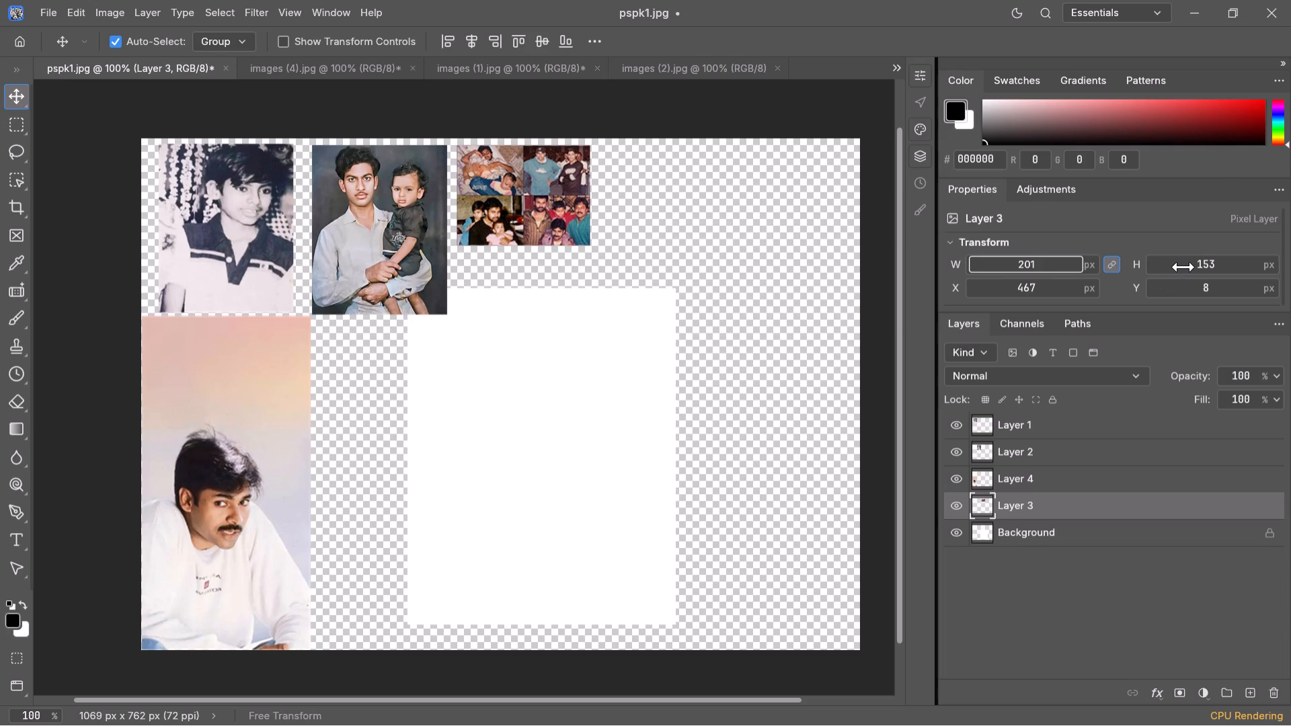
click(1183, 266)
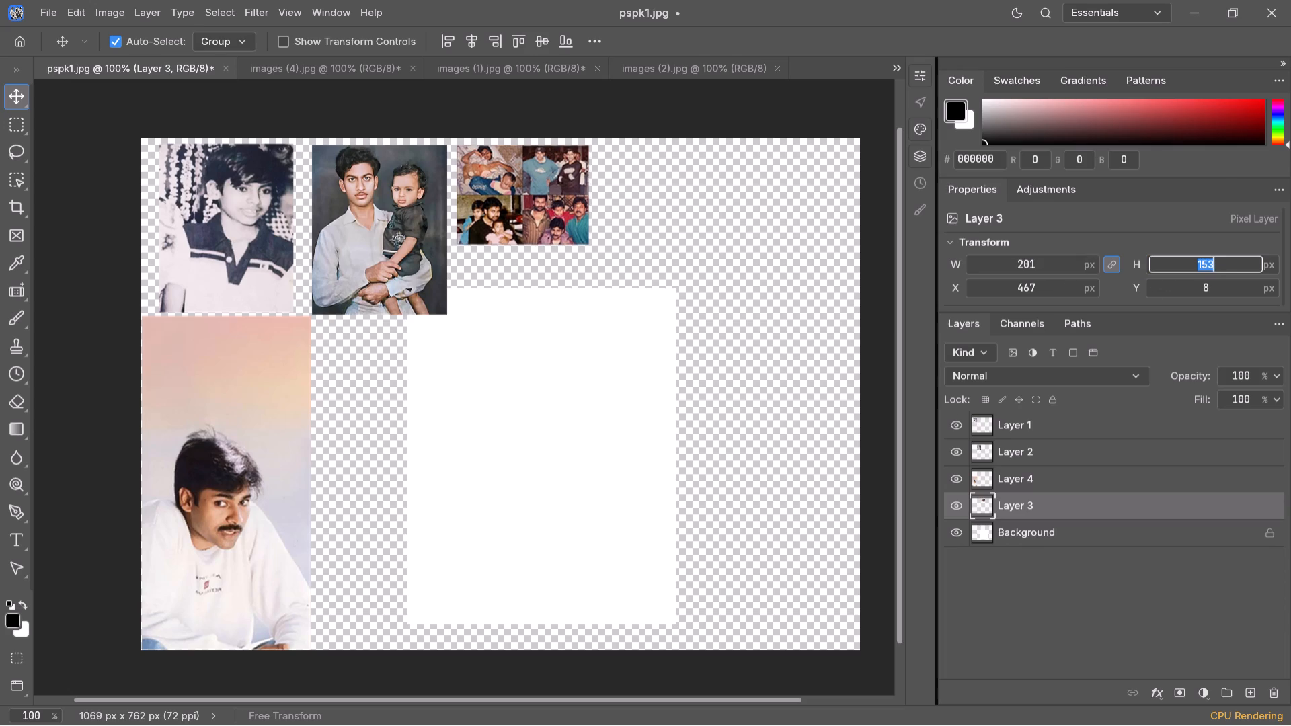
text(254)
key(Return)
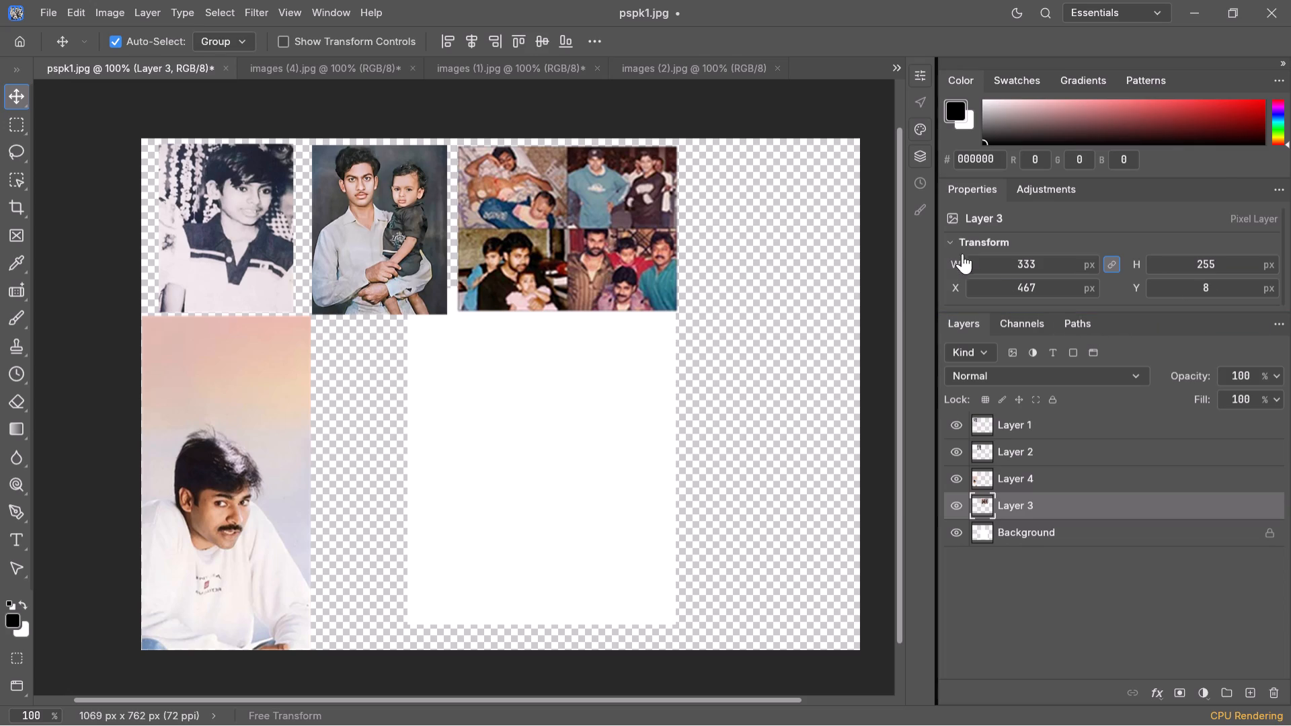
Examine the collage's colour channels by toggling red, green and blue visibility, restore the full RGB view, and check the document's paths.
click(949, 220)
click(954, 215)
click(1019, 329)
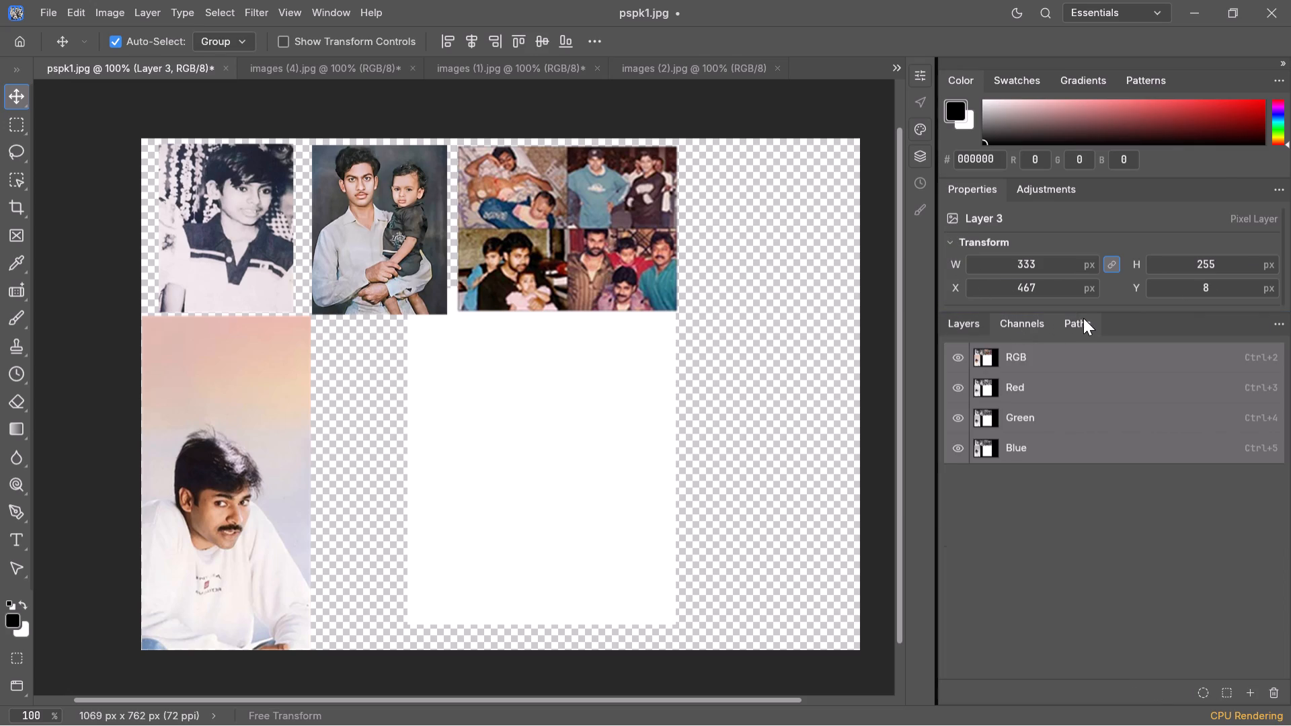
click(1035, 355)
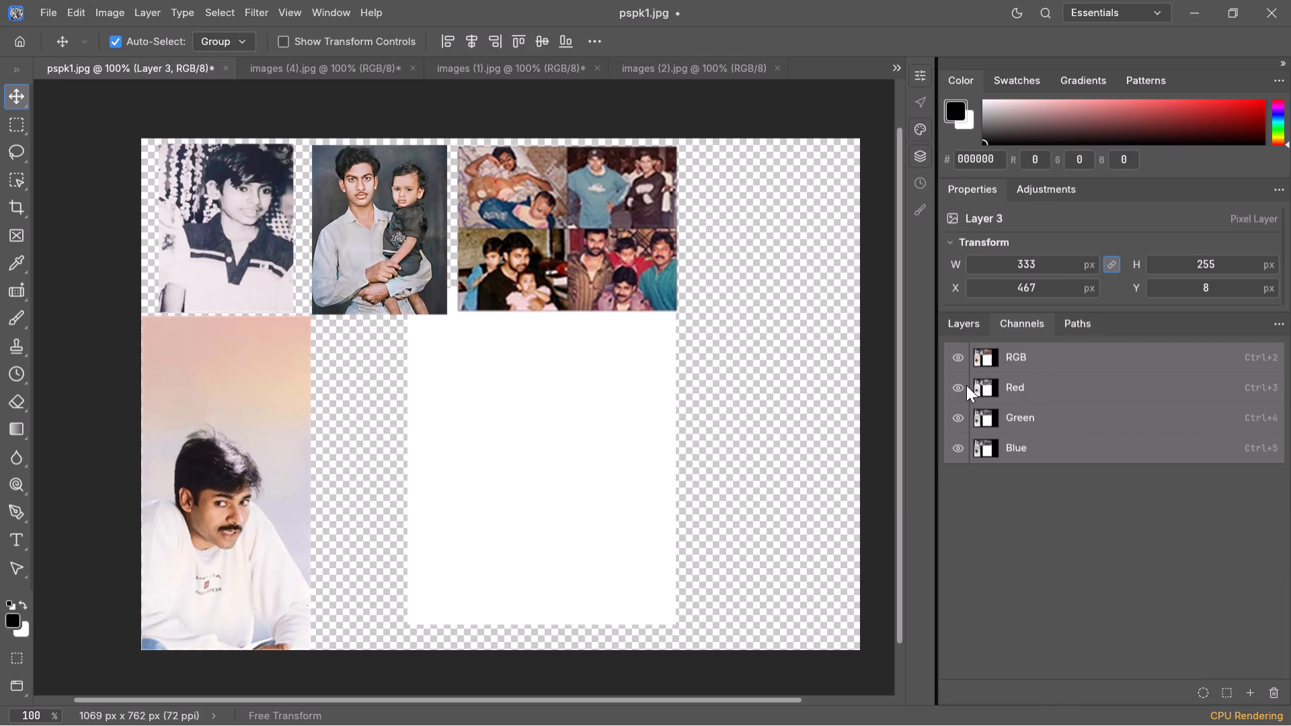
click(954, 382)
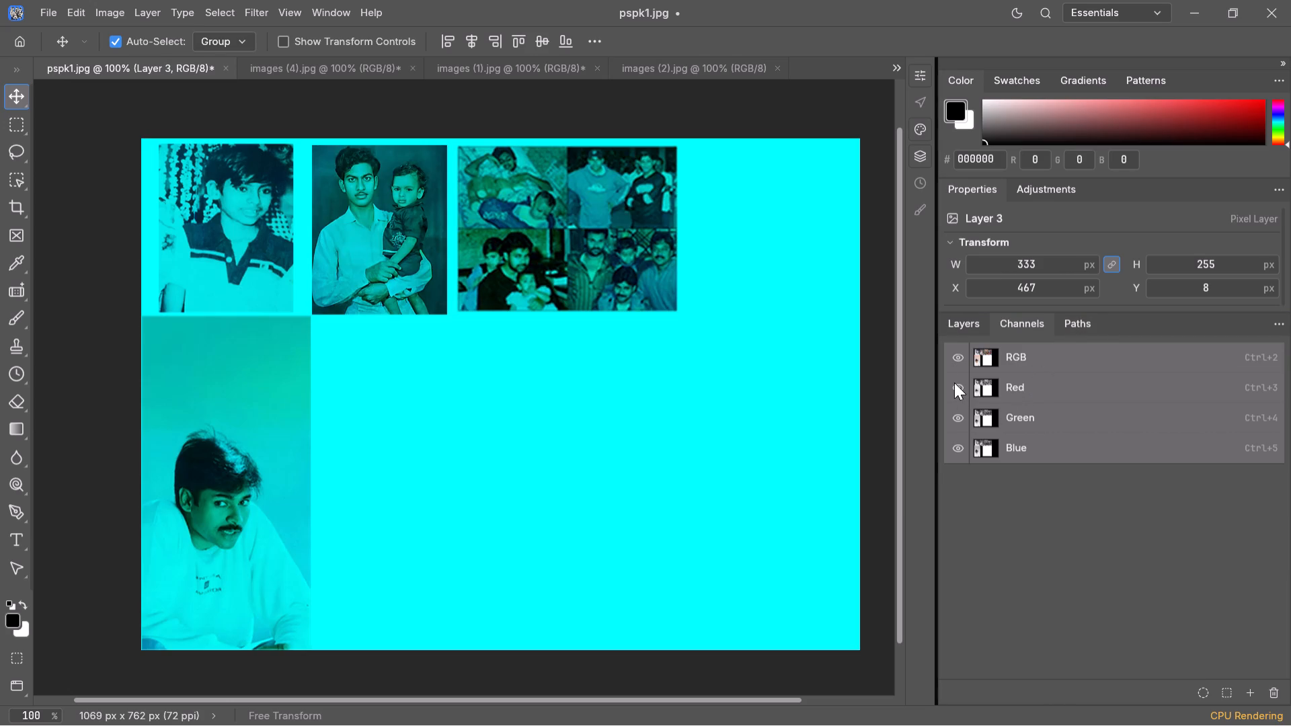
click(958, 358)
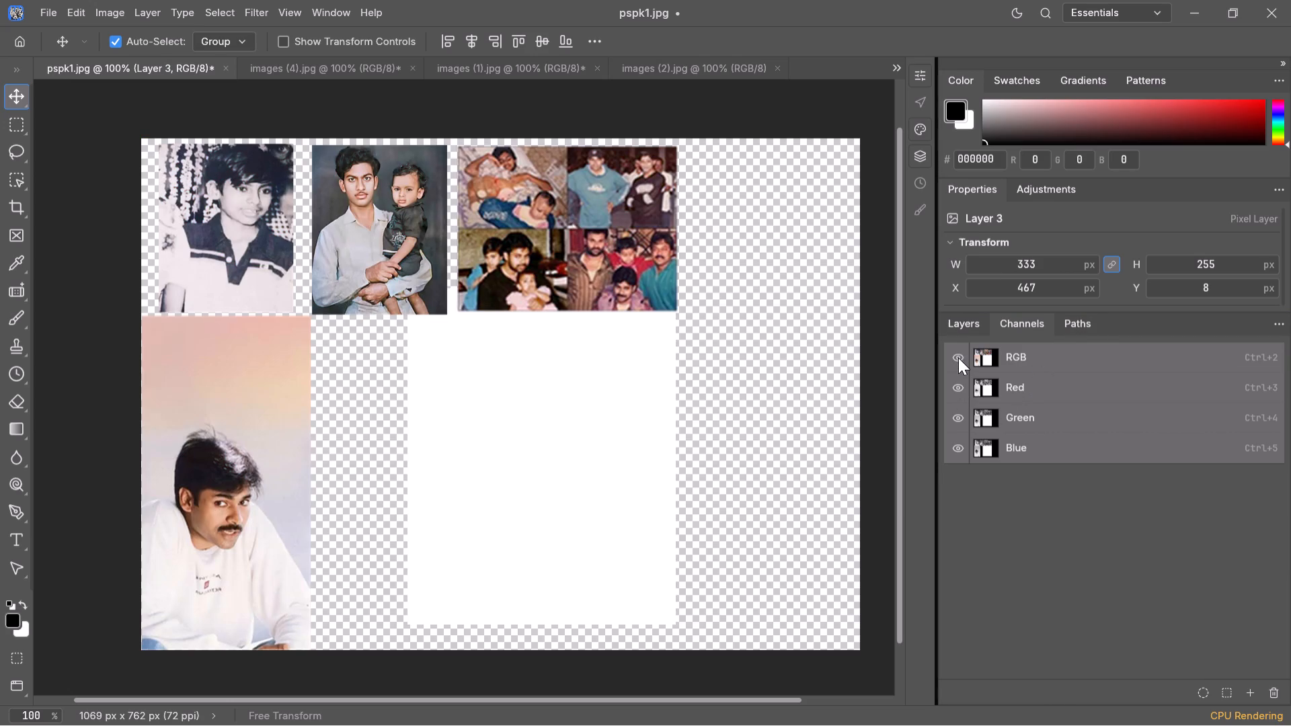
click(959, 419)
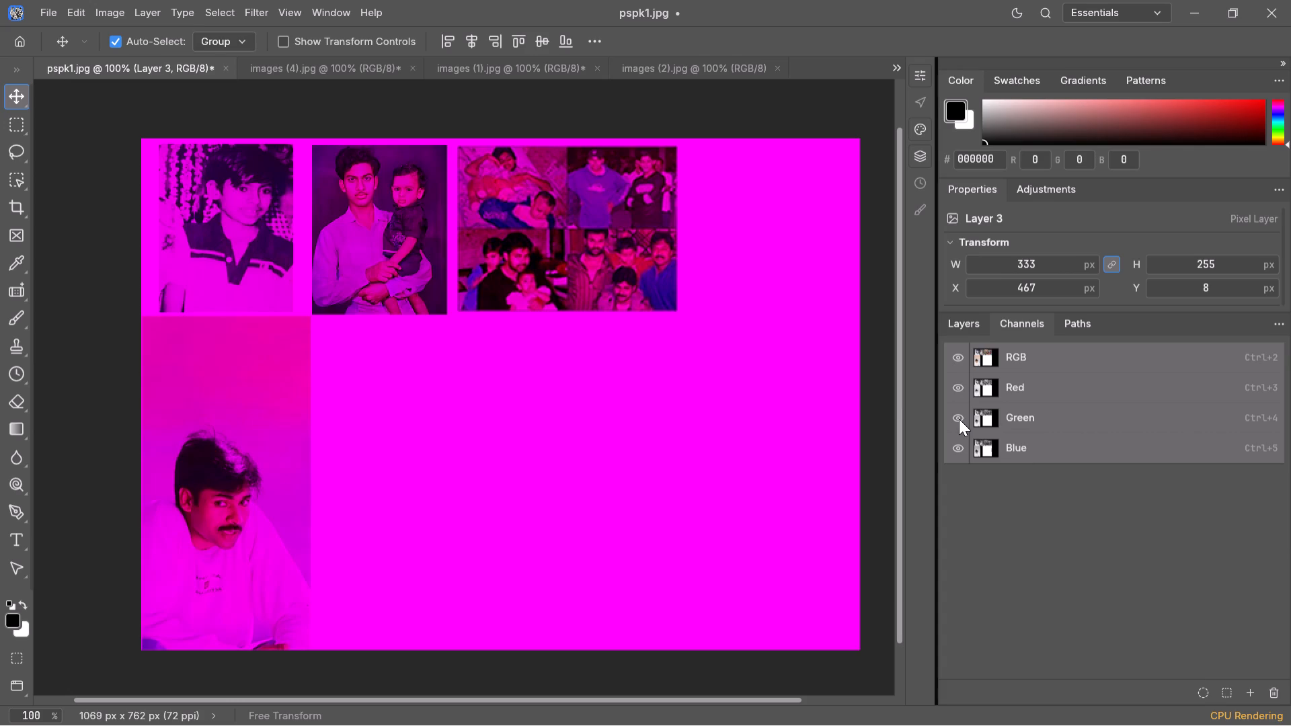
click(960, 446)
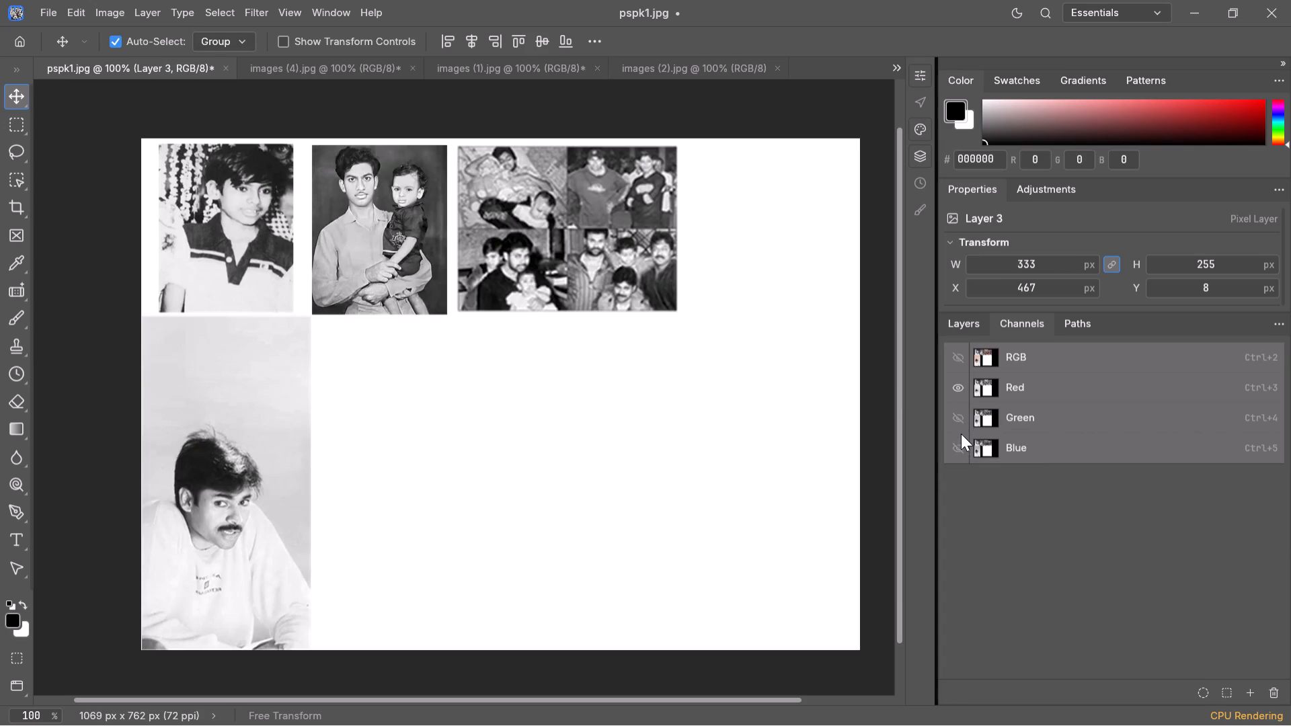
click(959, 446)
click(958, 422)
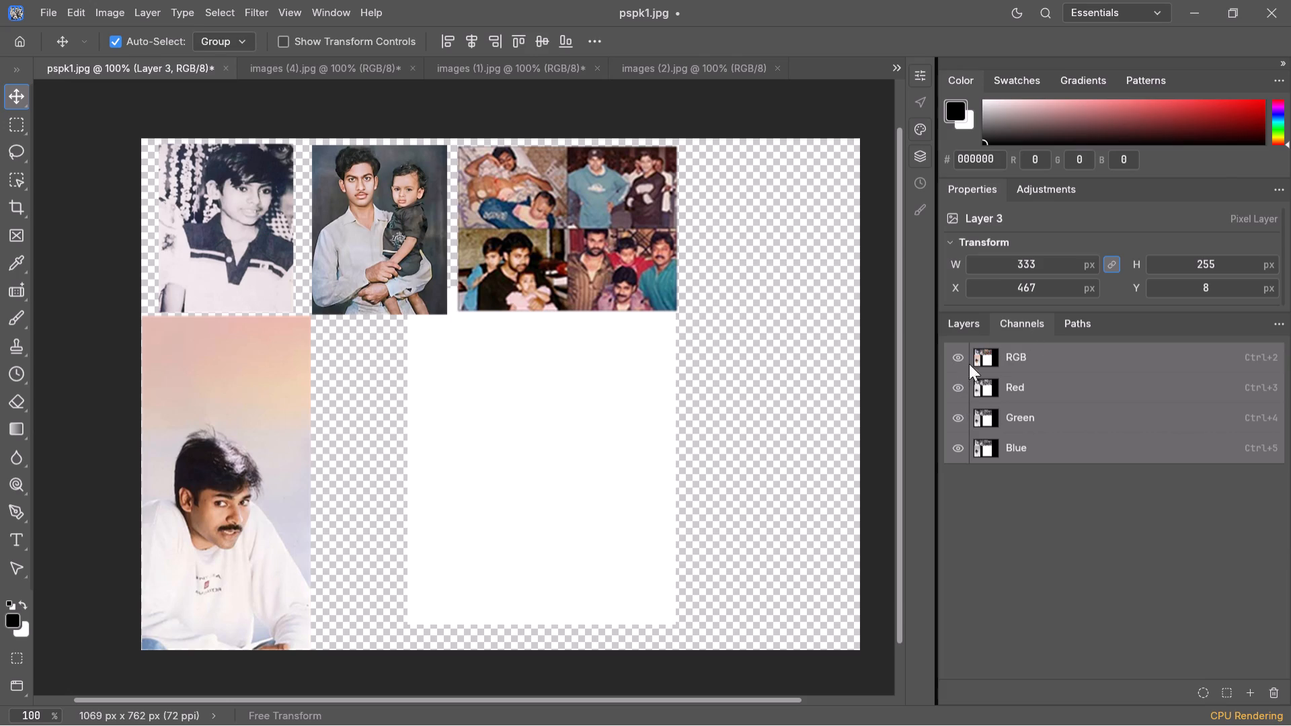
click(973, 326)
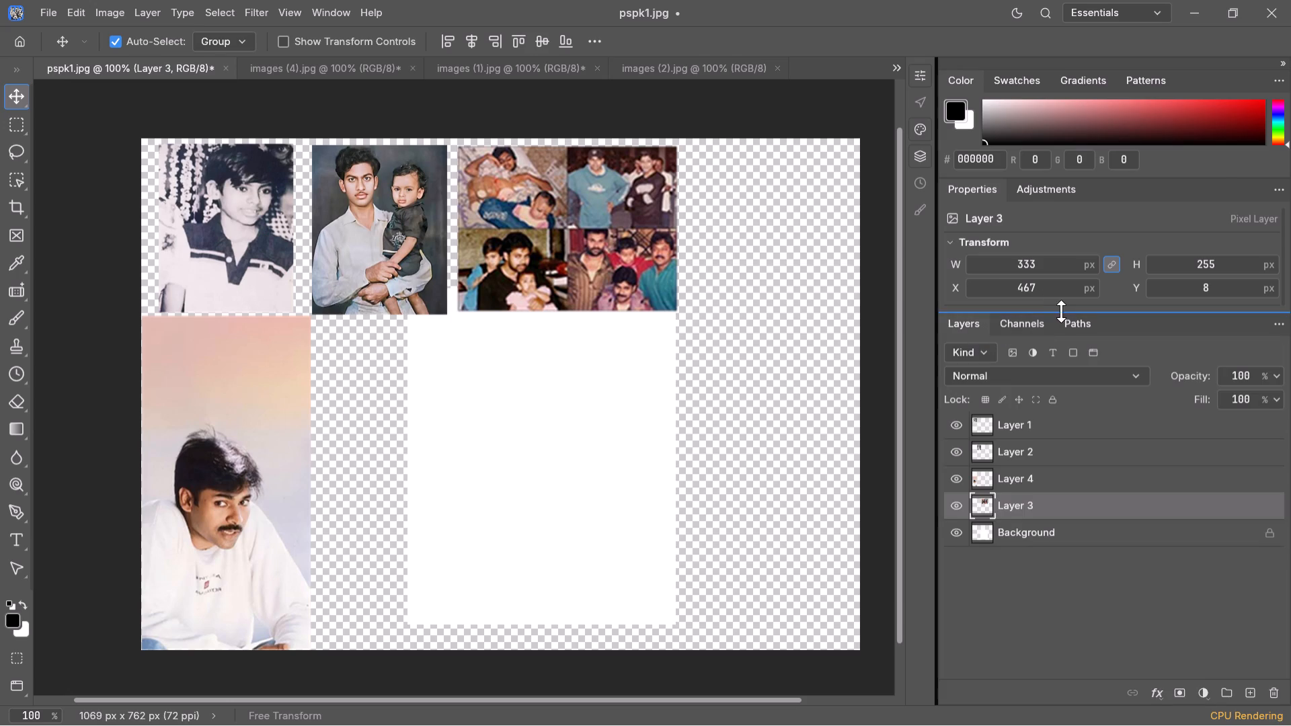
click(1080, 329)
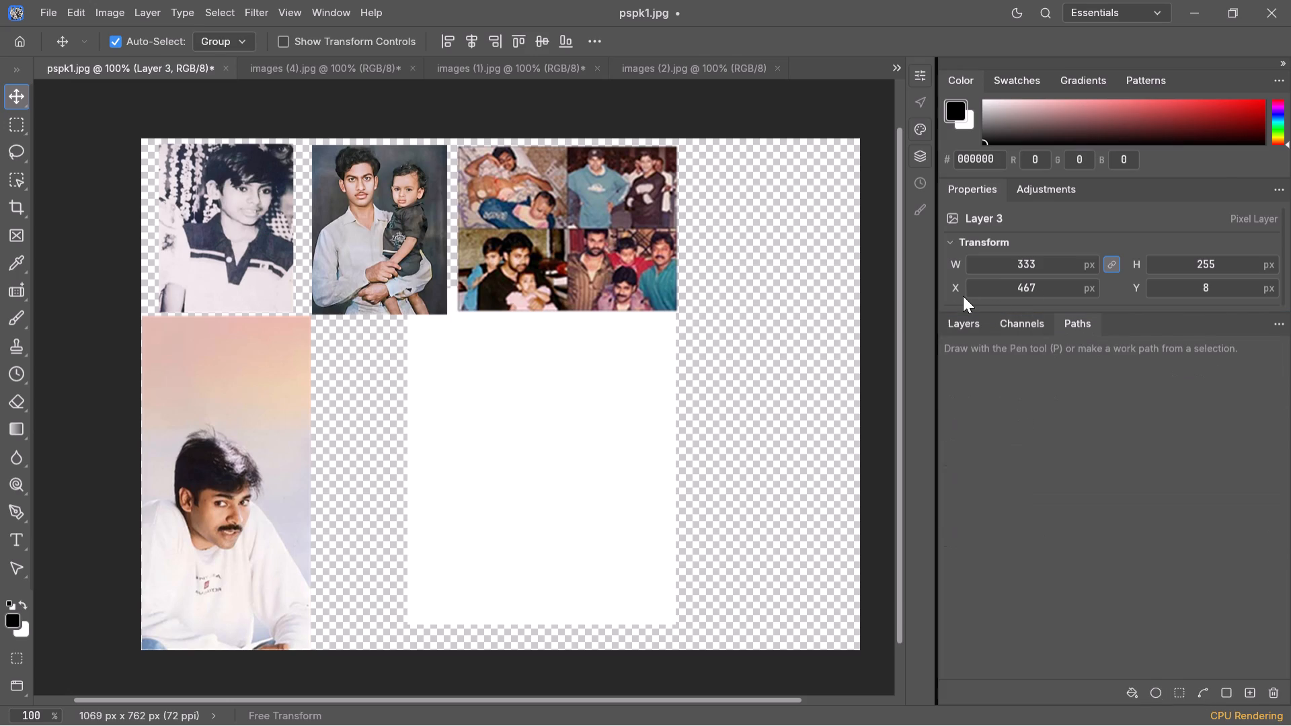
Add a Brightness/Contrast adjustment layer over the collage with brightness set to 40.
click(1033, 183)
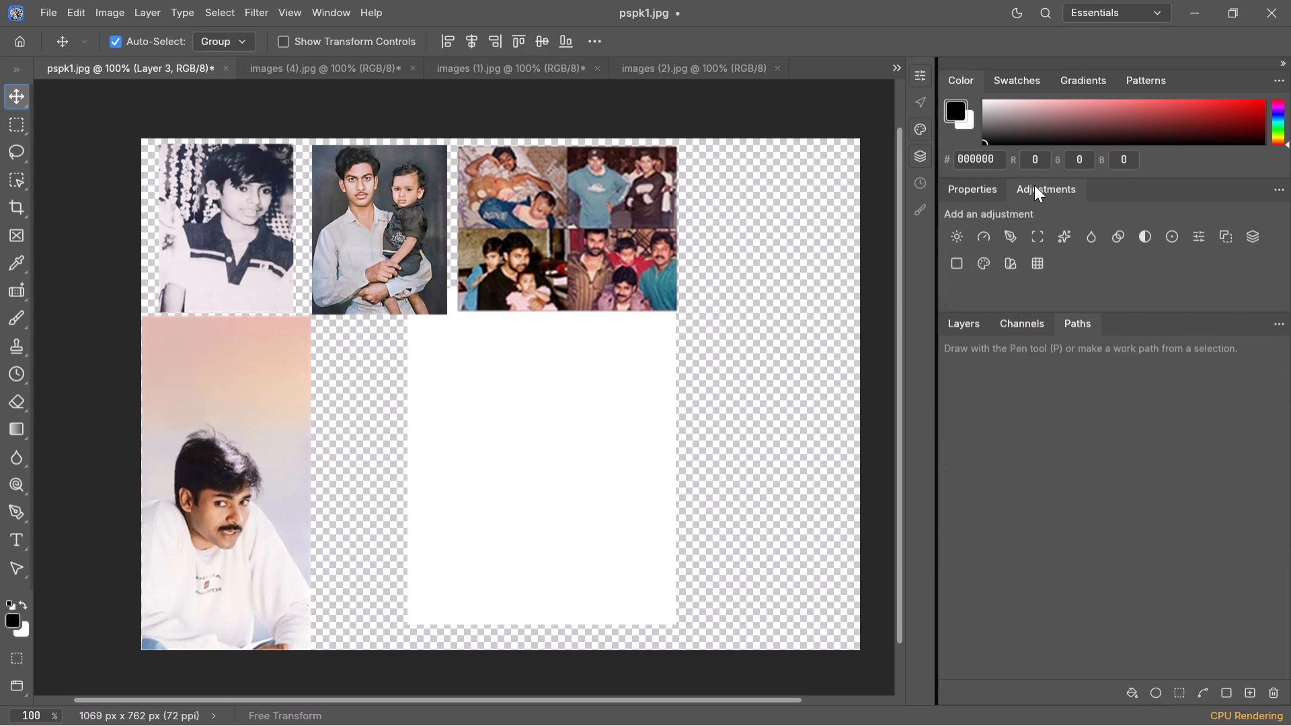
click(961, 239)
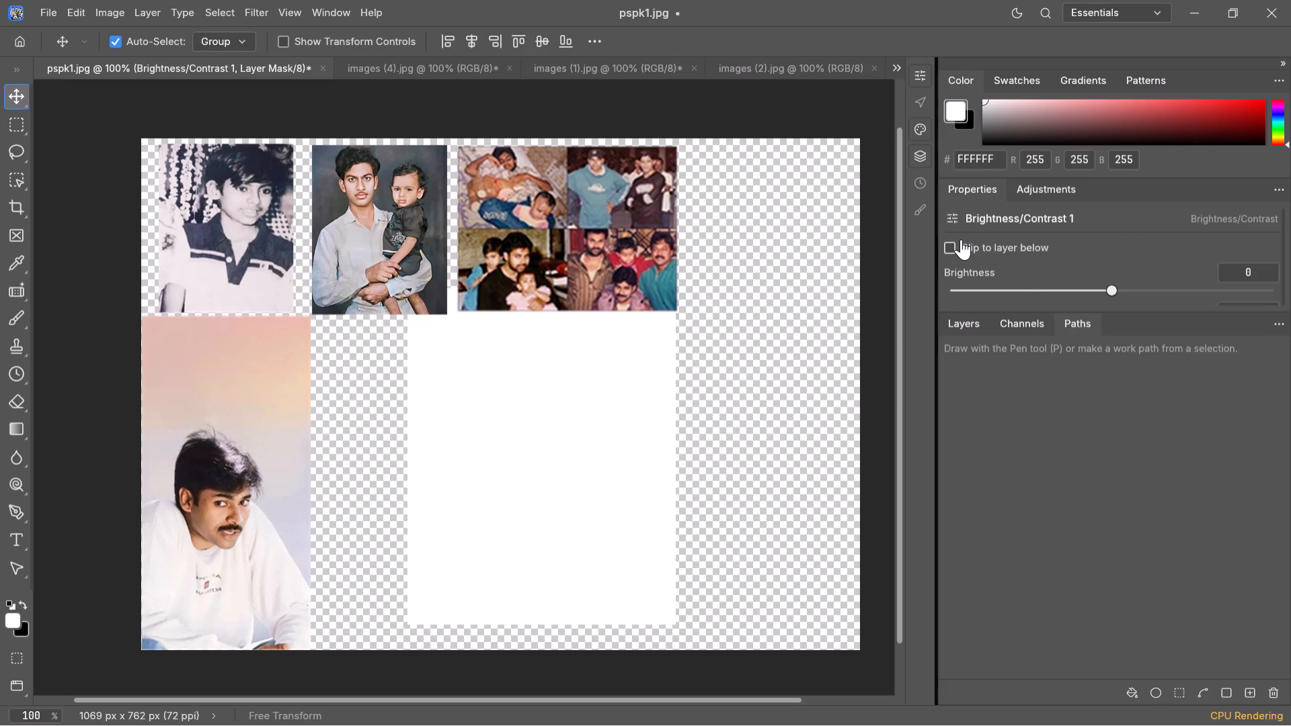
click(1155, 290)
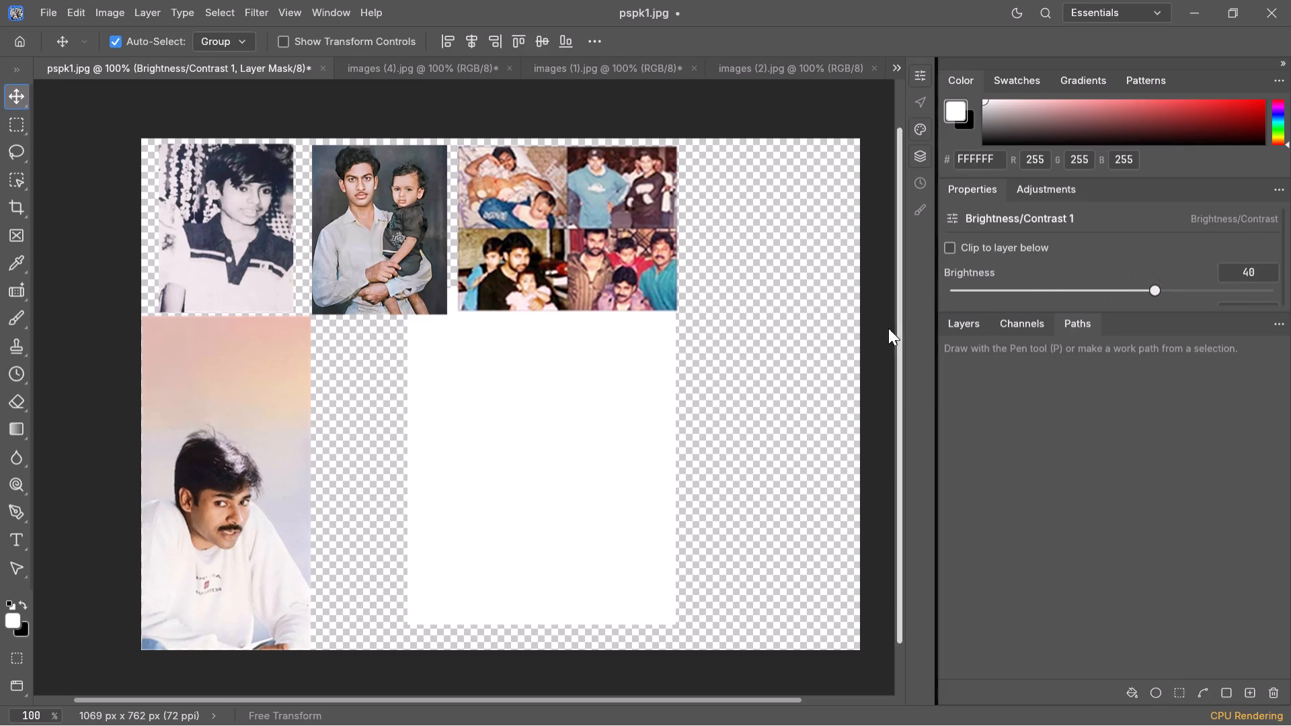
click(830, 333)
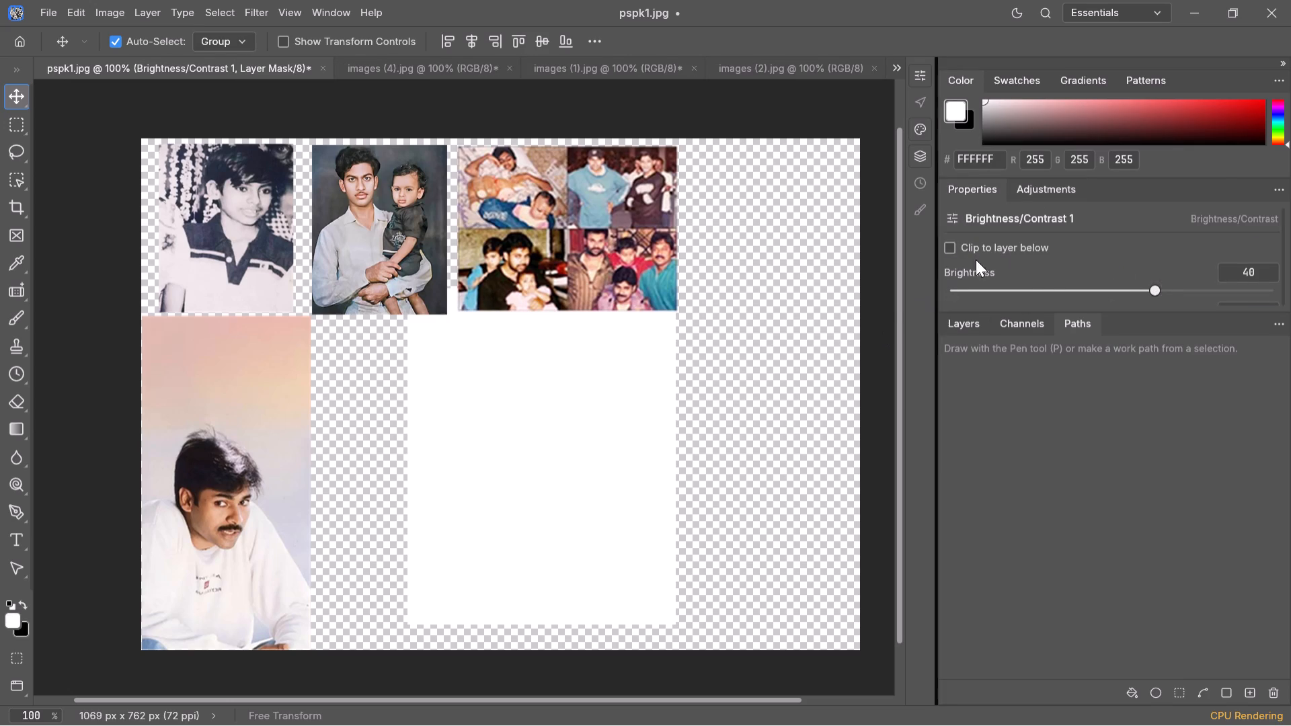
Add a Levels adjustment layer over the collage, keeping its default RGB channel settings.
click(1038, 187)
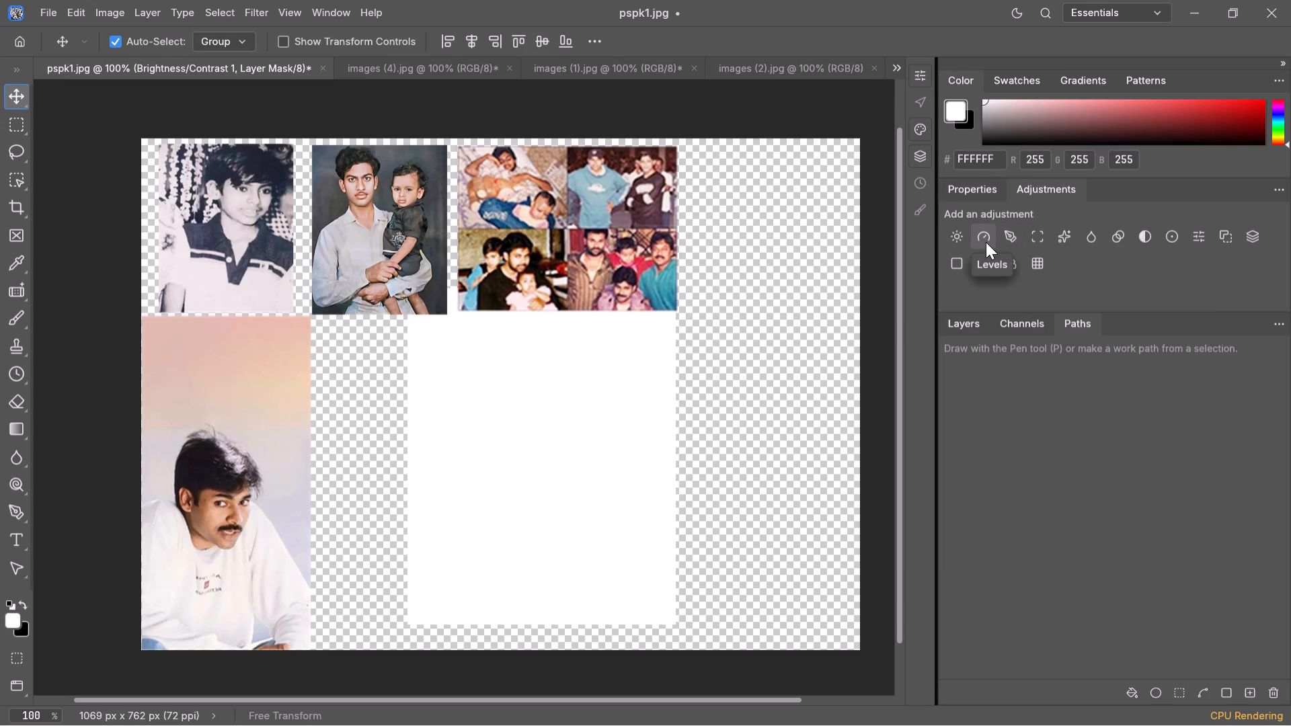
click(986, 241)
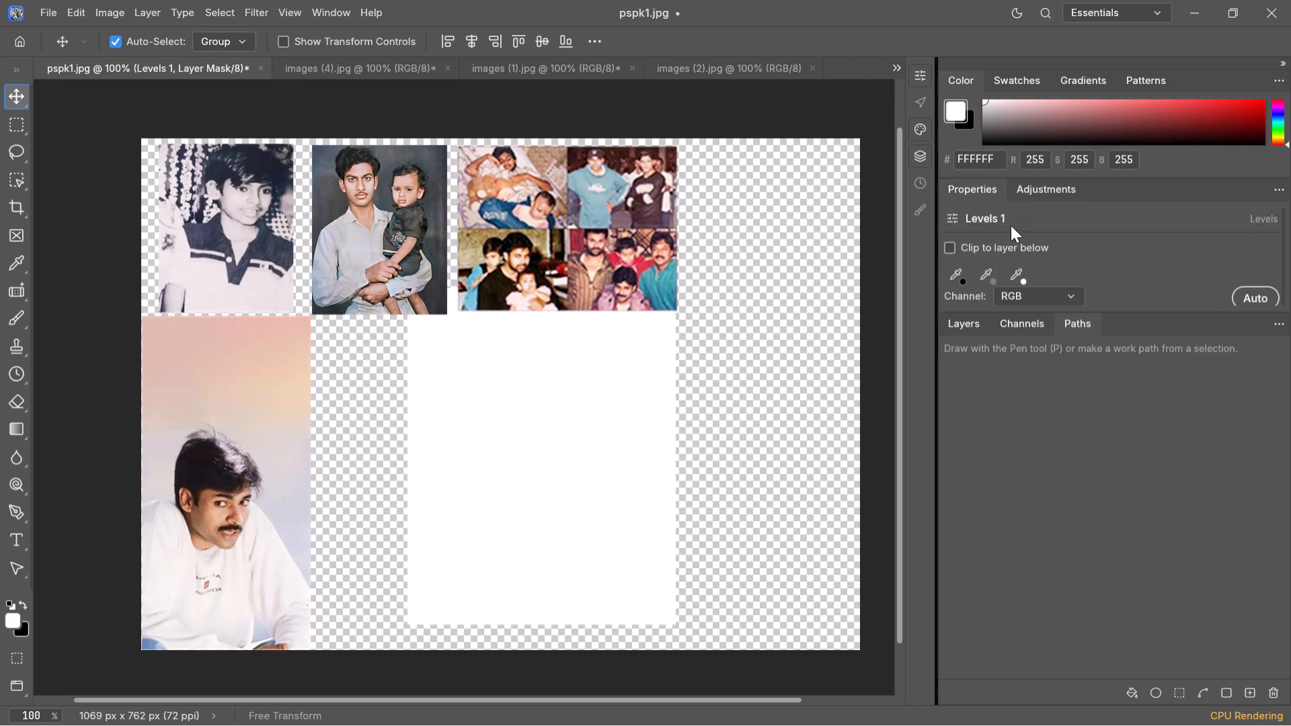
click(1033, 190)
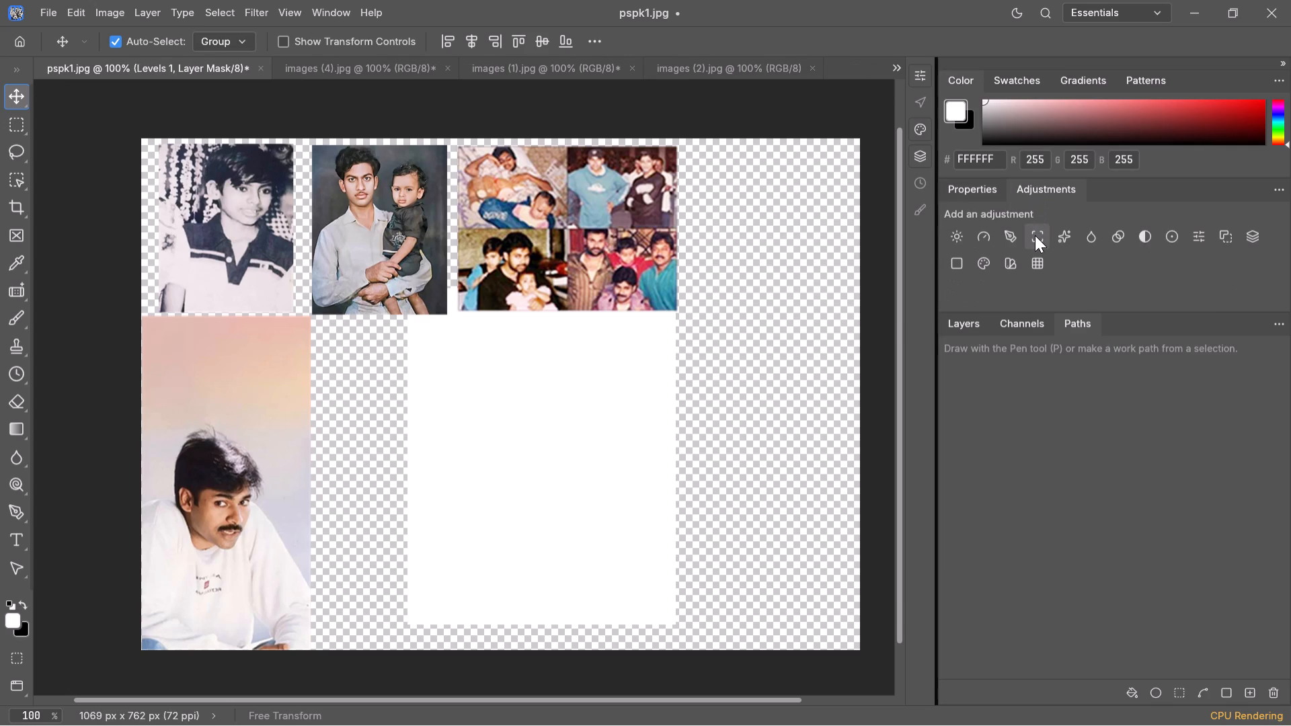
Add an Exposure adjustment layer over the collage, keeping its default settings.
click(1035, 235)
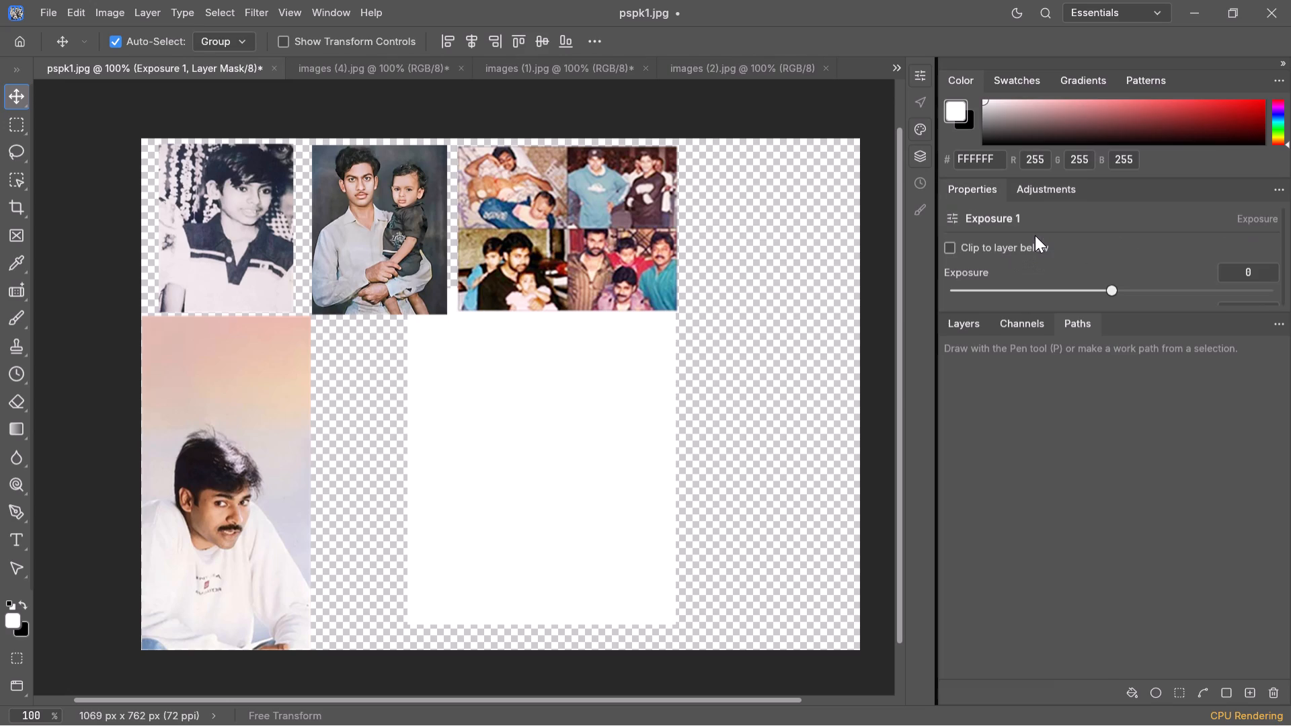
Add a Vibrance adjustment layer with vibrance set to 95% and clip it to the layer below.
click(1035, 194)
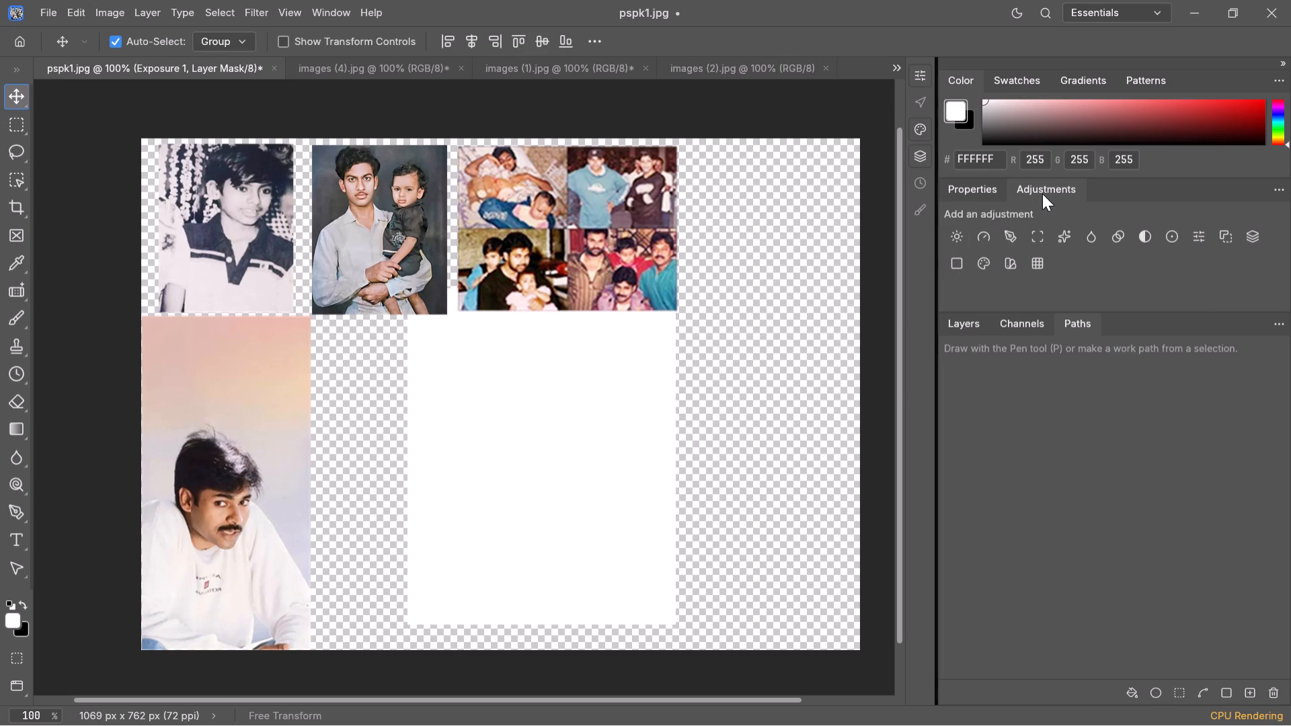
click(1066, 234)
click(1152, 292)
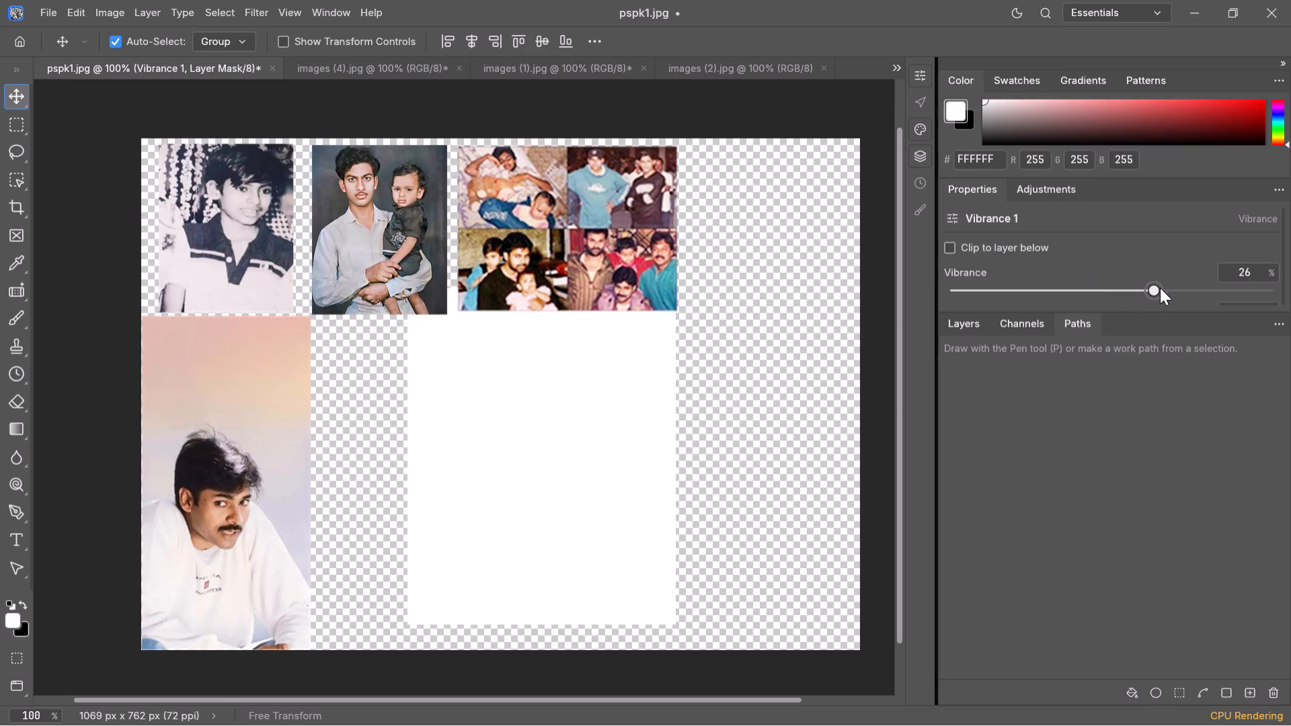
click(1265, 288)
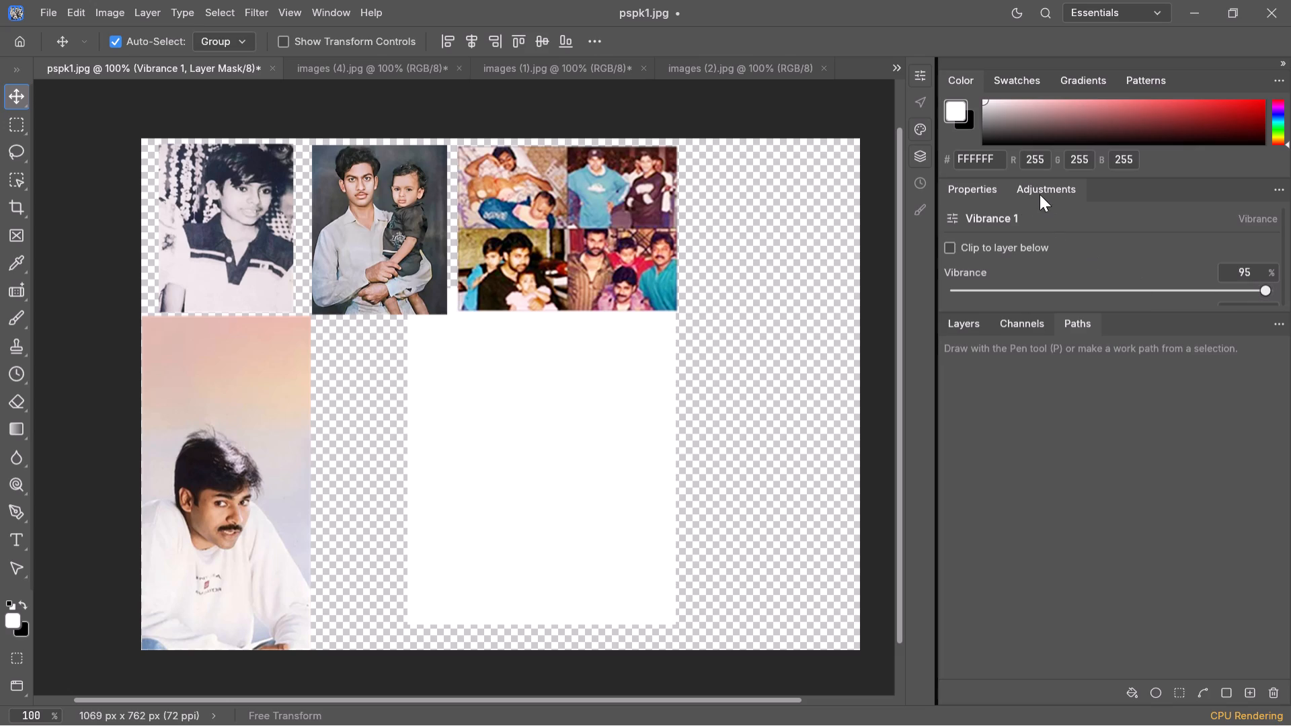
click(949, 249)
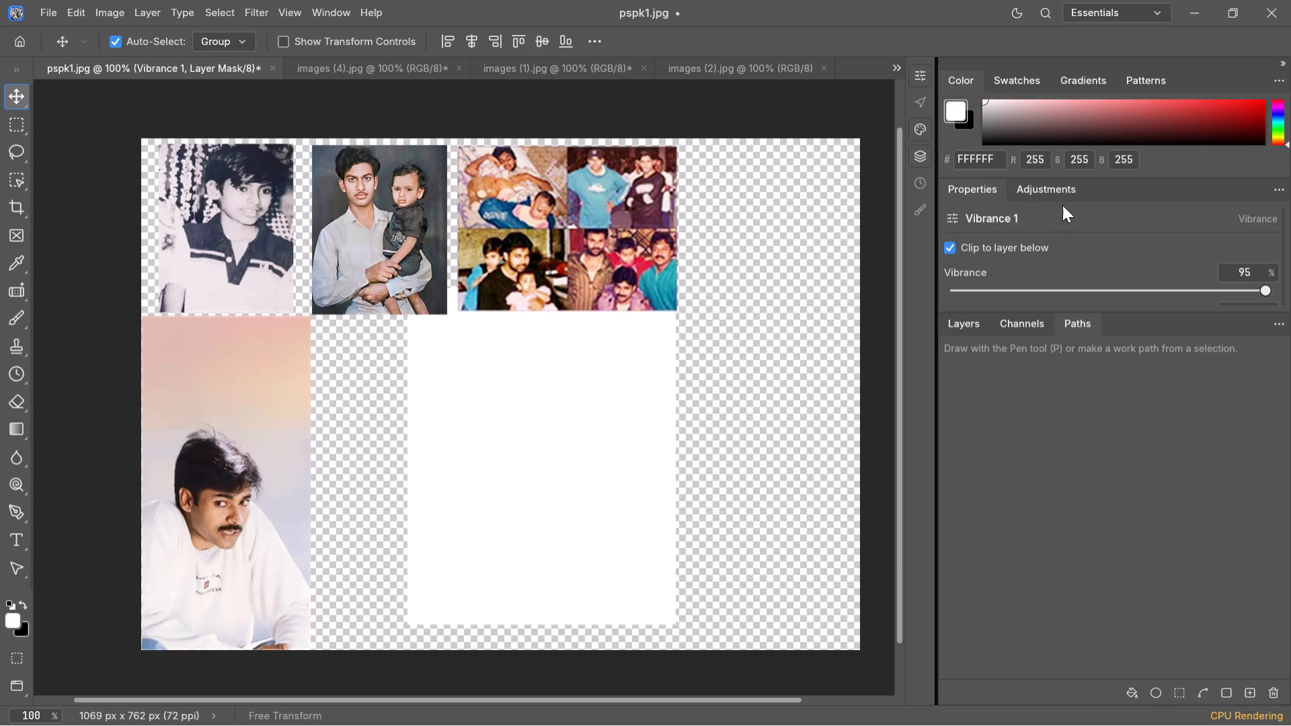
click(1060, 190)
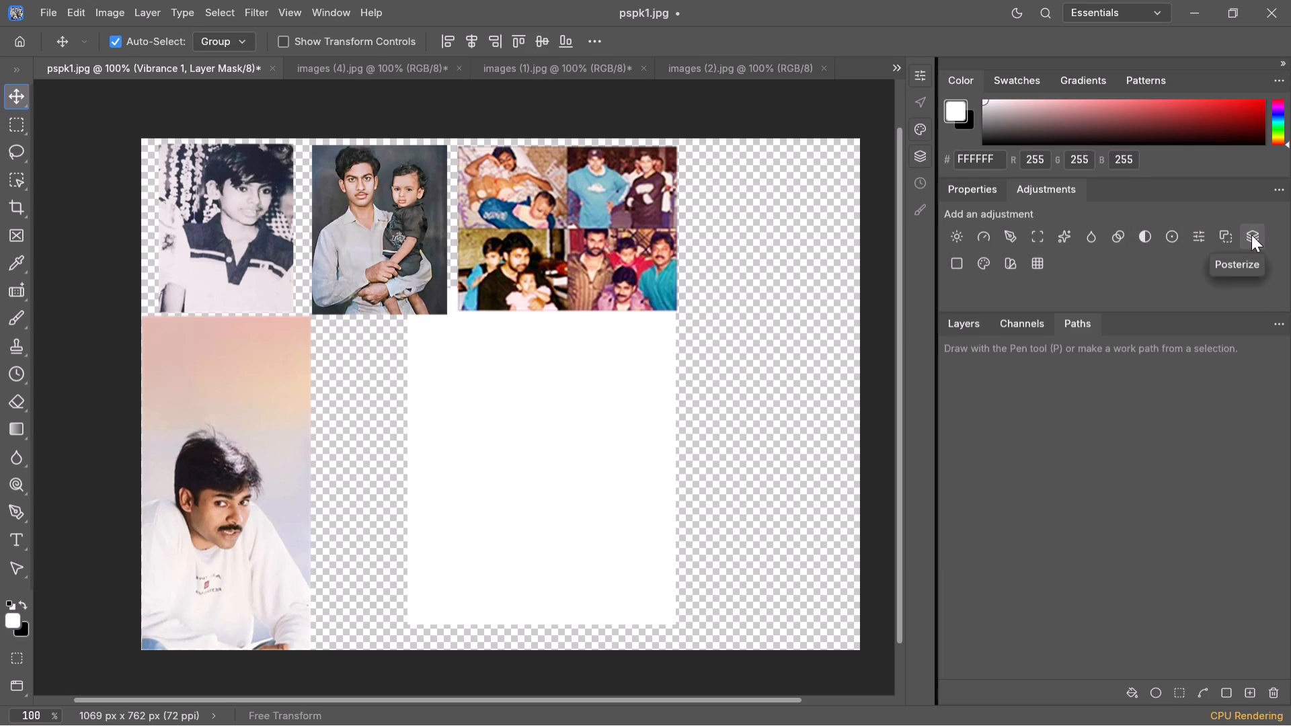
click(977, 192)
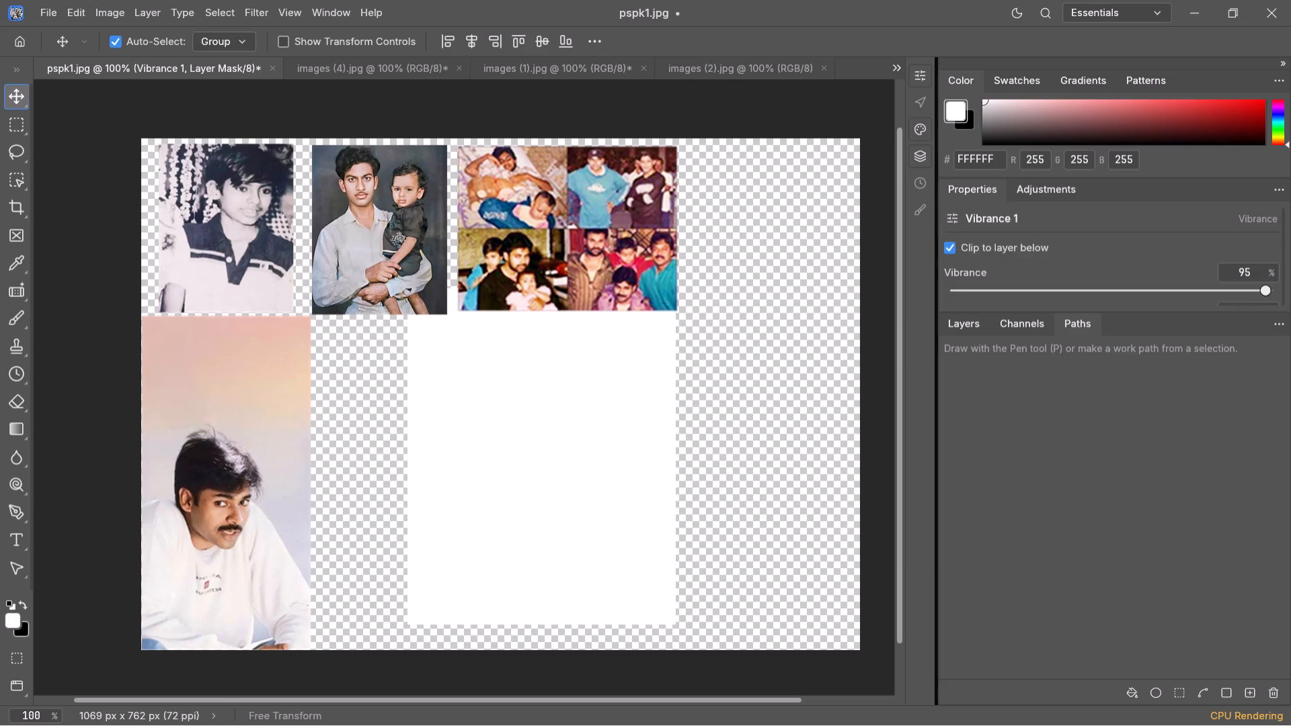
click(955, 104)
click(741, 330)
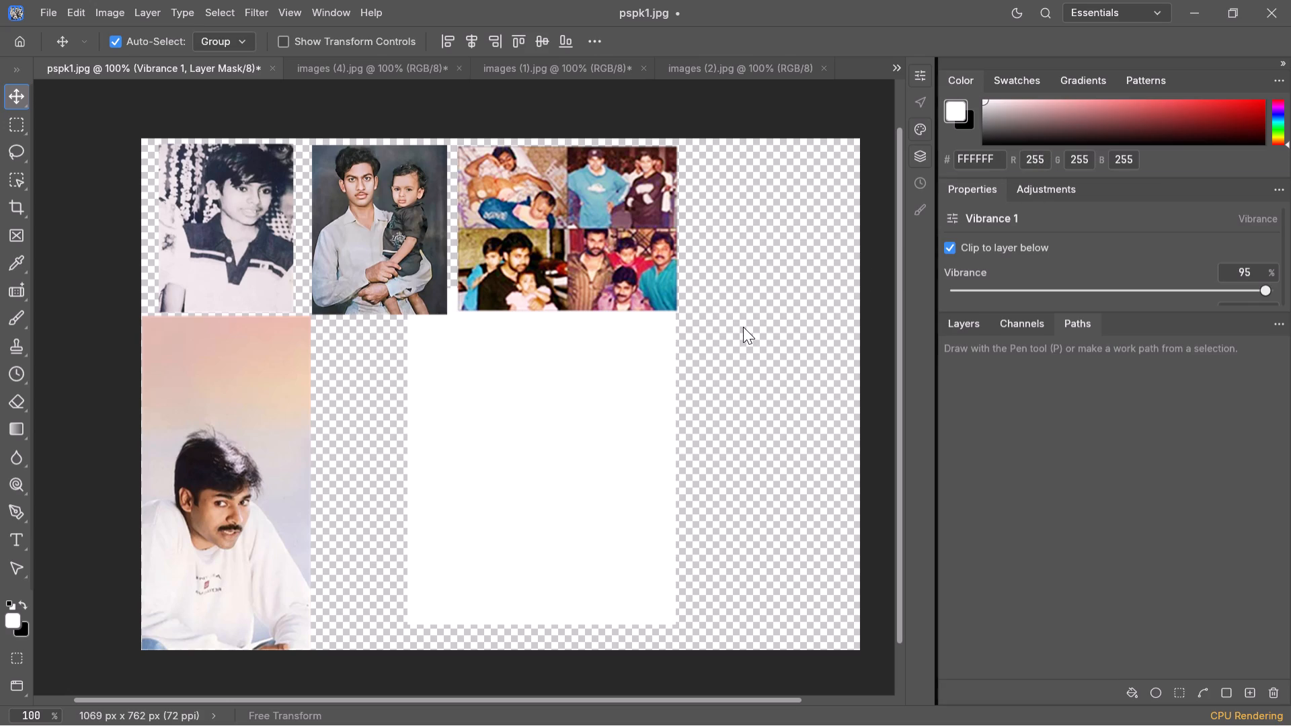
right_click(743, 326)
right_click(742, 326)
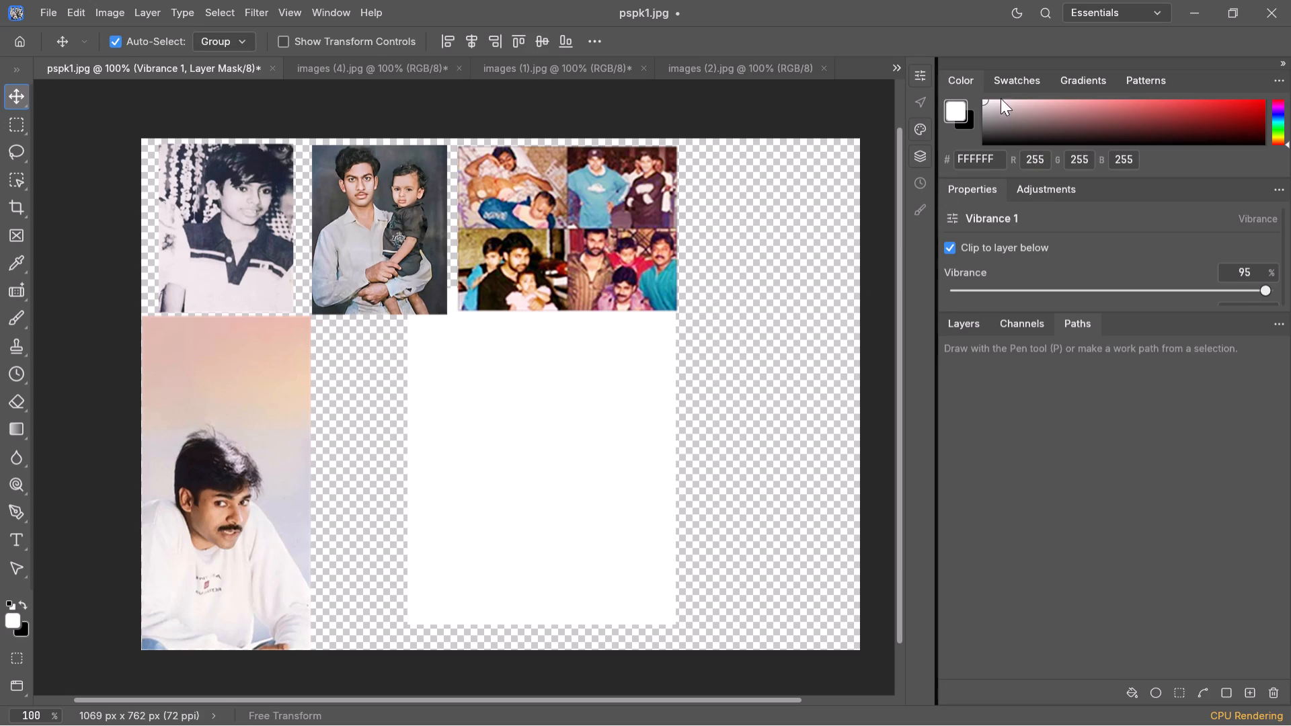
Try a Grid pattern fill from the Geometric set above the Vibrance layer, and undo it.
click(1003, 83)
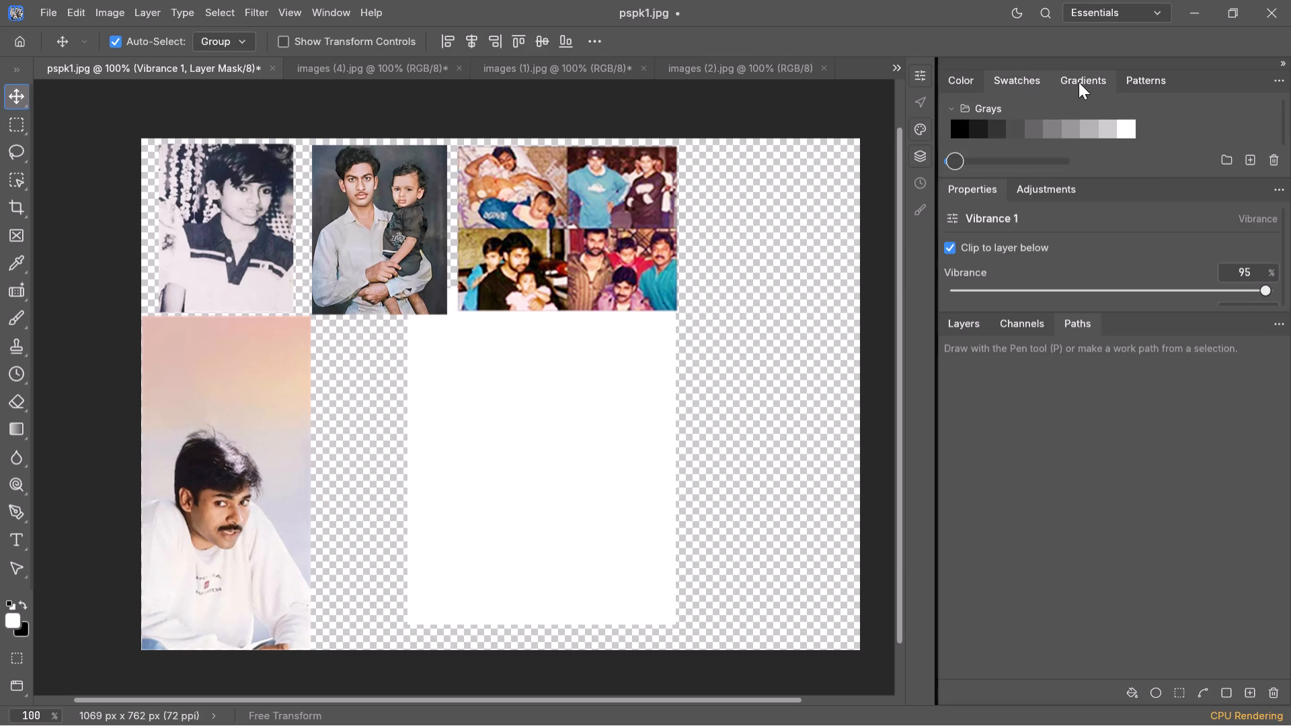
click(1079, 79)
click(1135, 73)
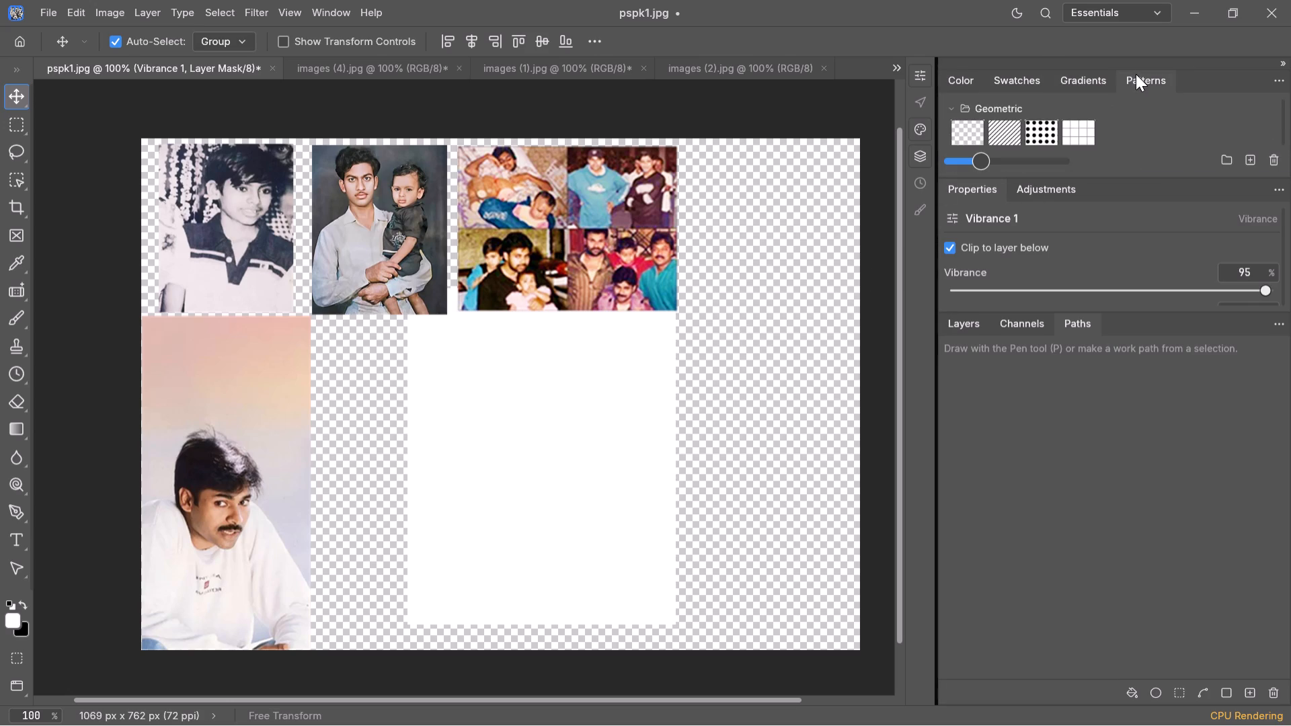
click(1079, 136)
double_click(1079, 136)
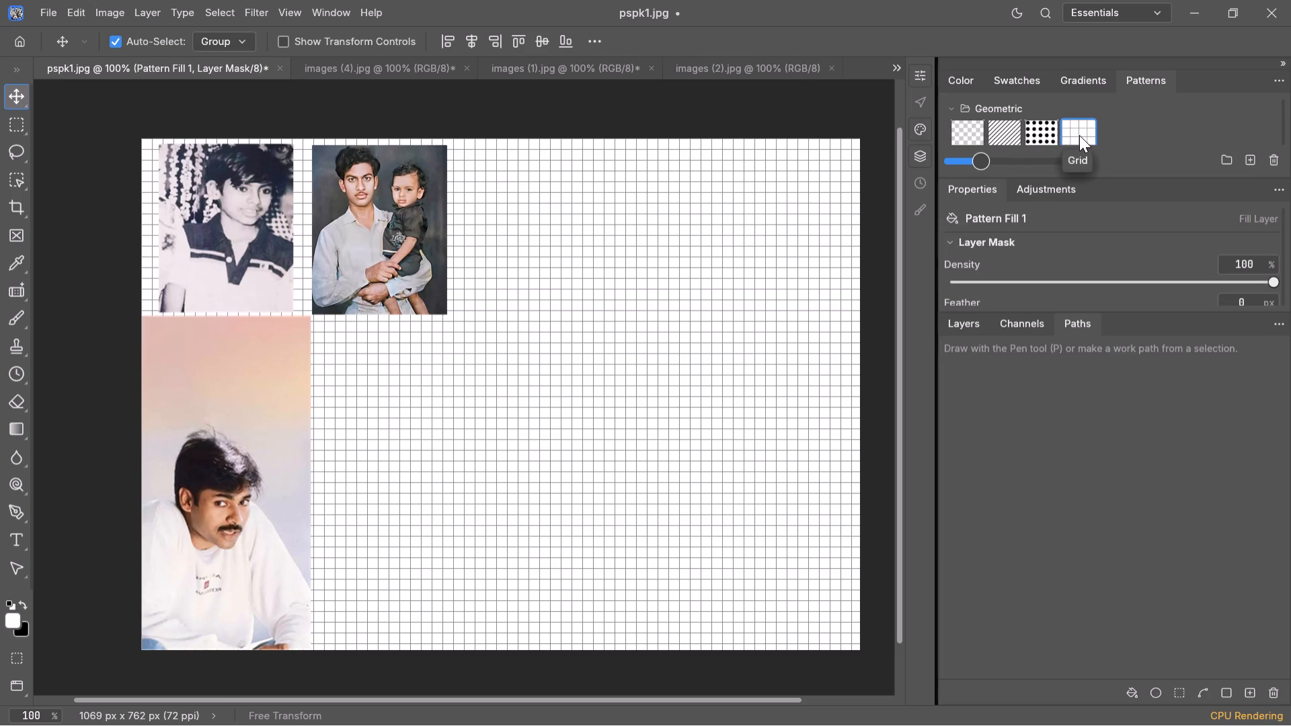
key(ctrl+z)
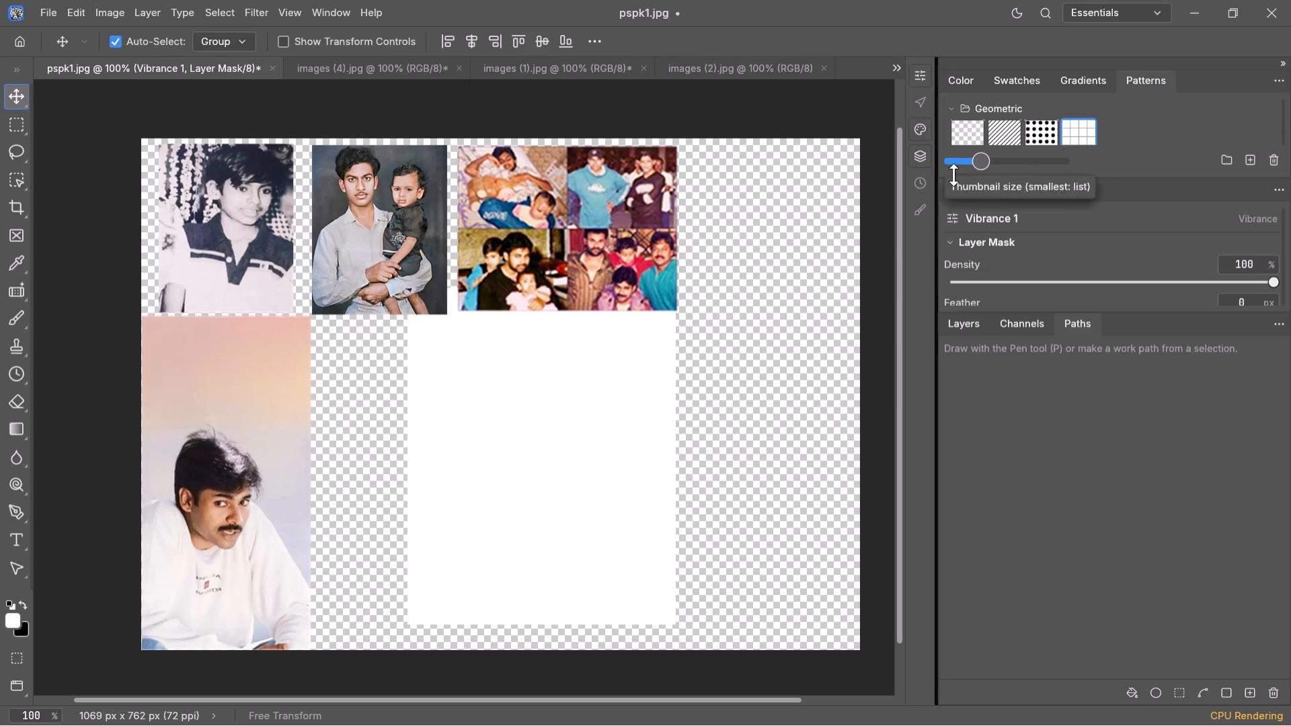
Add a Grid pattern fill layer from the Geometric set directly above the four-picture group photo's layer.
click(618, 237)
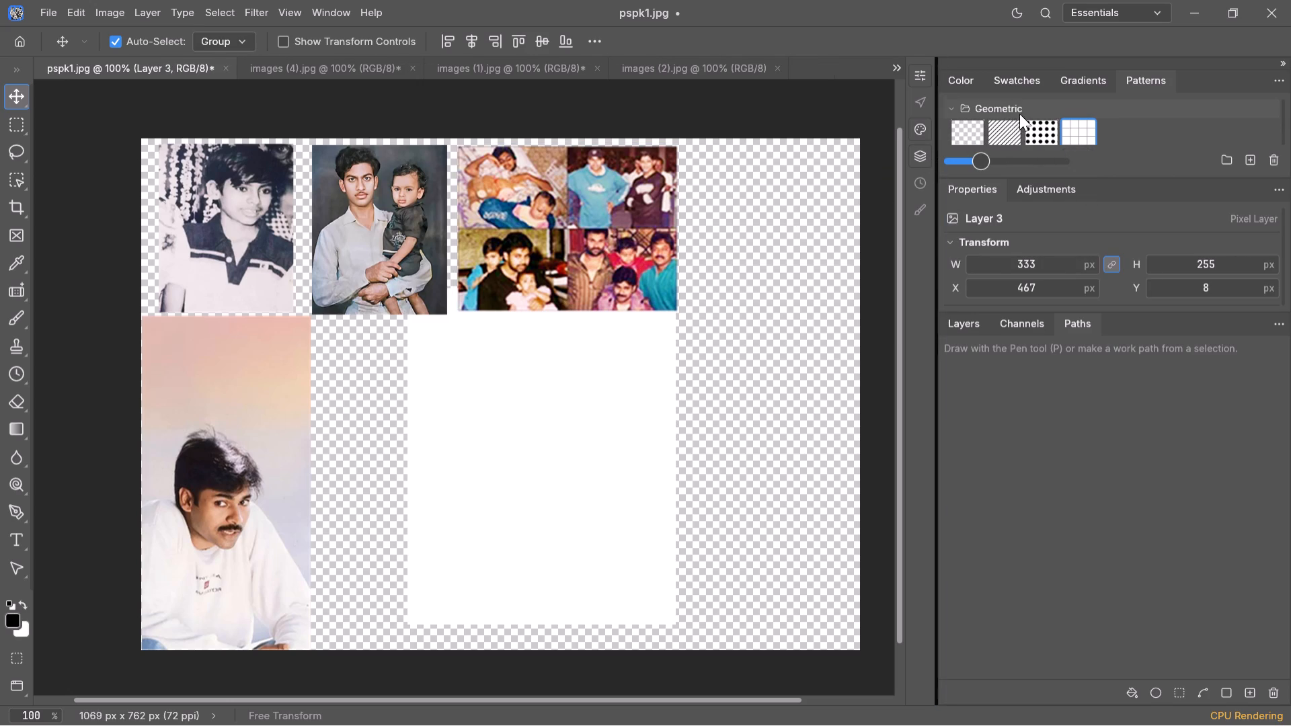
click(1070, 128)
double_click(1070, 132)
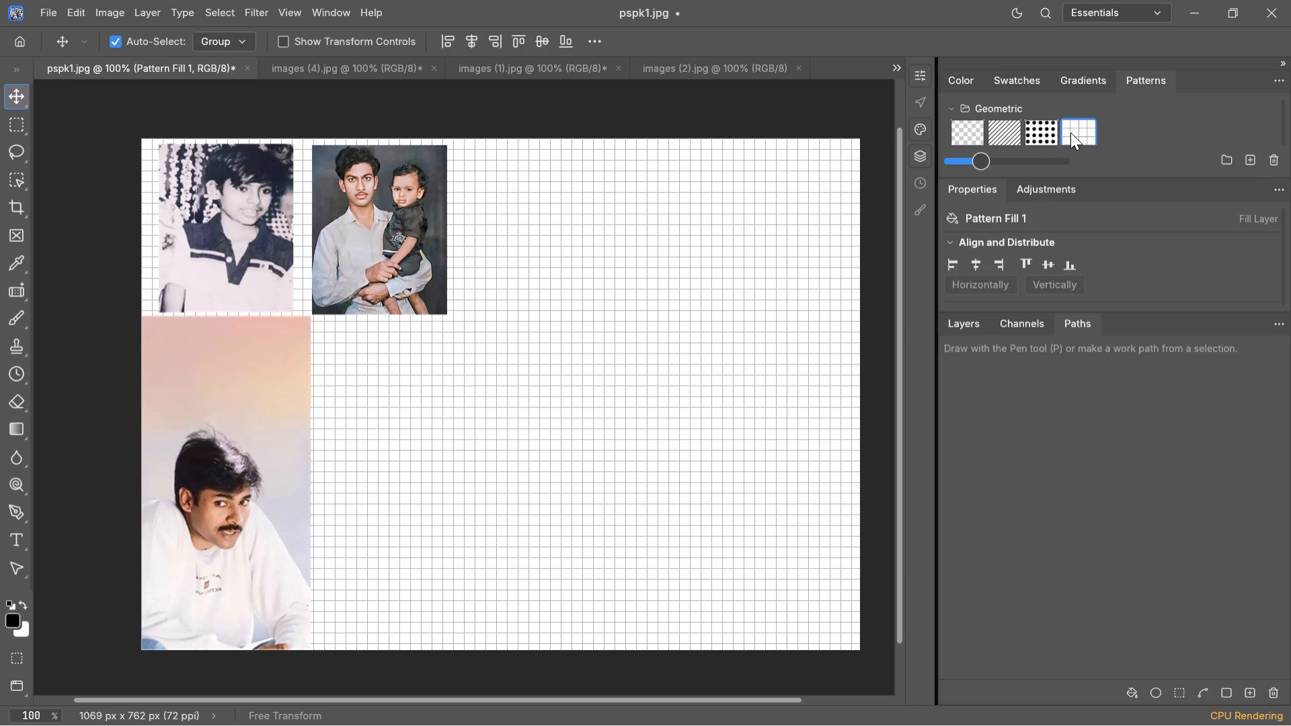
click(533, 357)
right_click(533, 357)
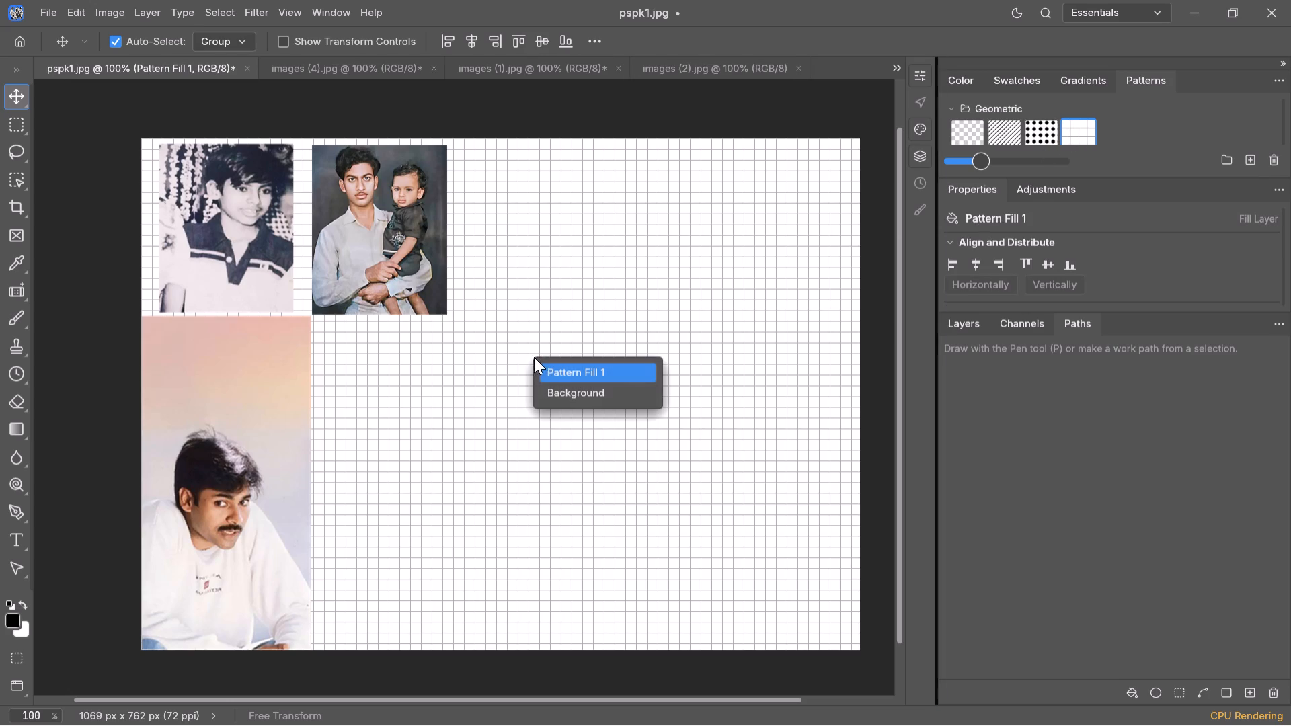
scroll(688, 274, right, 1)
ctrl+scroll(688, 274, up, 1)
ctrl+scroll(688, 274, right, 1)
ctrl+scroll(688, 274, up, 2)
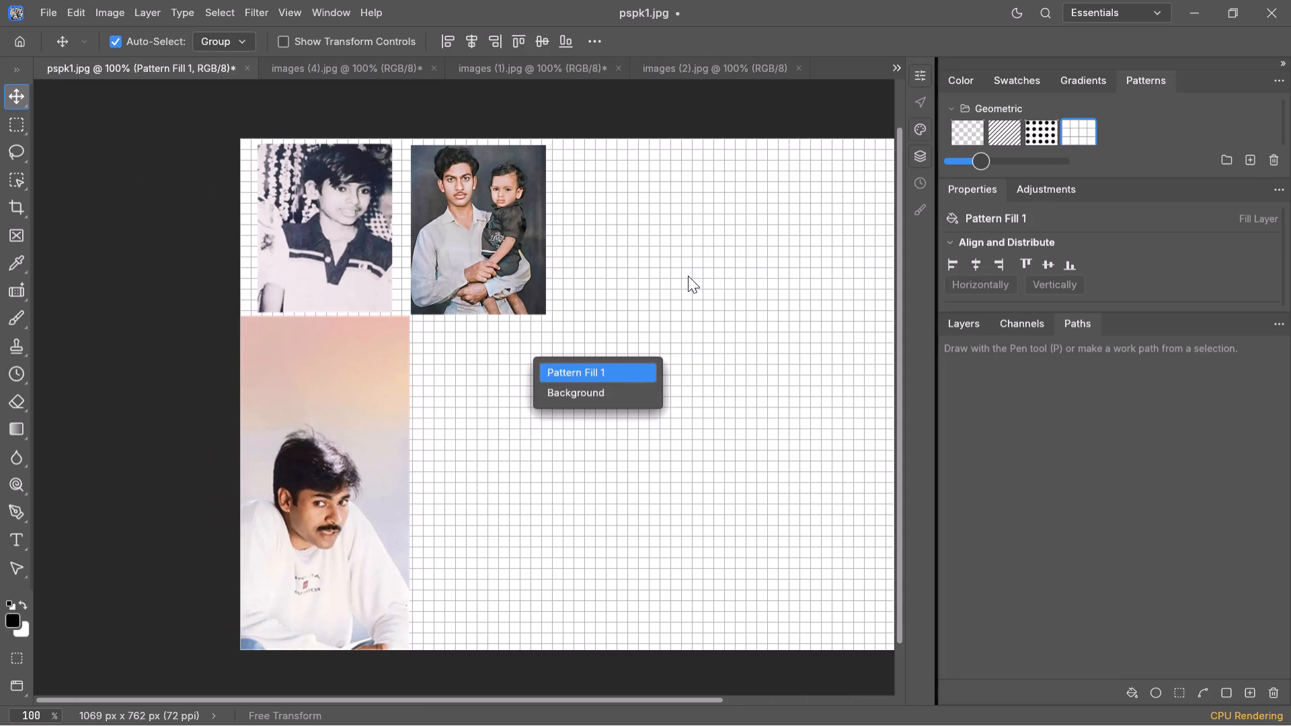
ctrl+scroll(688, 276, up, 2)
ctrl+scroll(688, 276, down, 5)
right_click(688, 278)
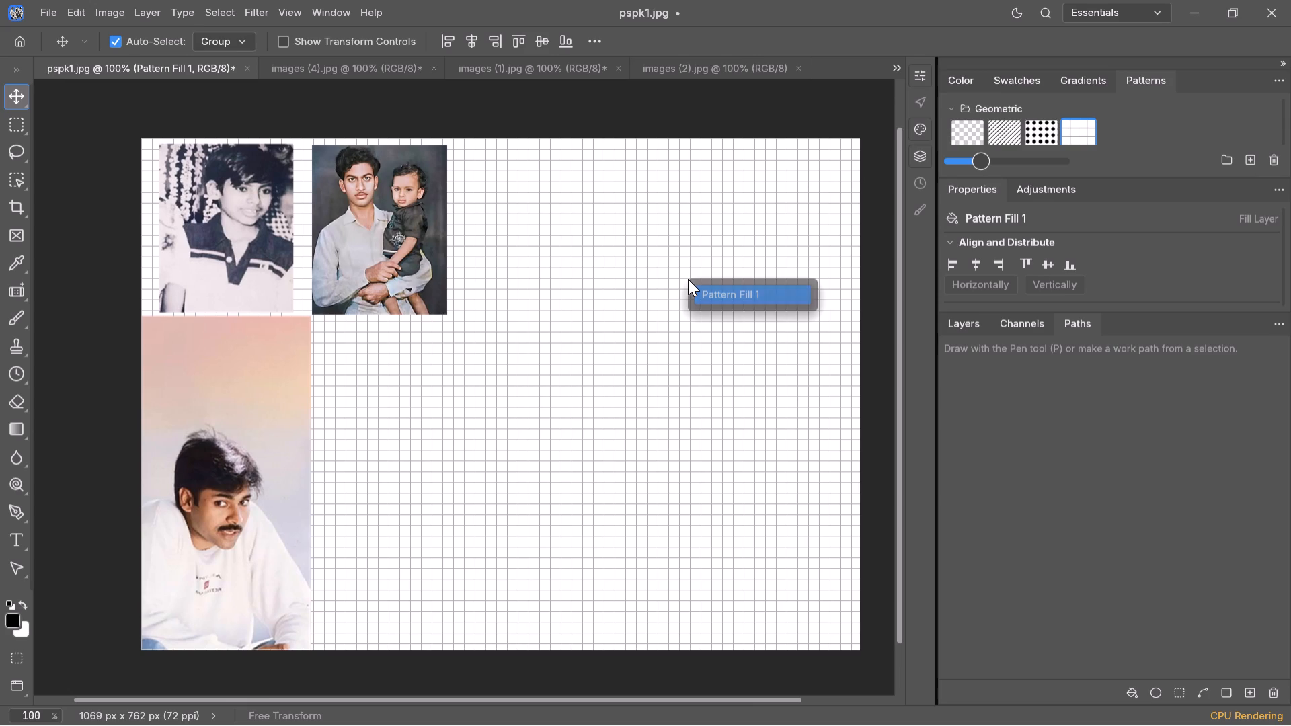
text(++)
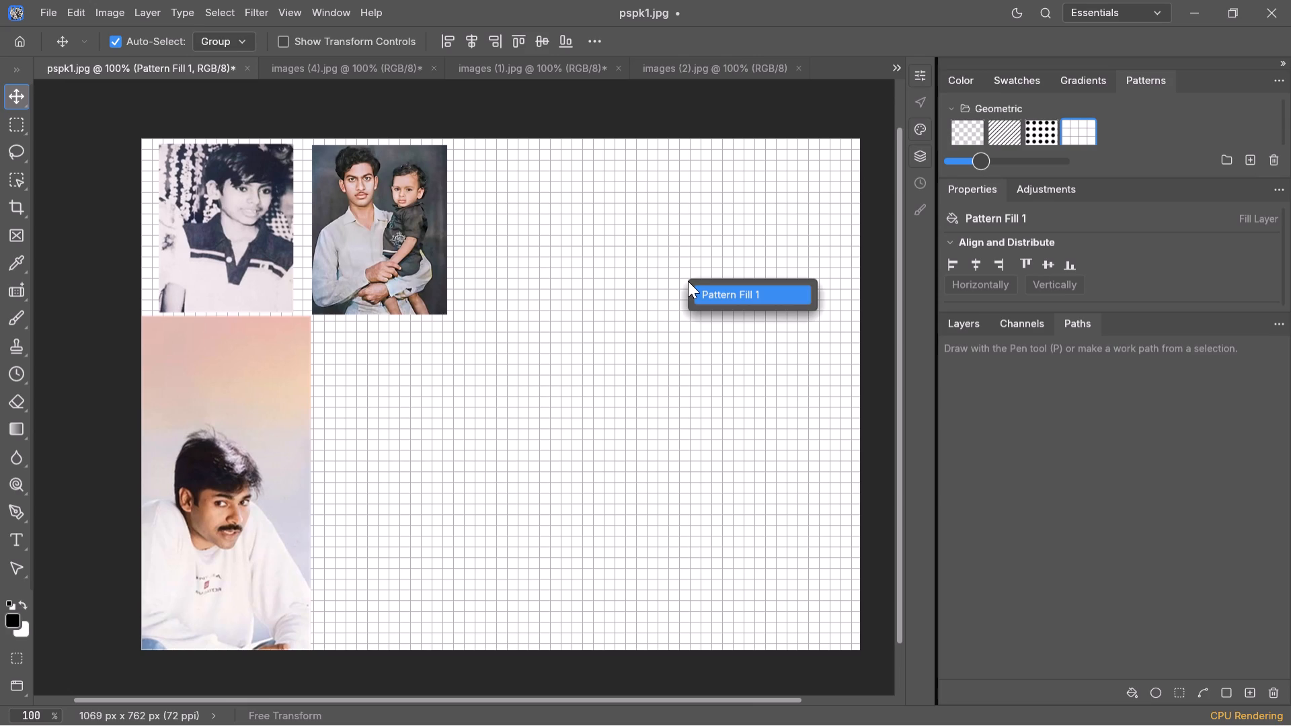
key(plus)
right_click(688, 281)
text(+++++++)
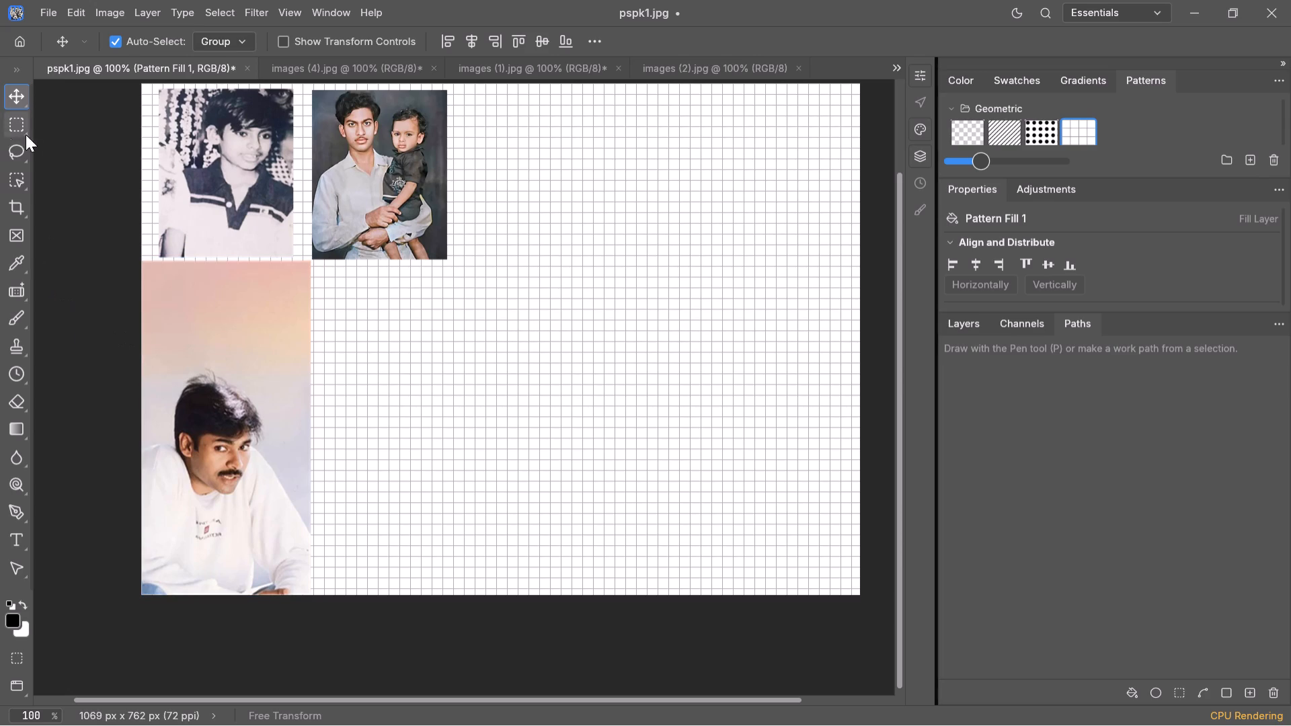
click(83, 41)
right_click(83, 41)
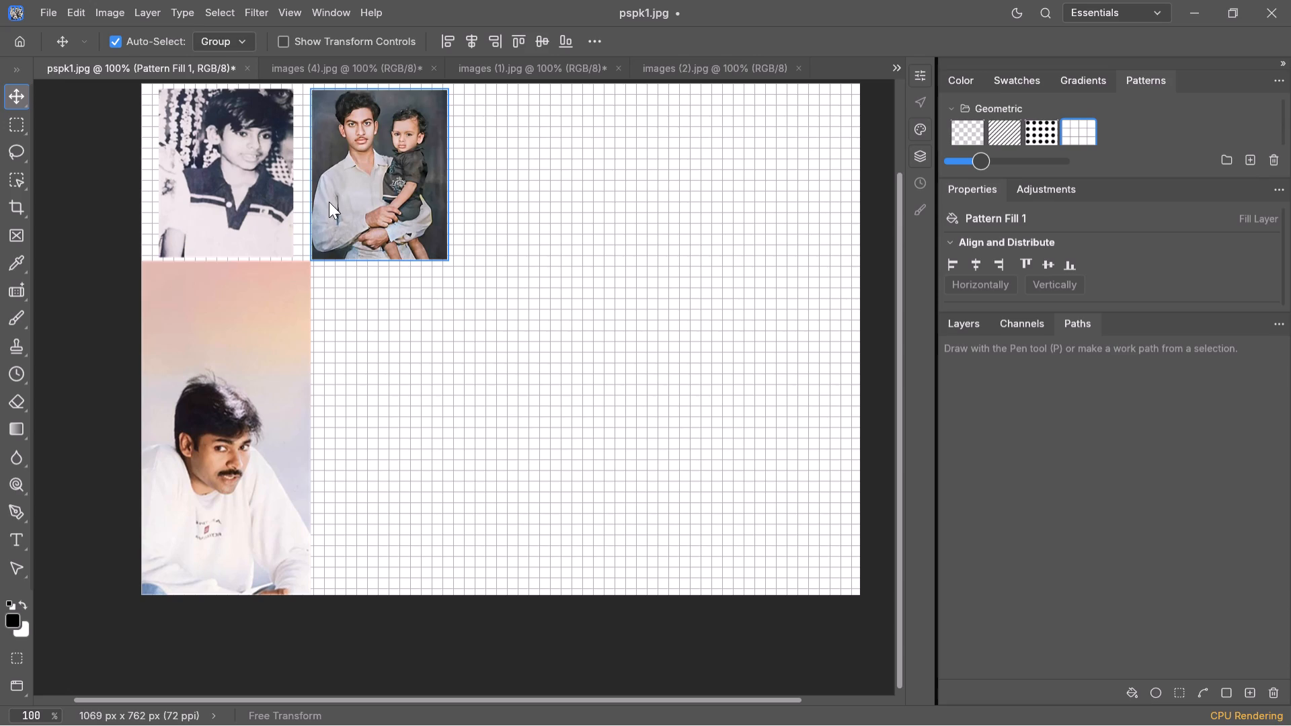
Switch to the images (2).jpg document with the four-picture group photo.
click(721, 70)
drag(538, 346, 536, 321)
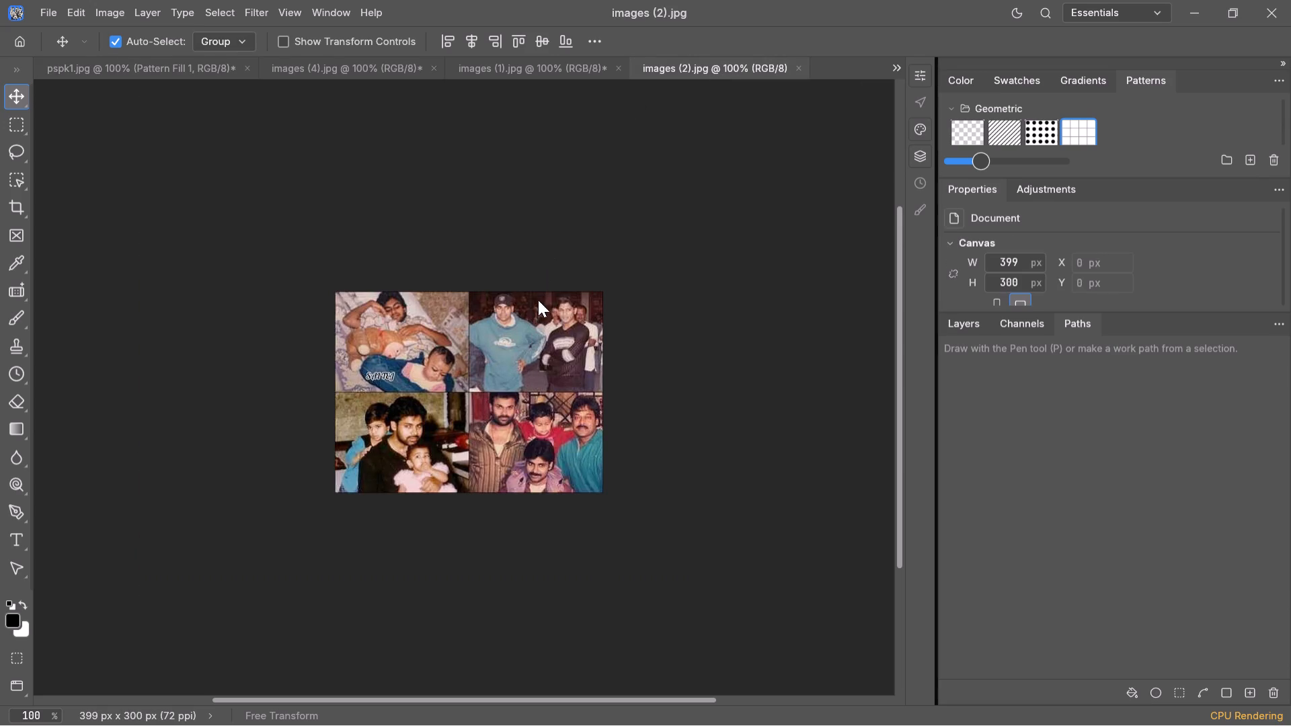
right_click(516, 327)
right_click(514, 327)
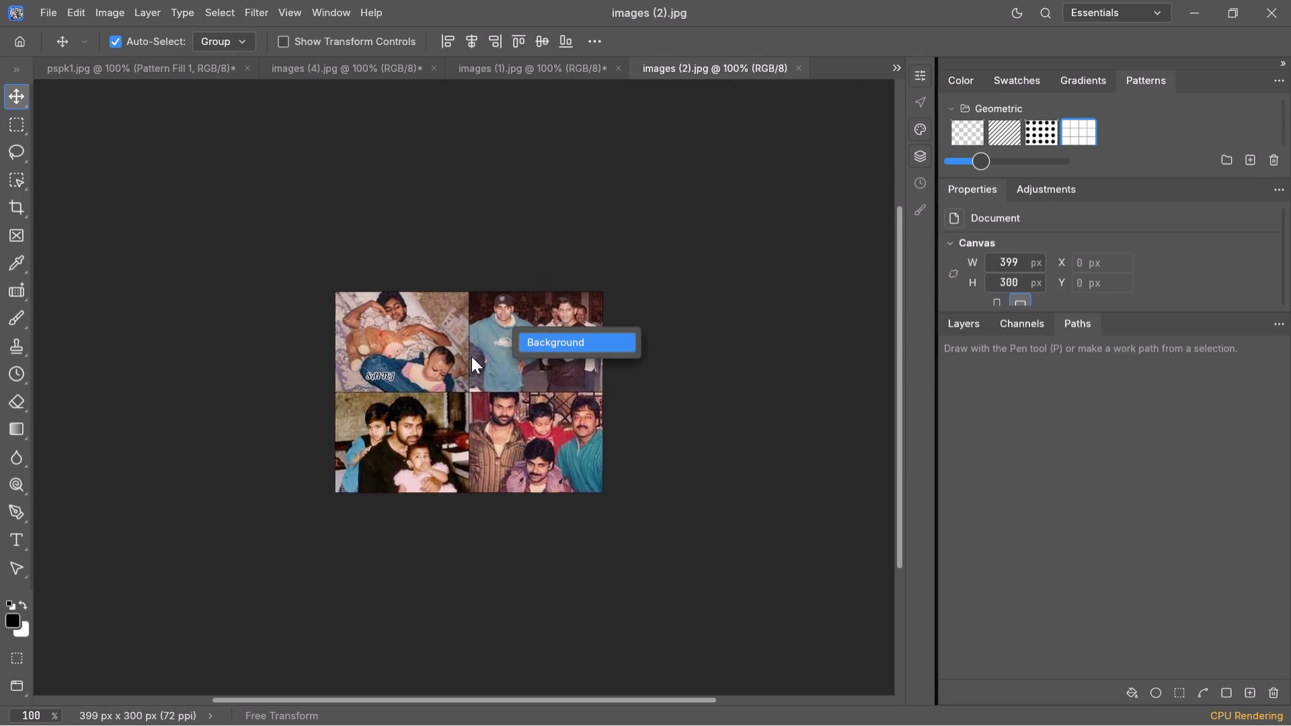
click(218, 266)
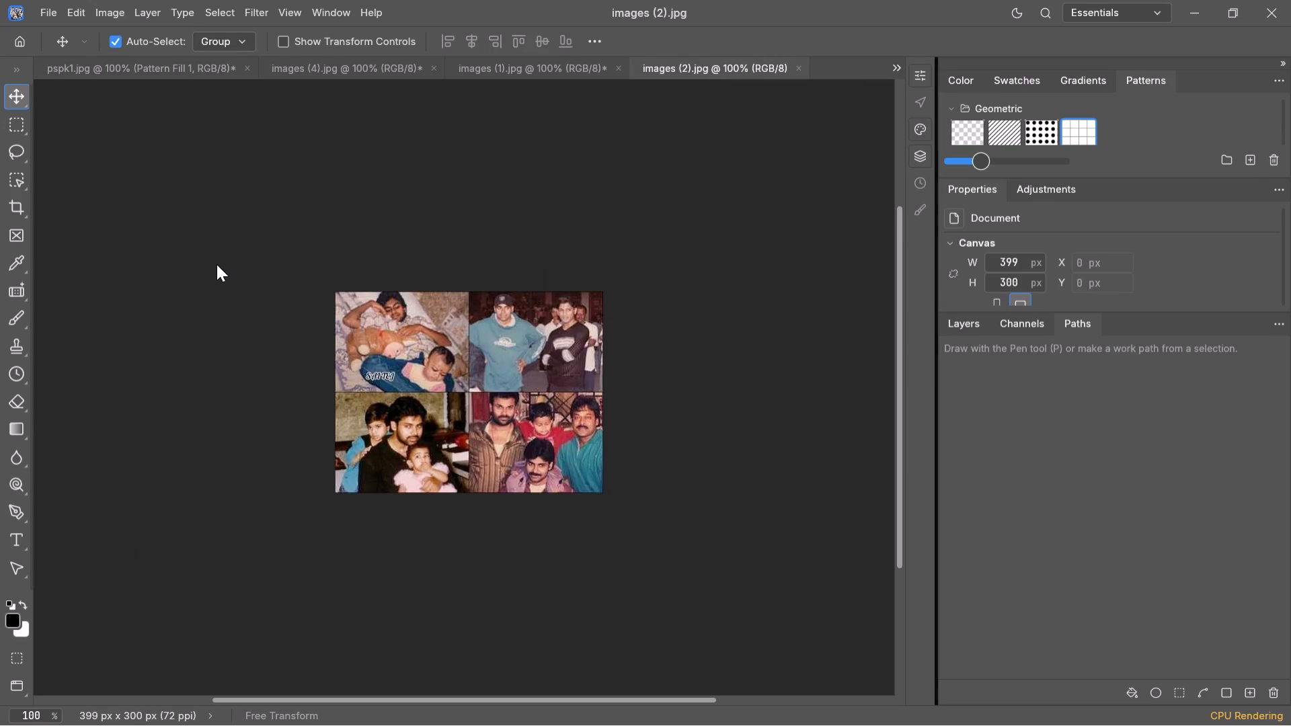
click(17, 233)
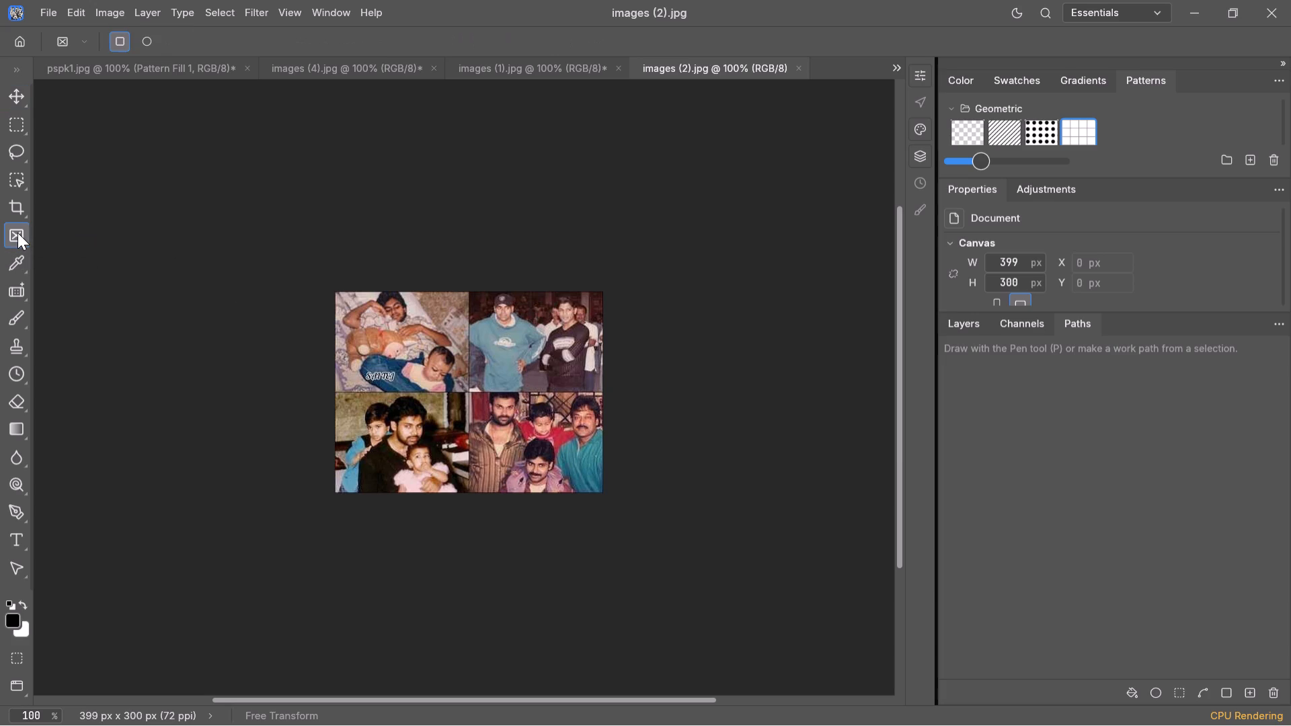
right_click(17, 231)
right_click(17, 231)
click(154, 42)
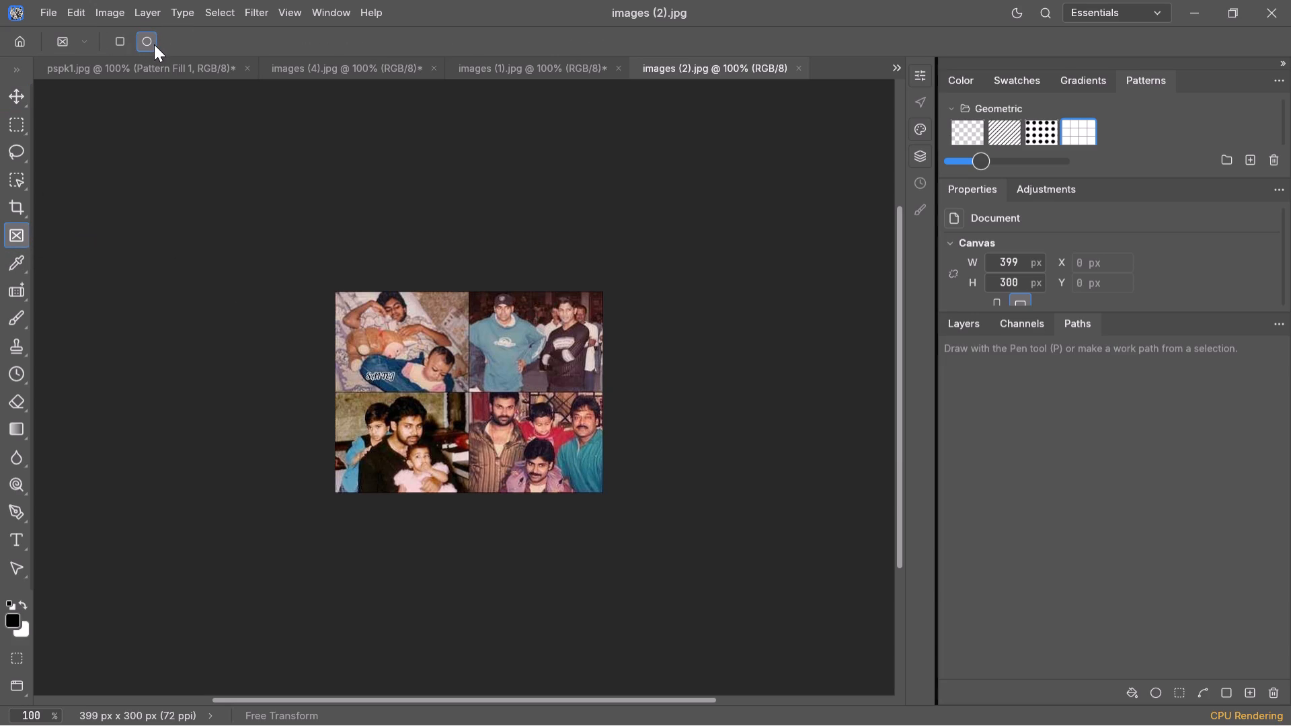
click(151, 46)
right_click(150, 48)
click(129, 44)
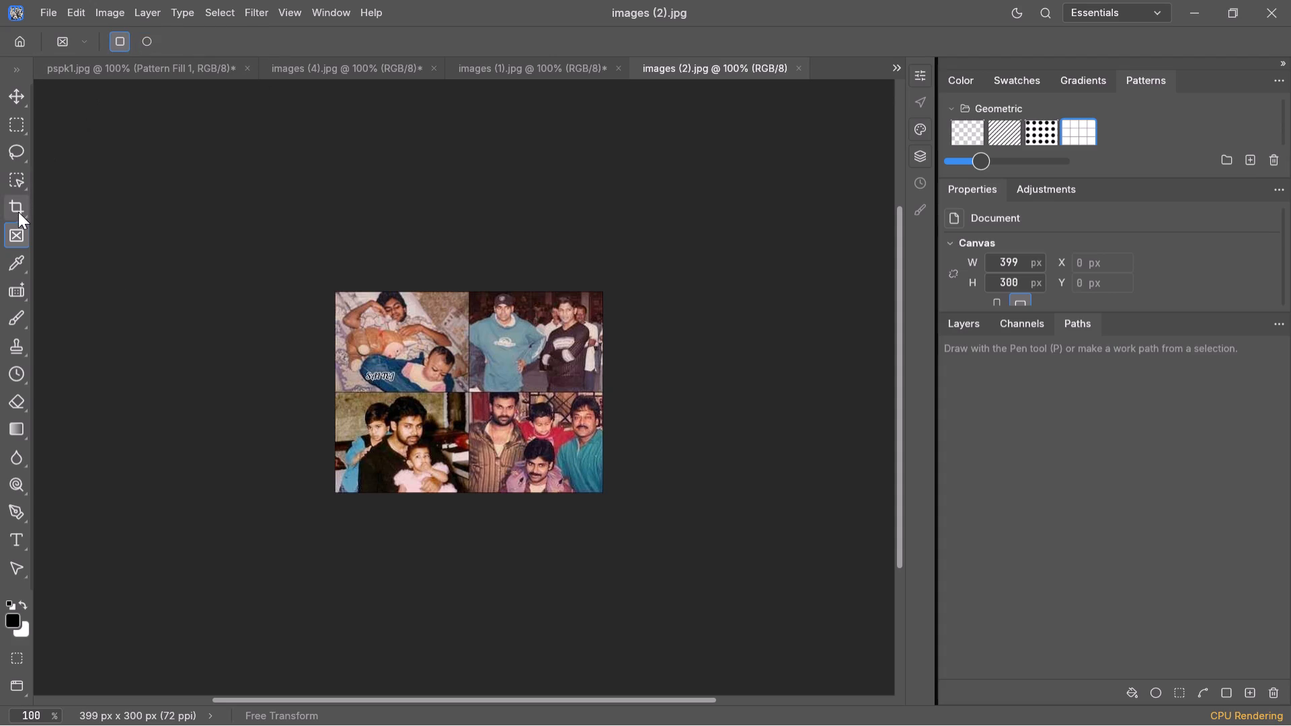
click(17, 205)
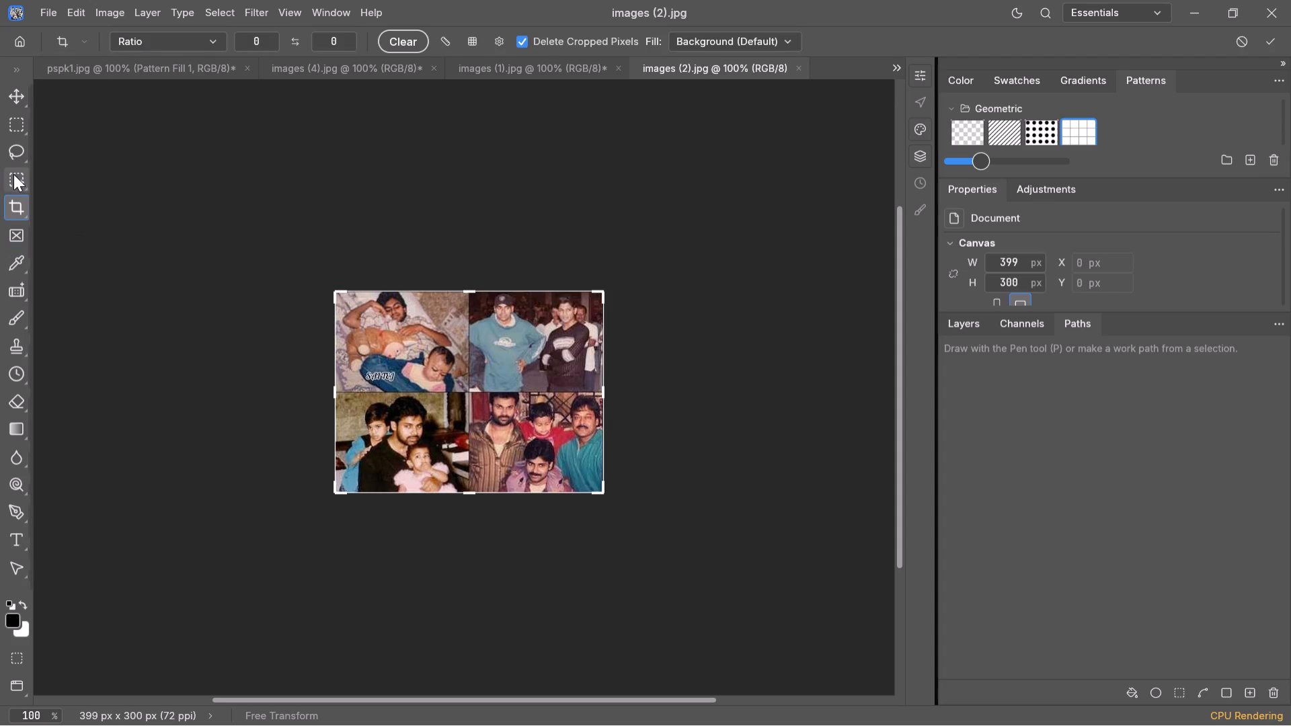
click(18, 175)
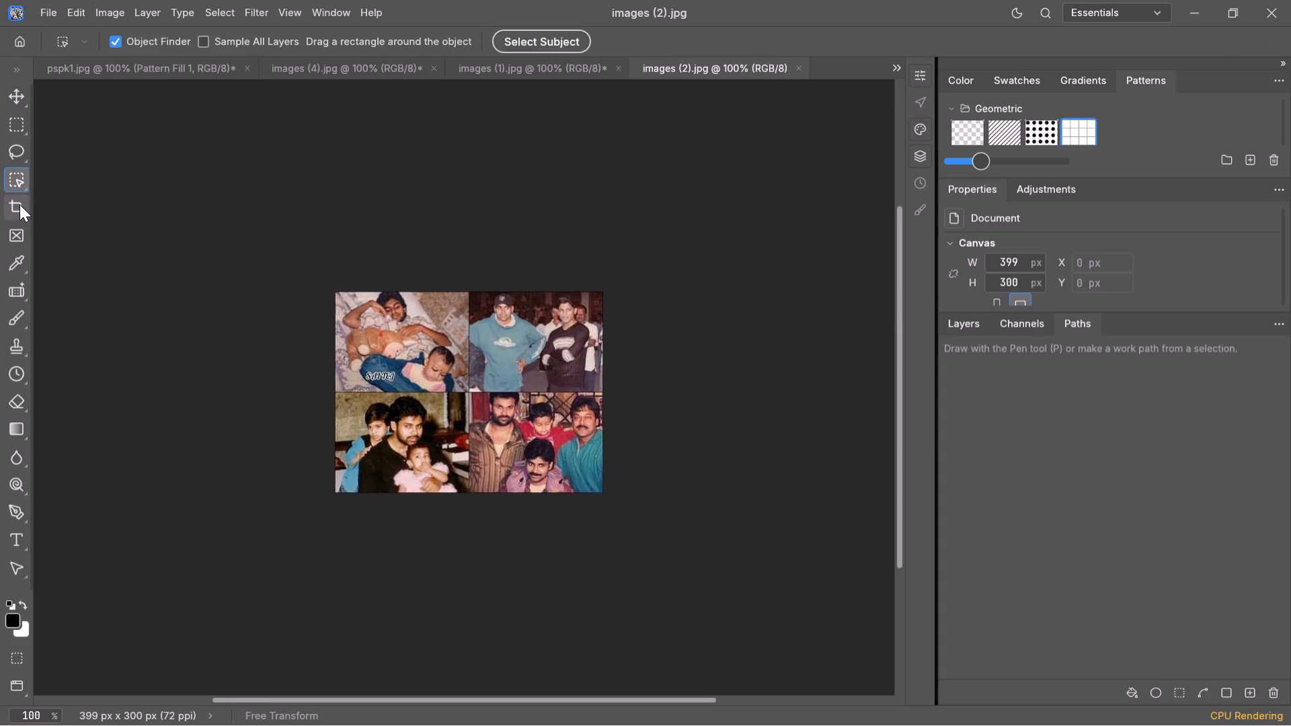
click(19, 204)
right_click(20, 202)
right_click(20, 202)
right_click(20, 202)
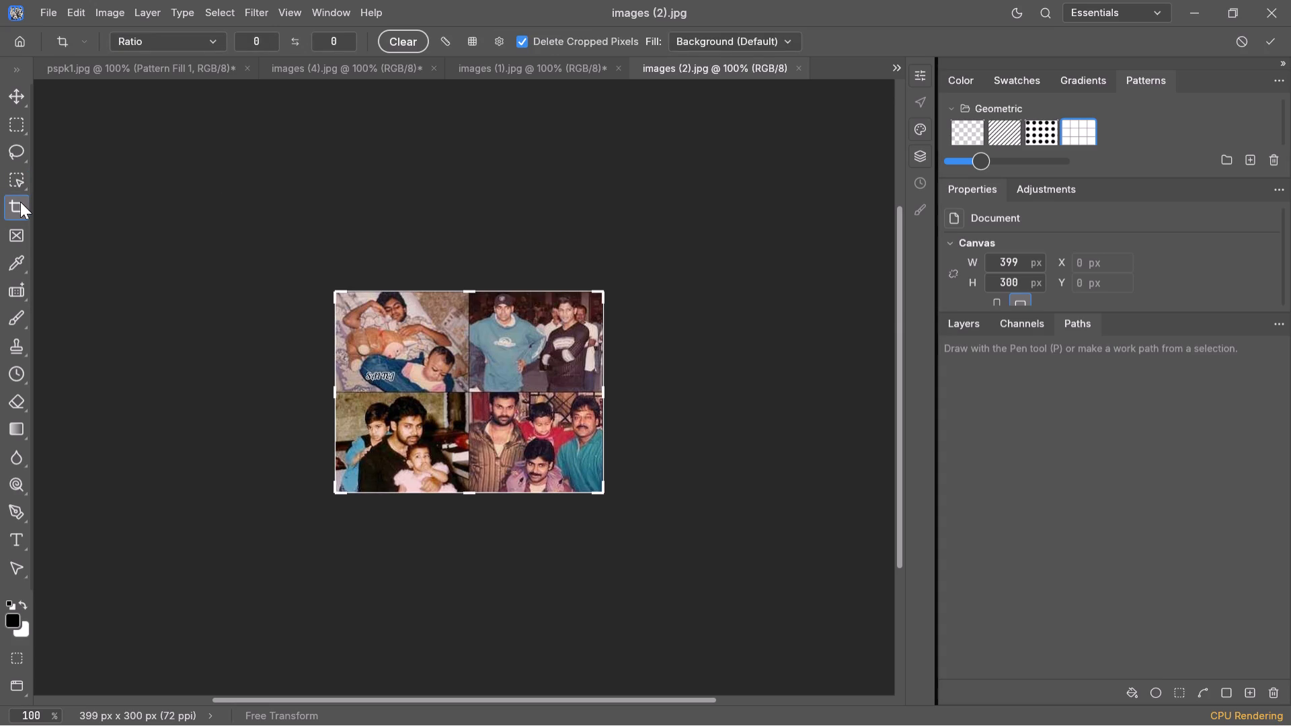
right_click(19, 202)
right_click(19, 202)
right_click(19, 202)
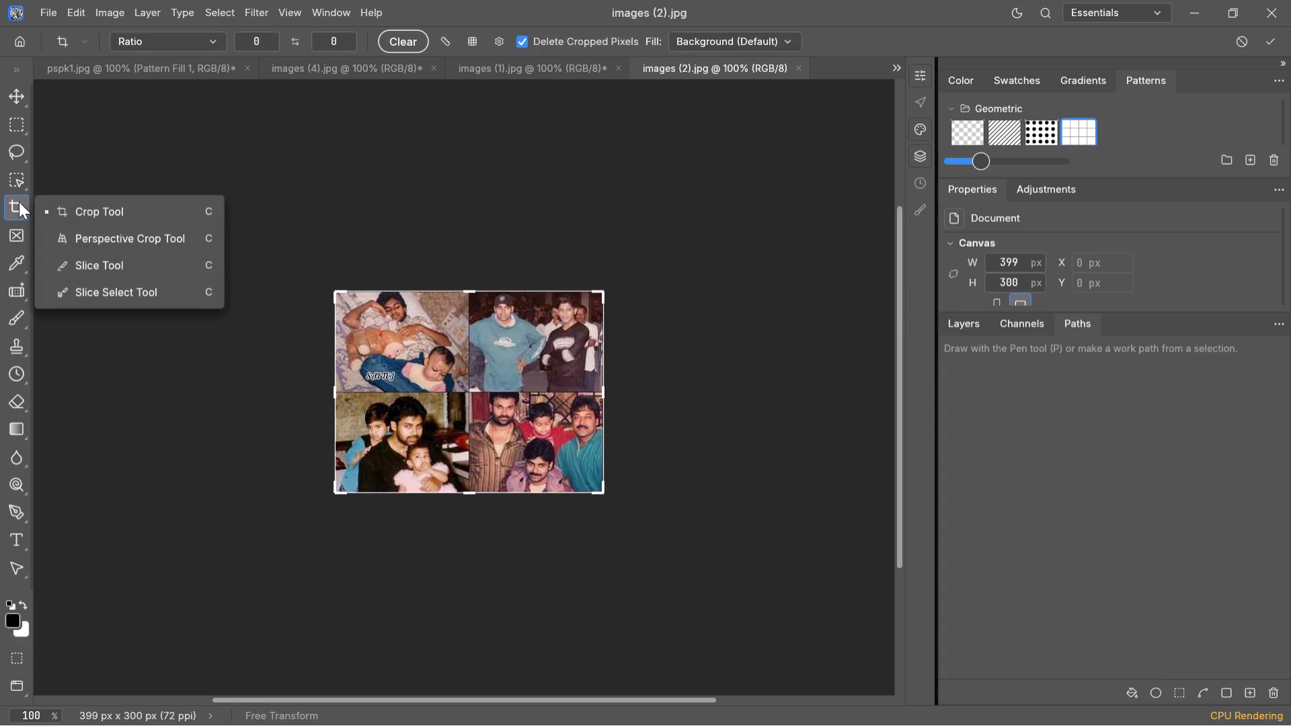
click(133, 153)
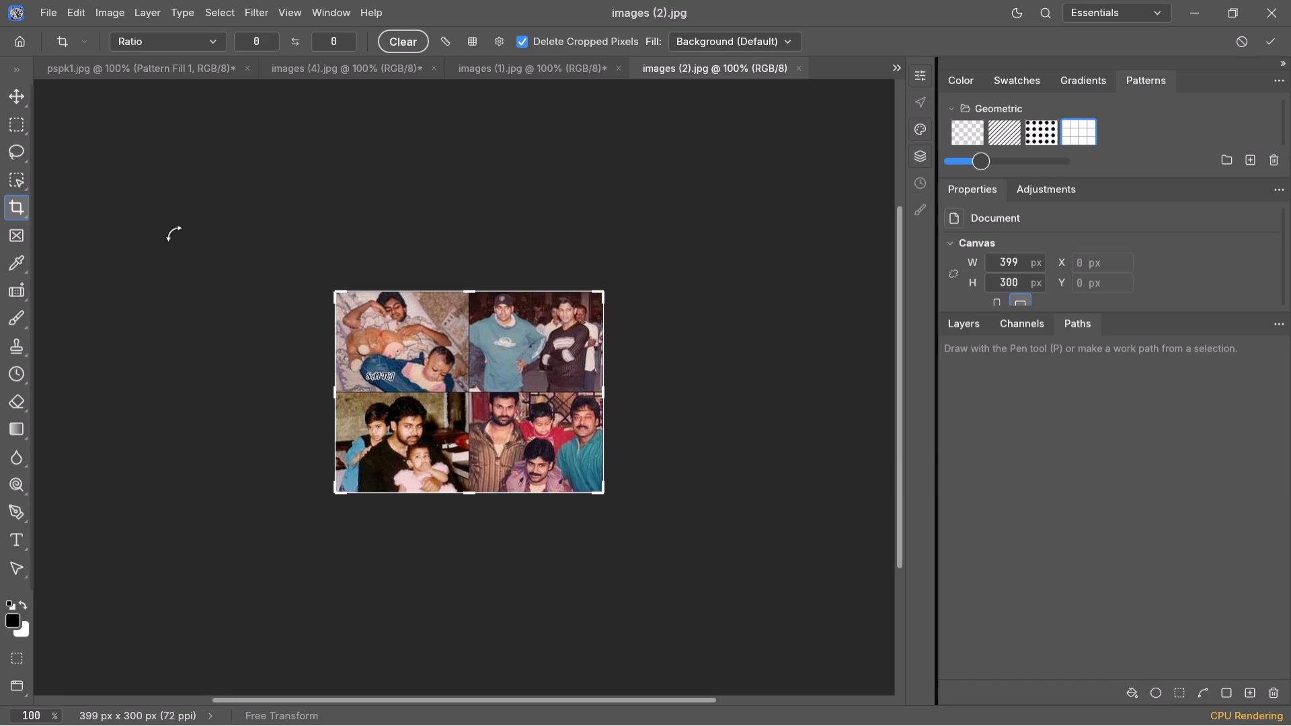
With the Slice Tool in Normal style, draw a slice around the upper-right photo of the four-picture image.
click(17, 206)
right_click(18, 205)
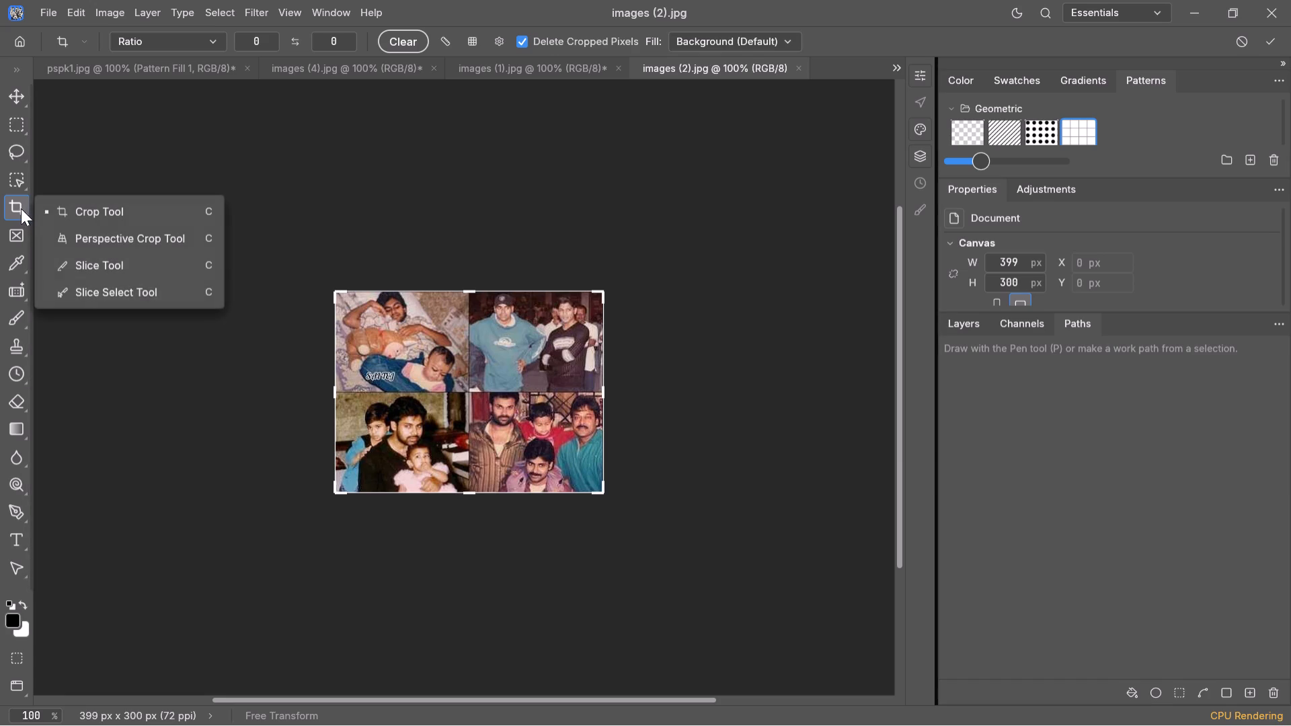
click(97, 268)
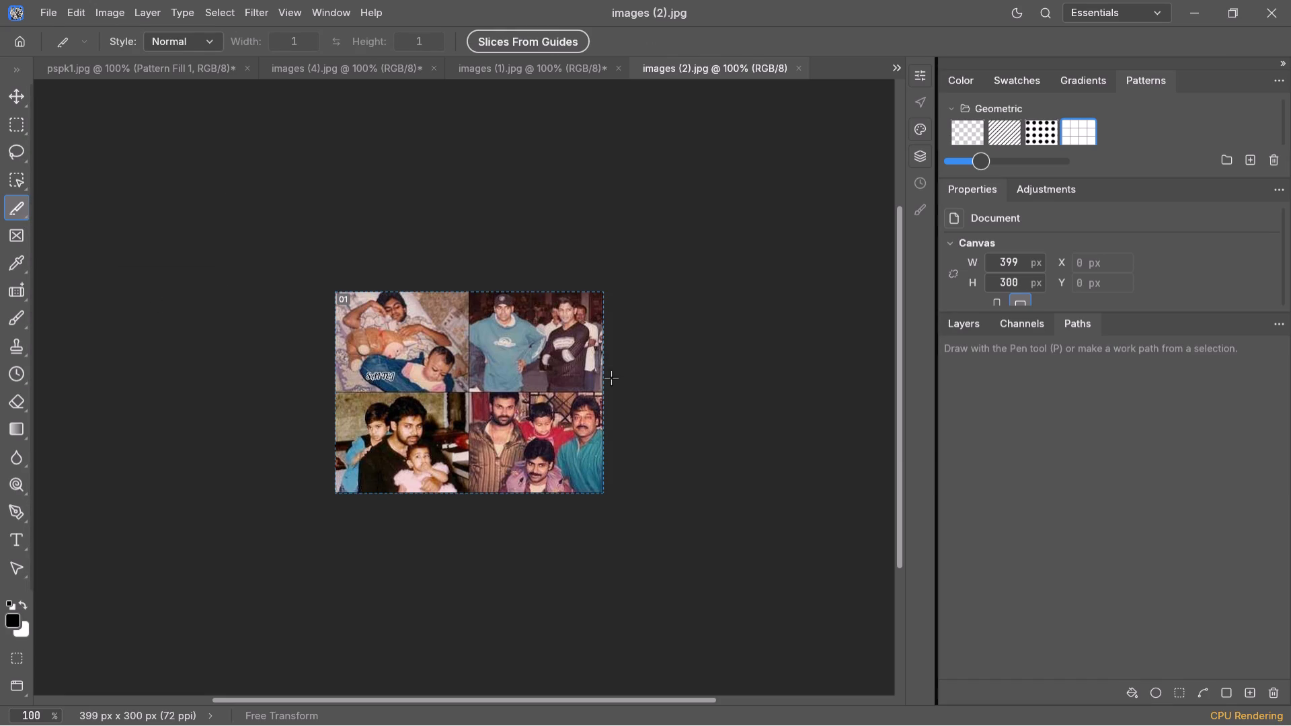
drag(603, 393, 595, 386)
drag(595, 386, 469, 372)
drag(469, 372, 467, 304)
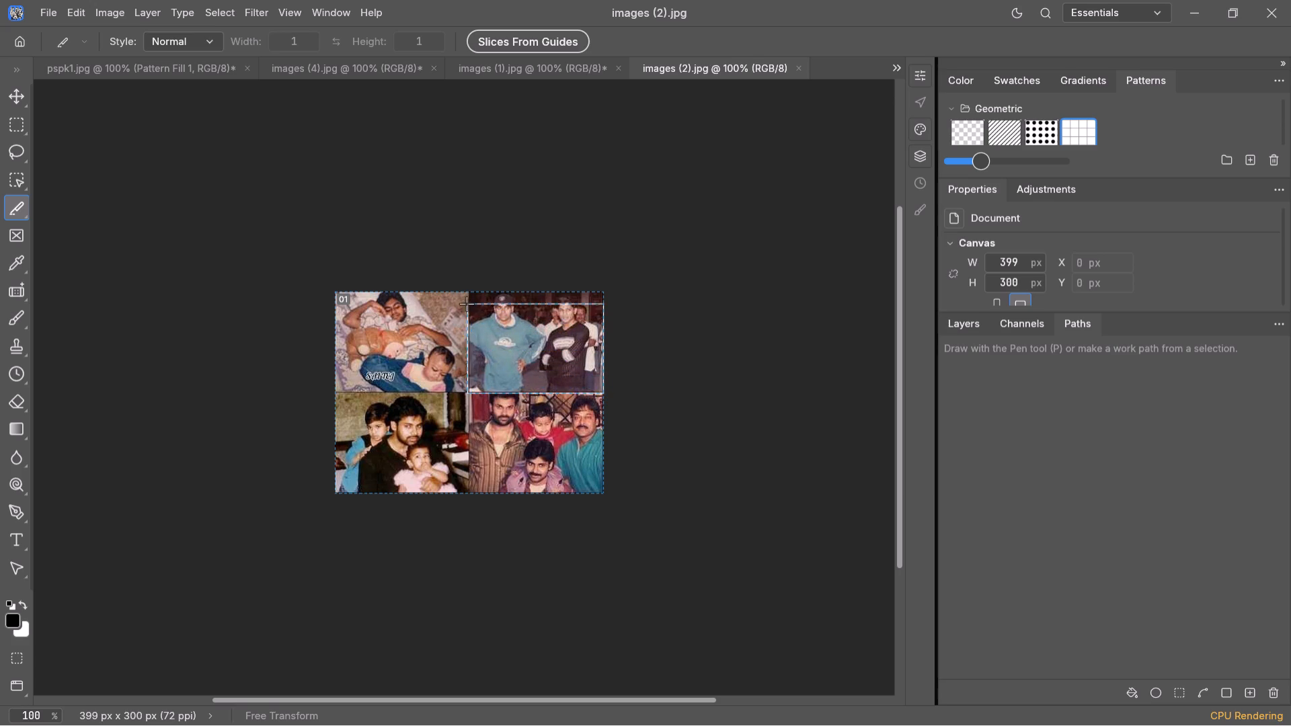
drag(467, 304, 469, 291)
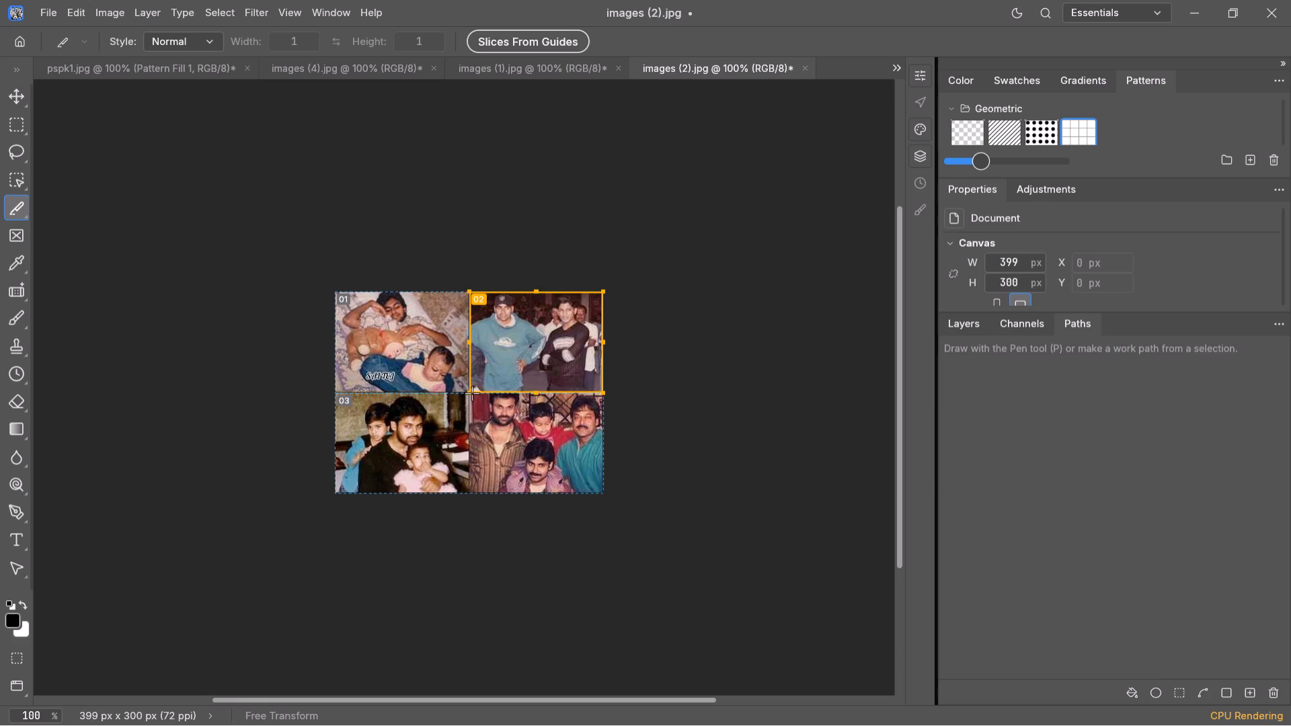
Draw a second slice around the lower-right photo, from the upper-right slice's bottom edge to the image's bottom-right corner.
drag(471, 393, 492, 475)
drag(492, 475, 605, 496)
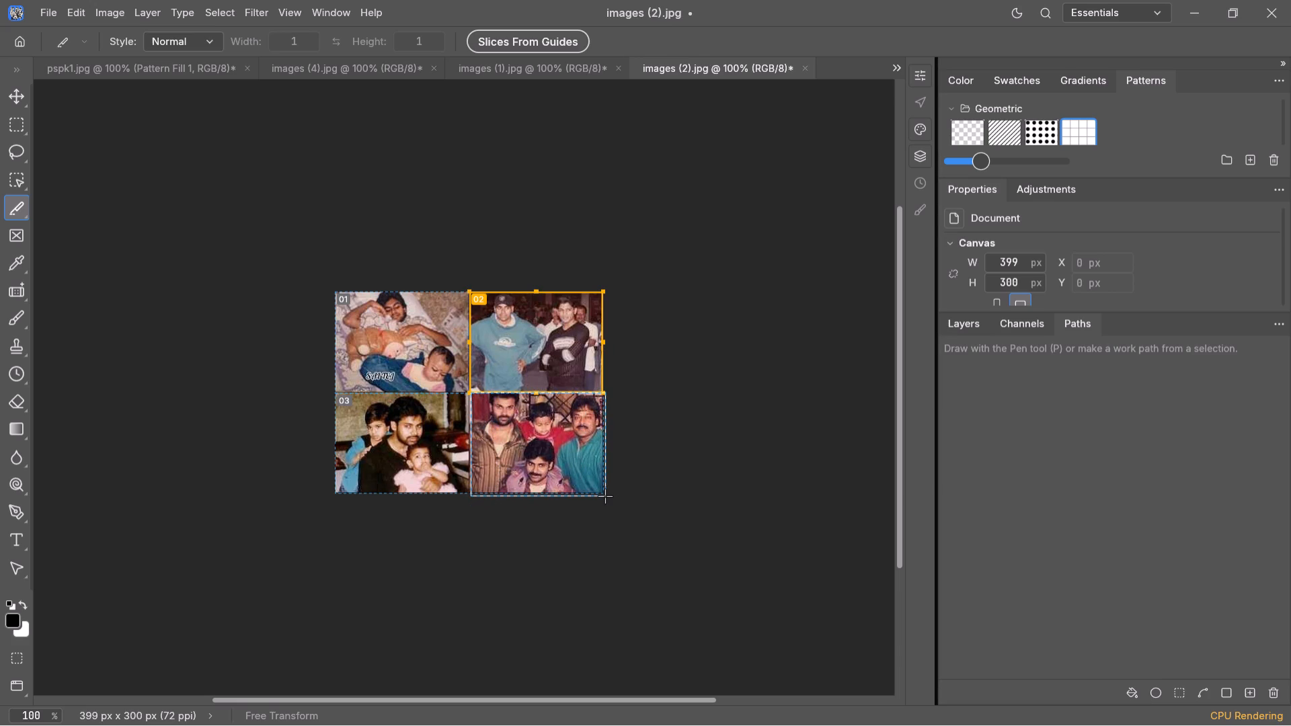
drag(605, 496, 604, 495)
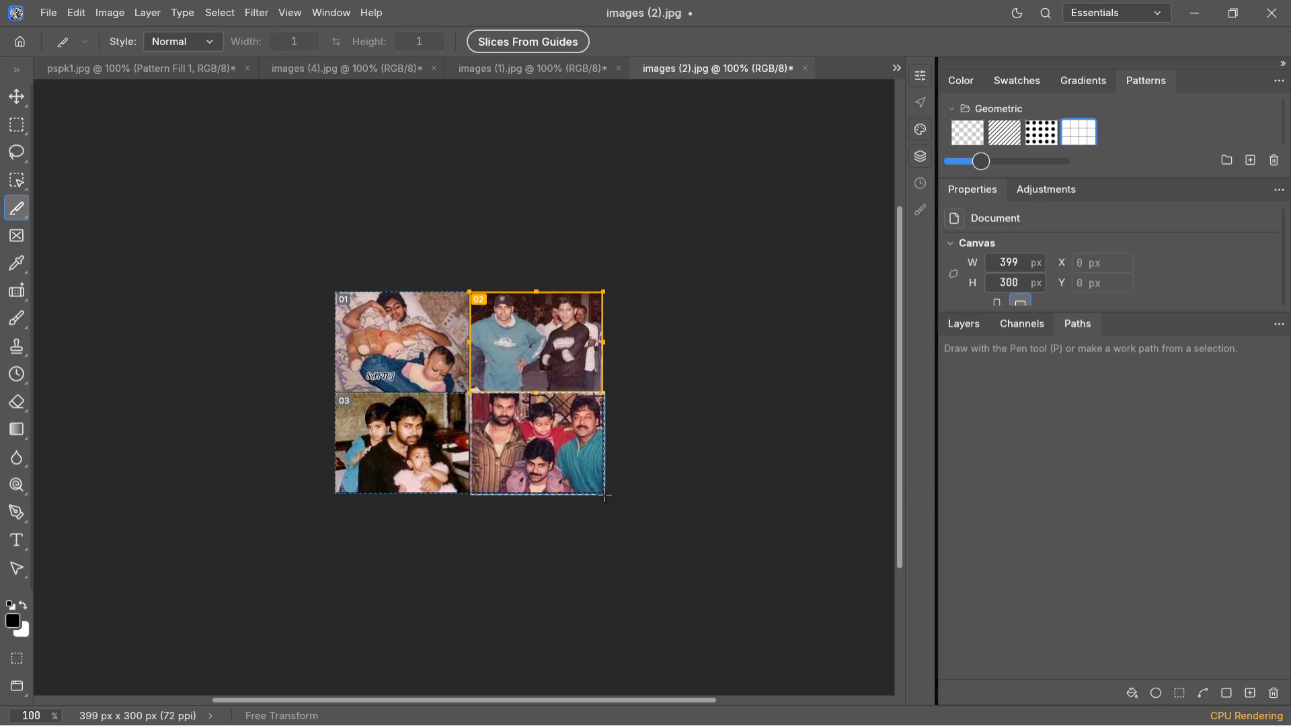
drag(604, 495, 604, 496)
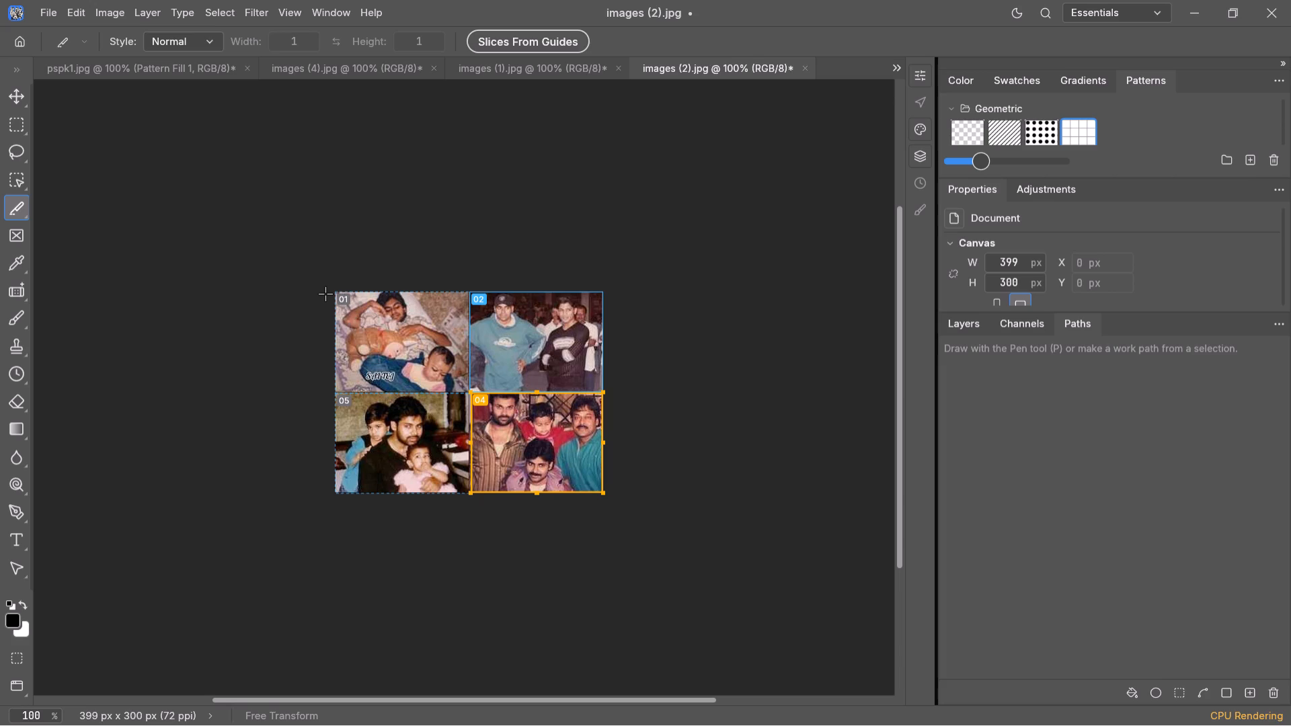
key(Return)
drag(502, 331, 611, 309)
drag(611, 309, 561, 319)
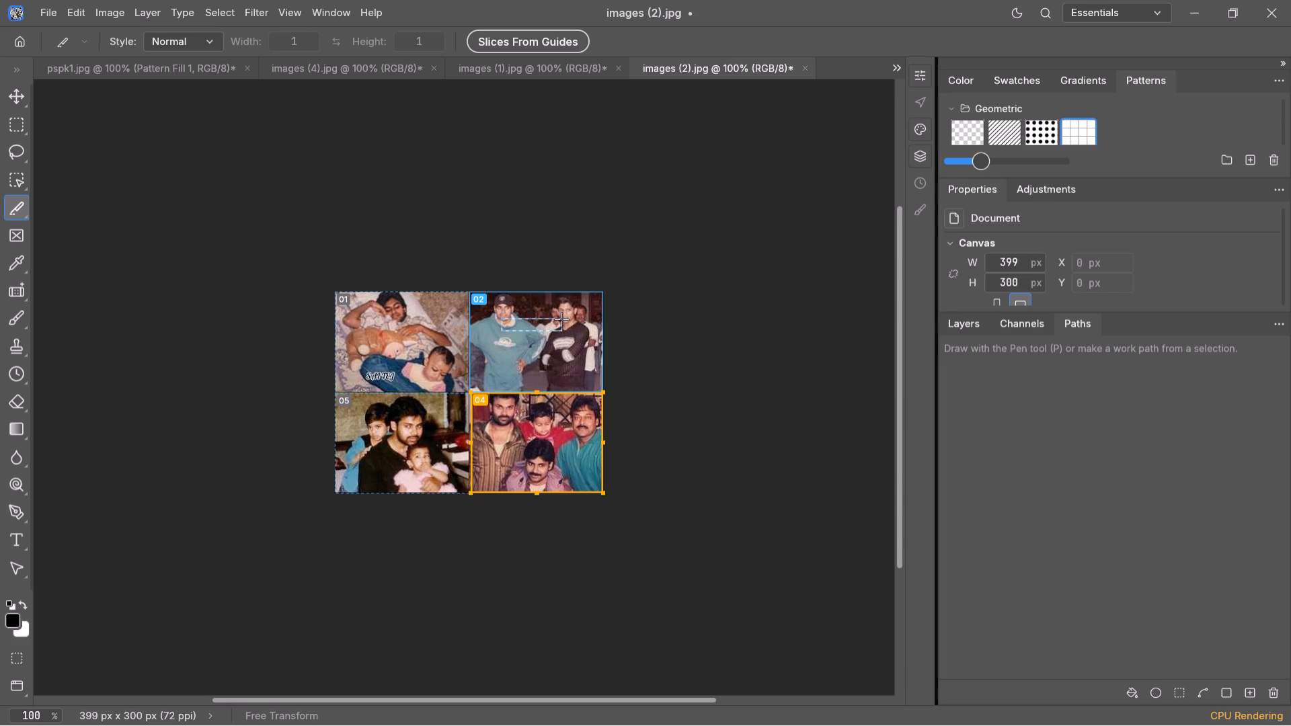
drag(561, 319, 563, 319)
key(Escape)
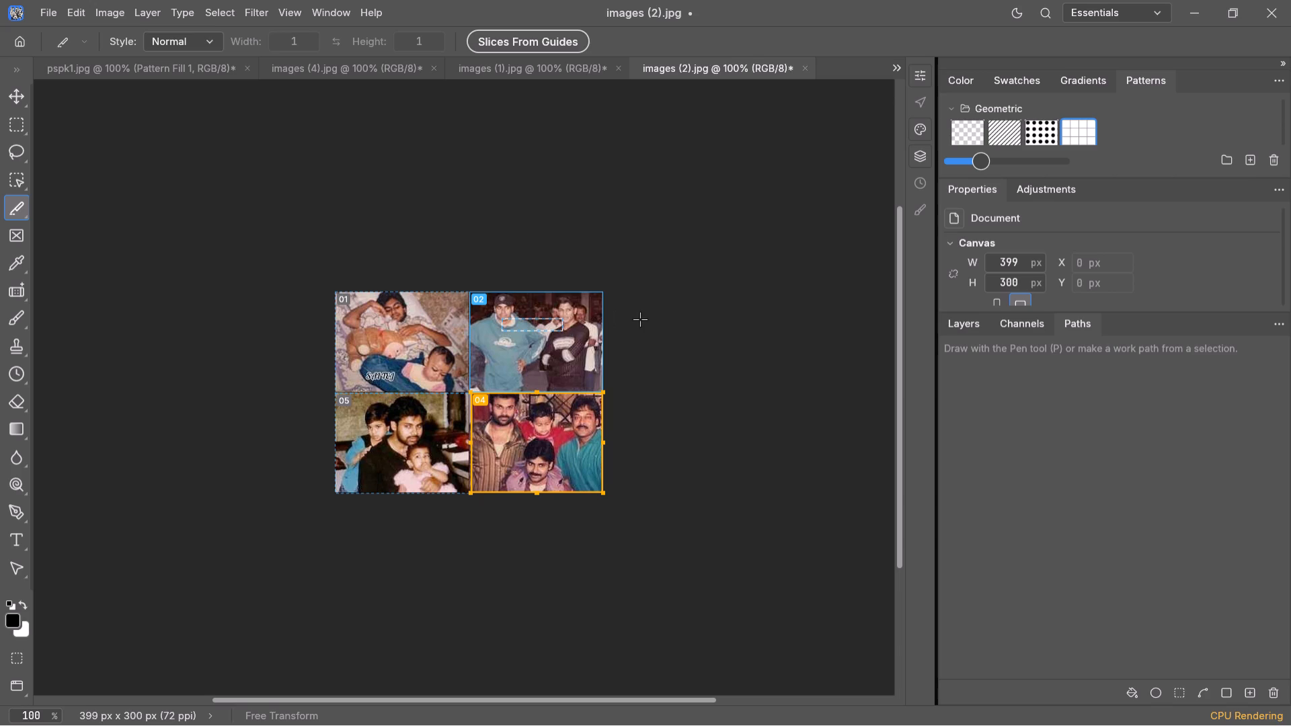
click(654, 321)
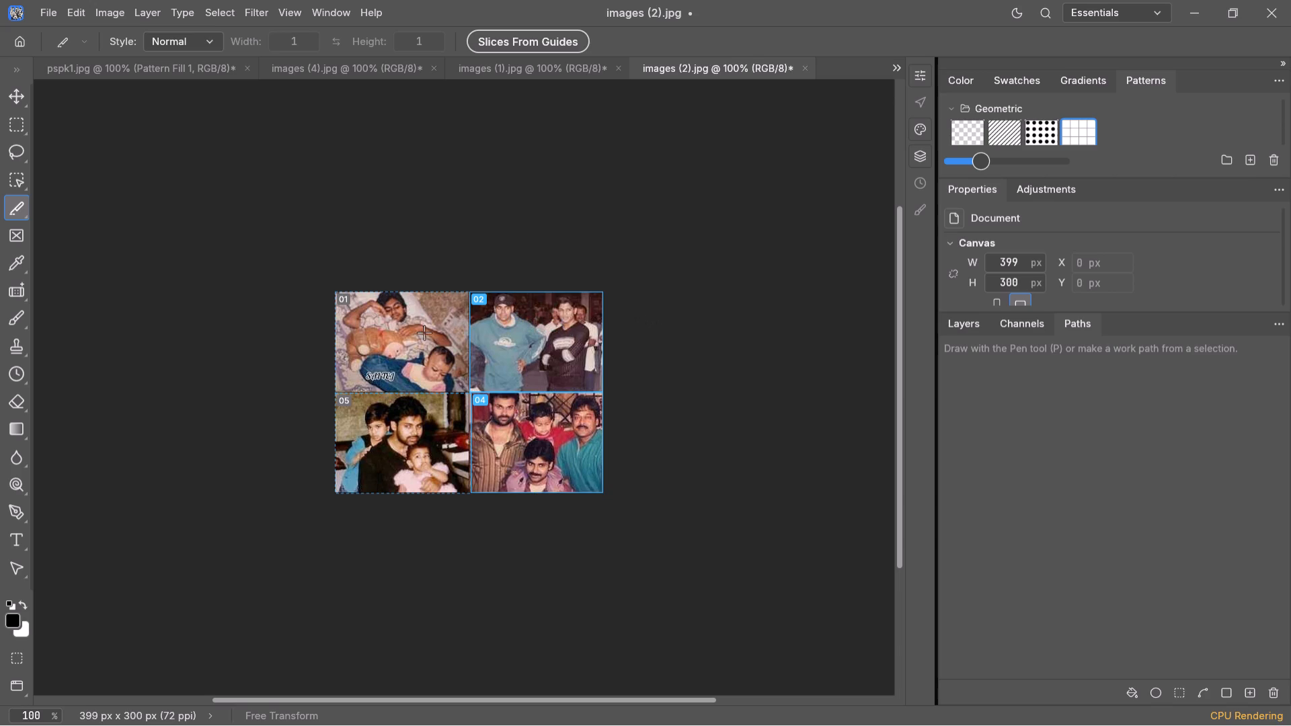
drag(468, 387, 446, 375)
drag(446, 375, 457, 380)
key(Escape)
Draw a slice around the upper-left photo, from the image's centre to its top-left corner.
drag(469, 393, 395, 339)
drag(395, 339, 336, 294)
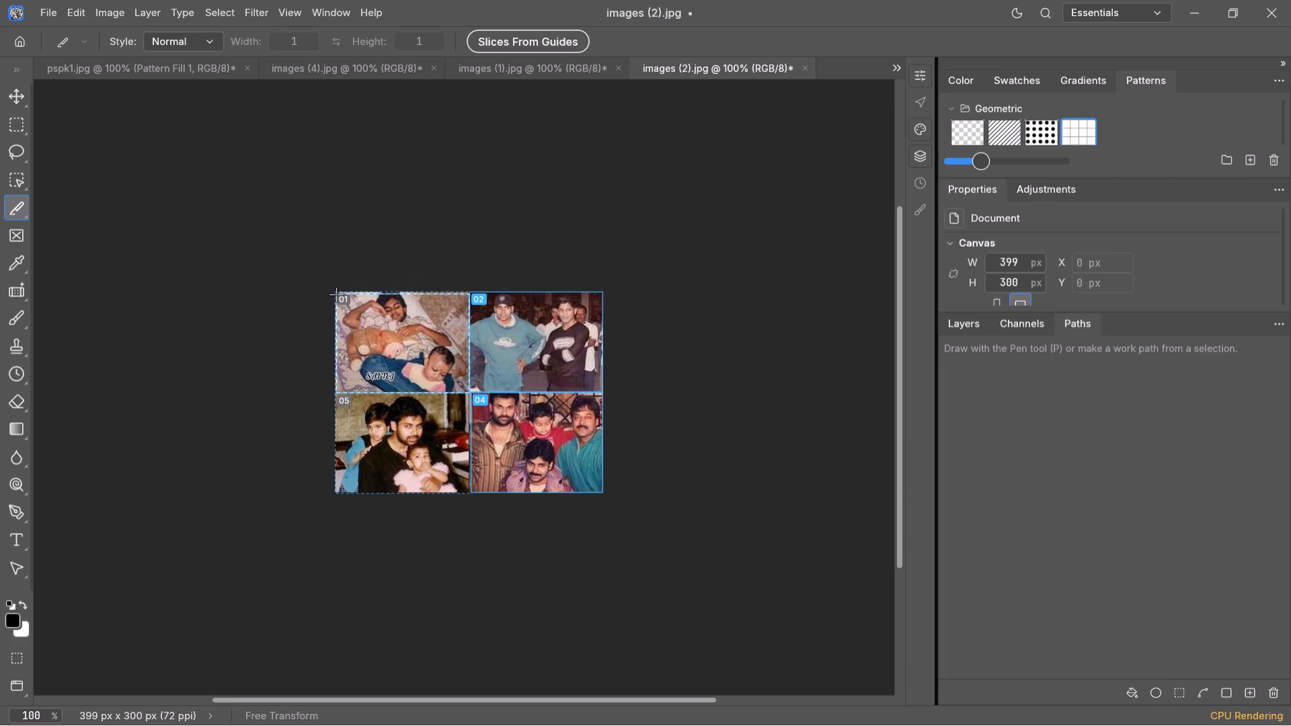
drag(336, 294, 331, 290)
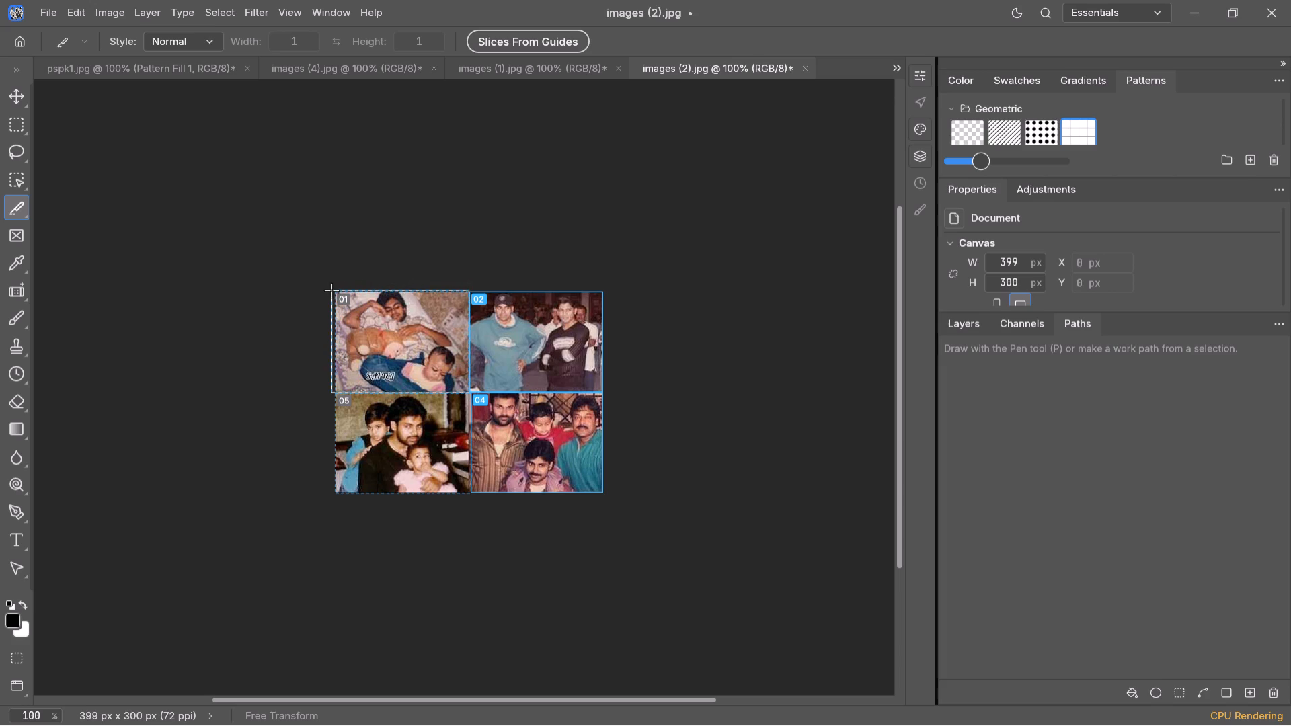
drag(331, 290, 336, 291)
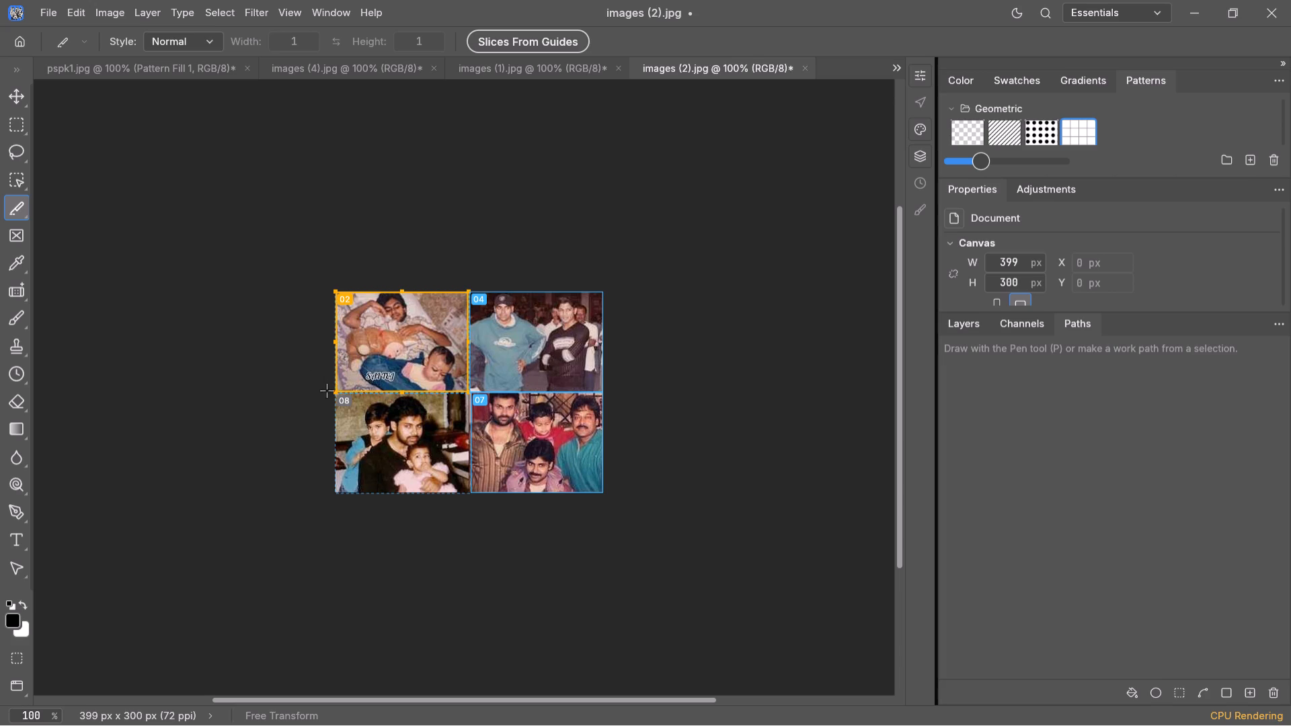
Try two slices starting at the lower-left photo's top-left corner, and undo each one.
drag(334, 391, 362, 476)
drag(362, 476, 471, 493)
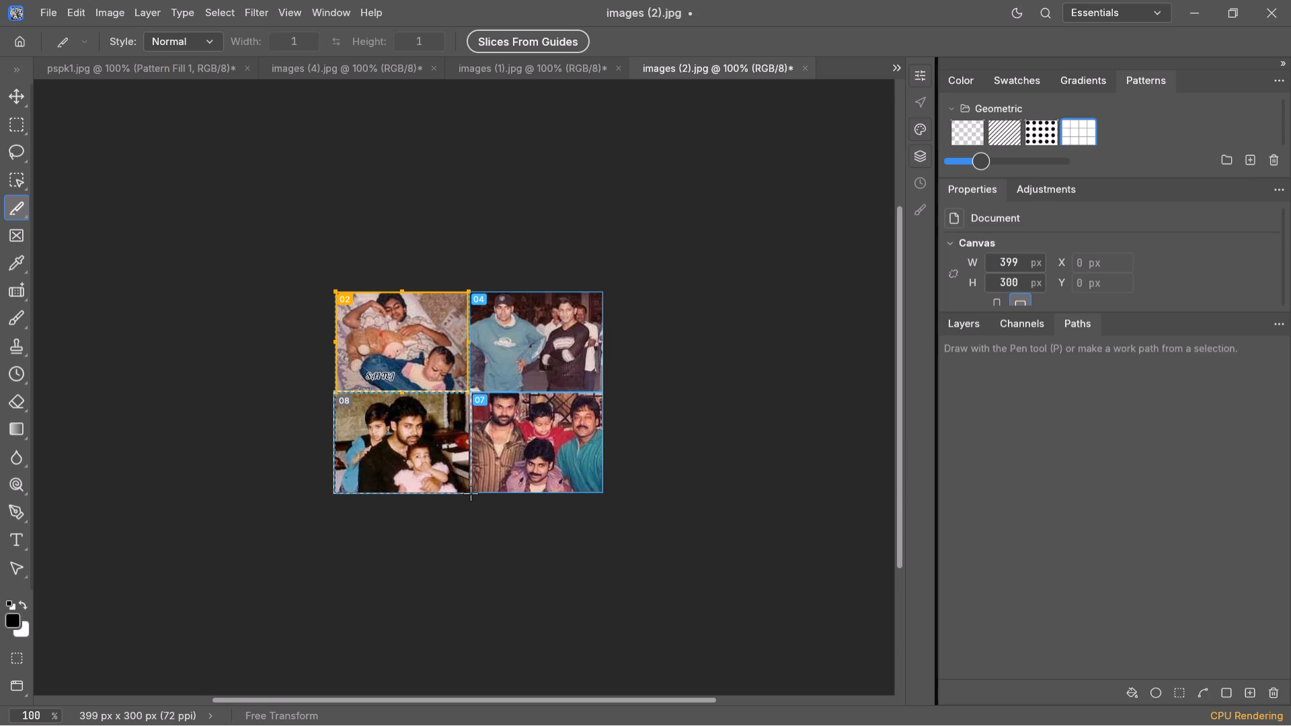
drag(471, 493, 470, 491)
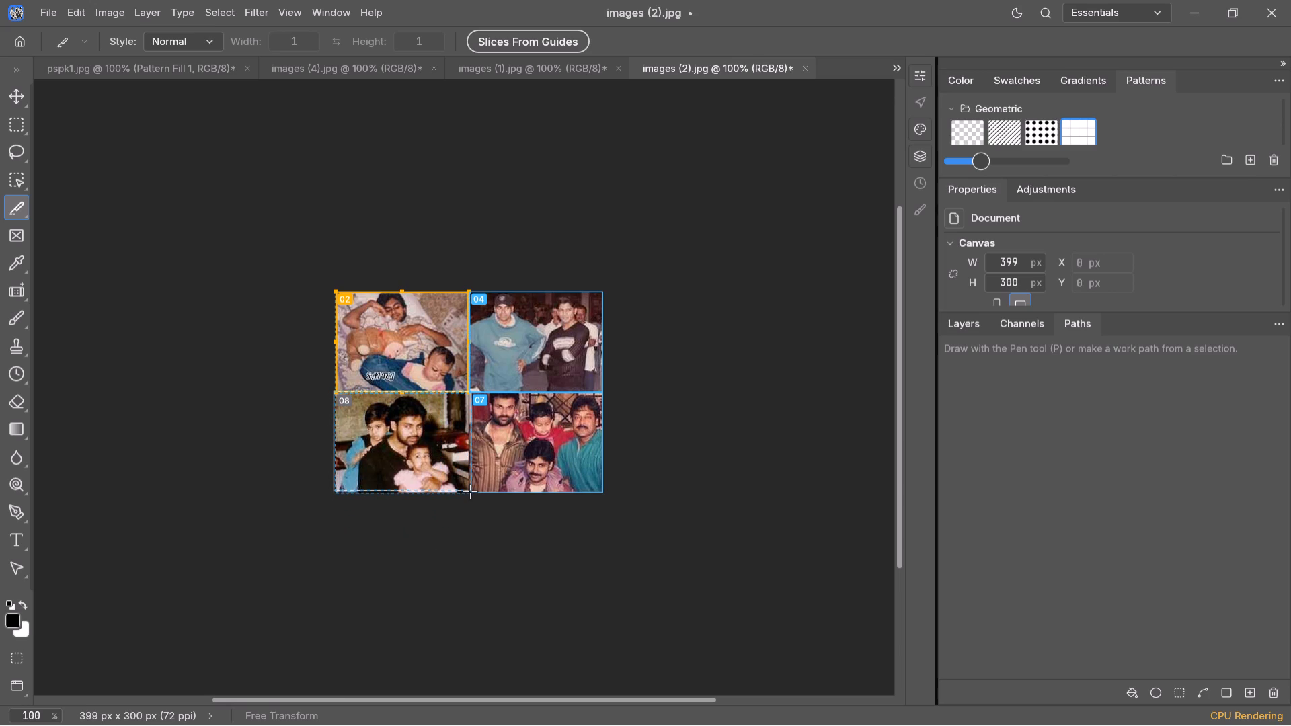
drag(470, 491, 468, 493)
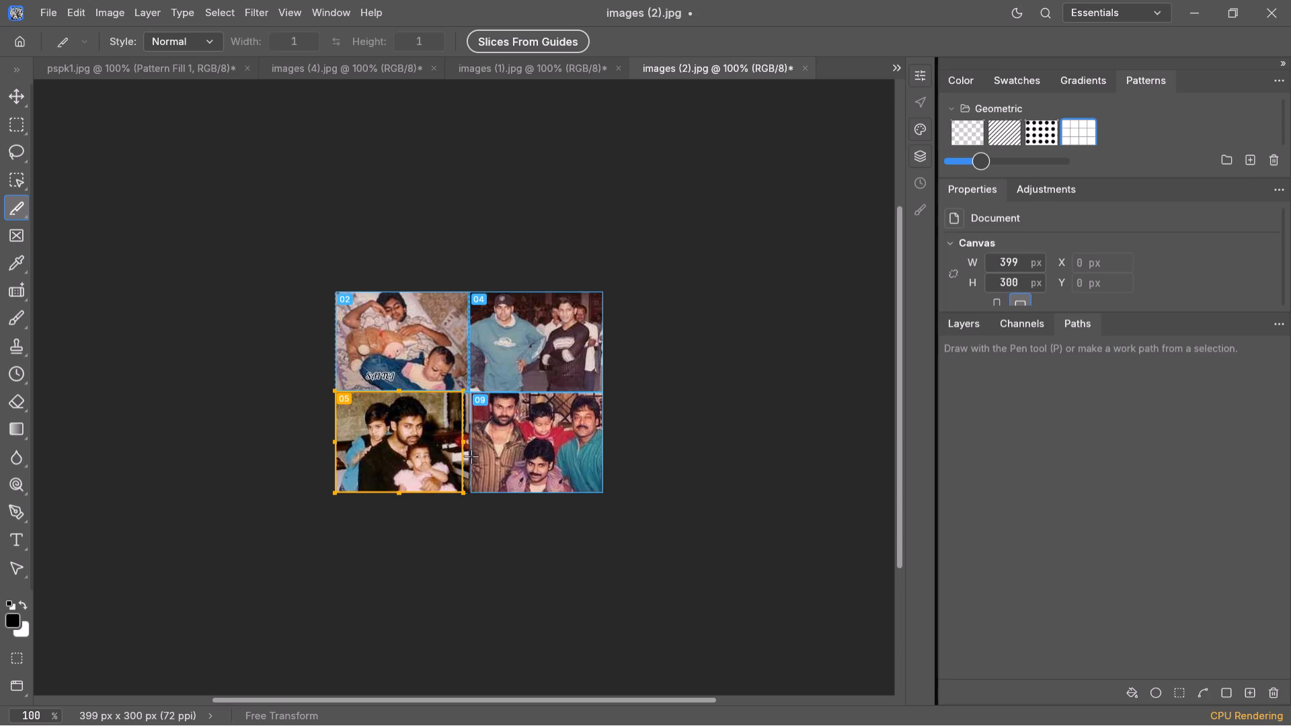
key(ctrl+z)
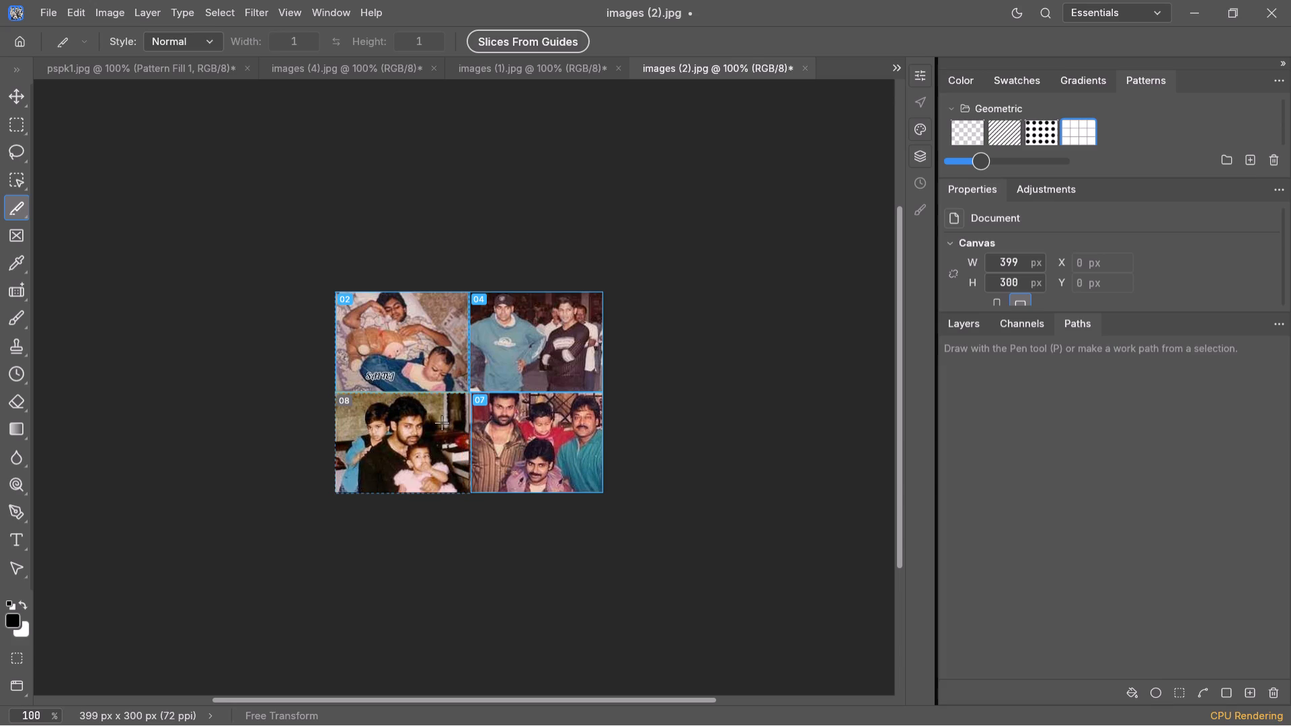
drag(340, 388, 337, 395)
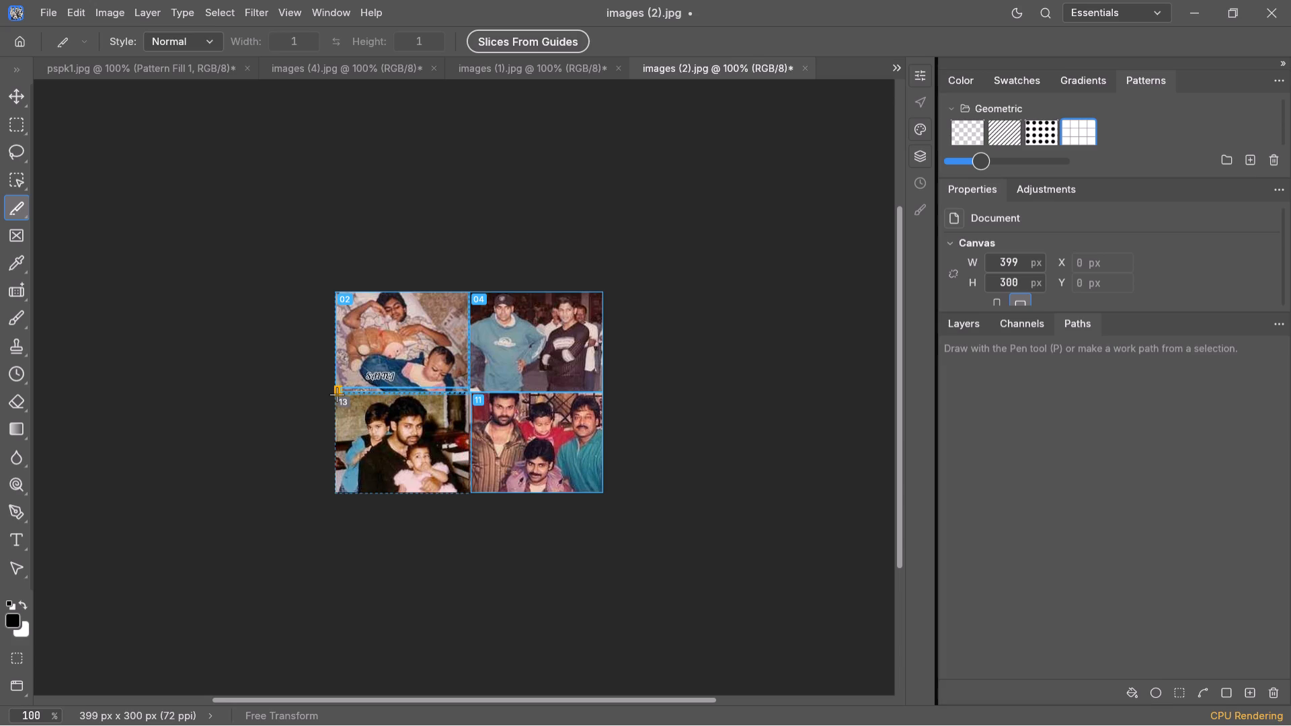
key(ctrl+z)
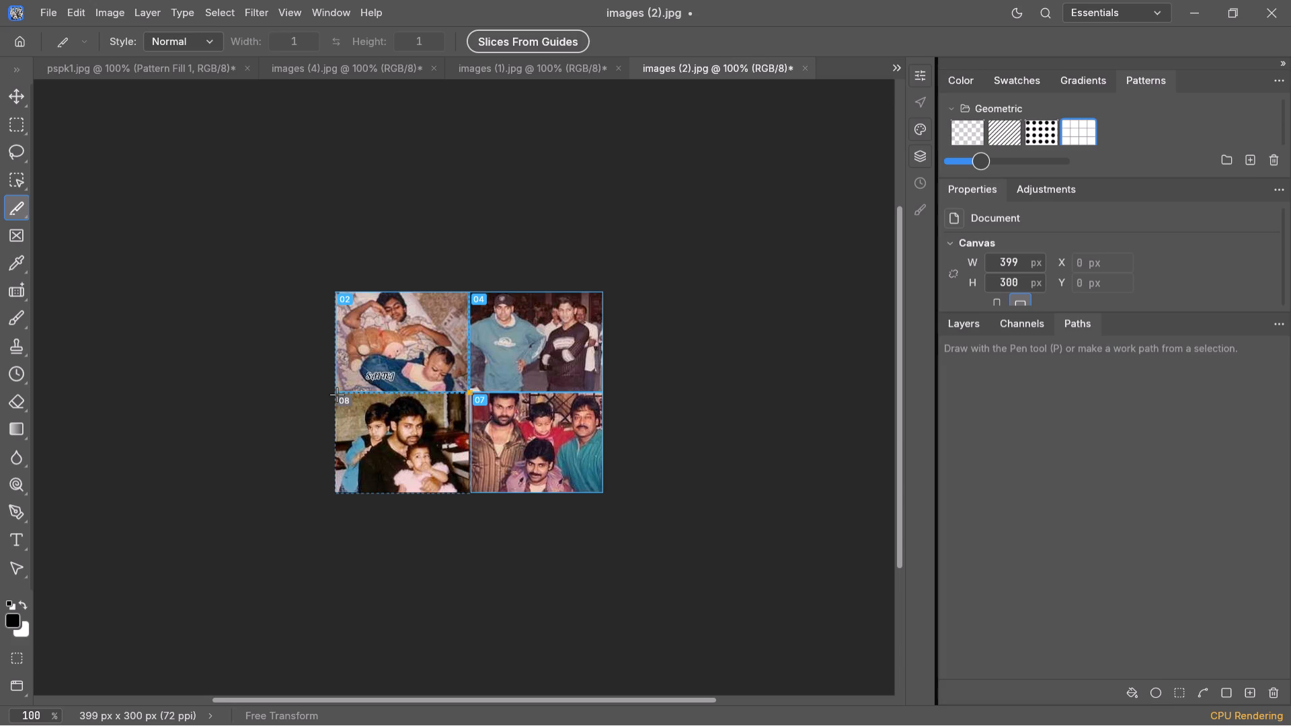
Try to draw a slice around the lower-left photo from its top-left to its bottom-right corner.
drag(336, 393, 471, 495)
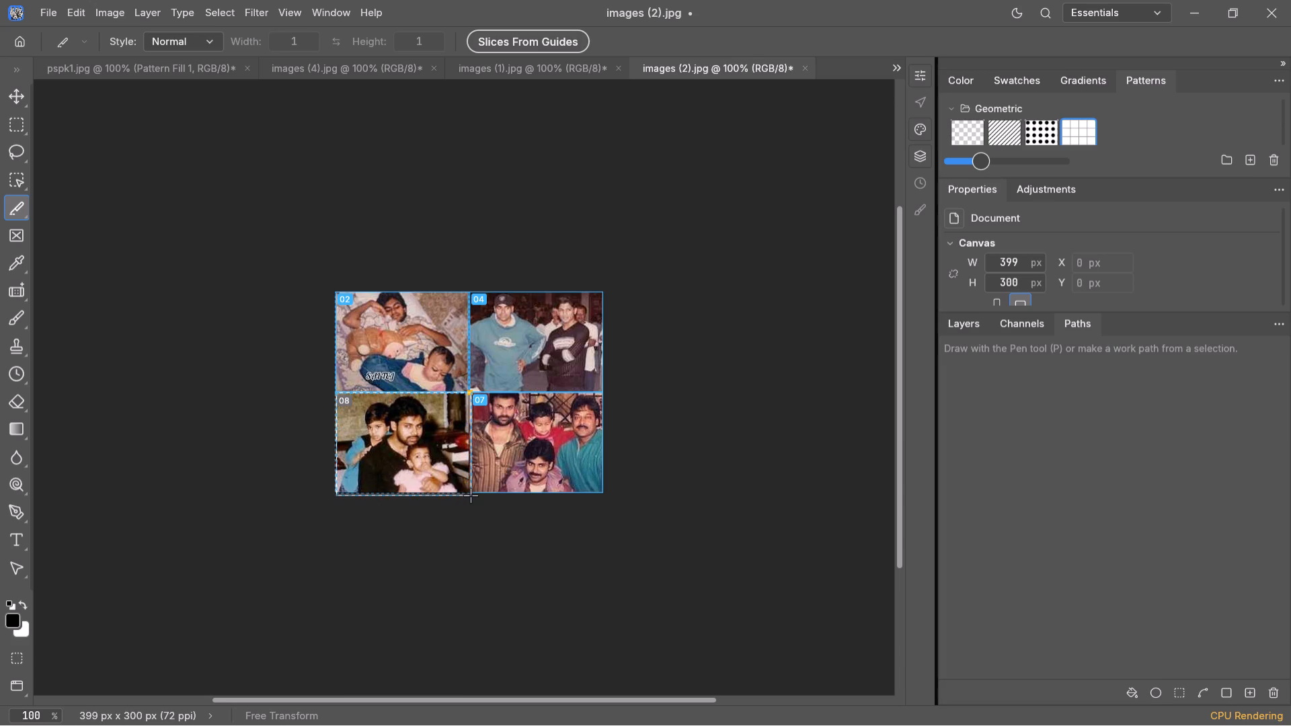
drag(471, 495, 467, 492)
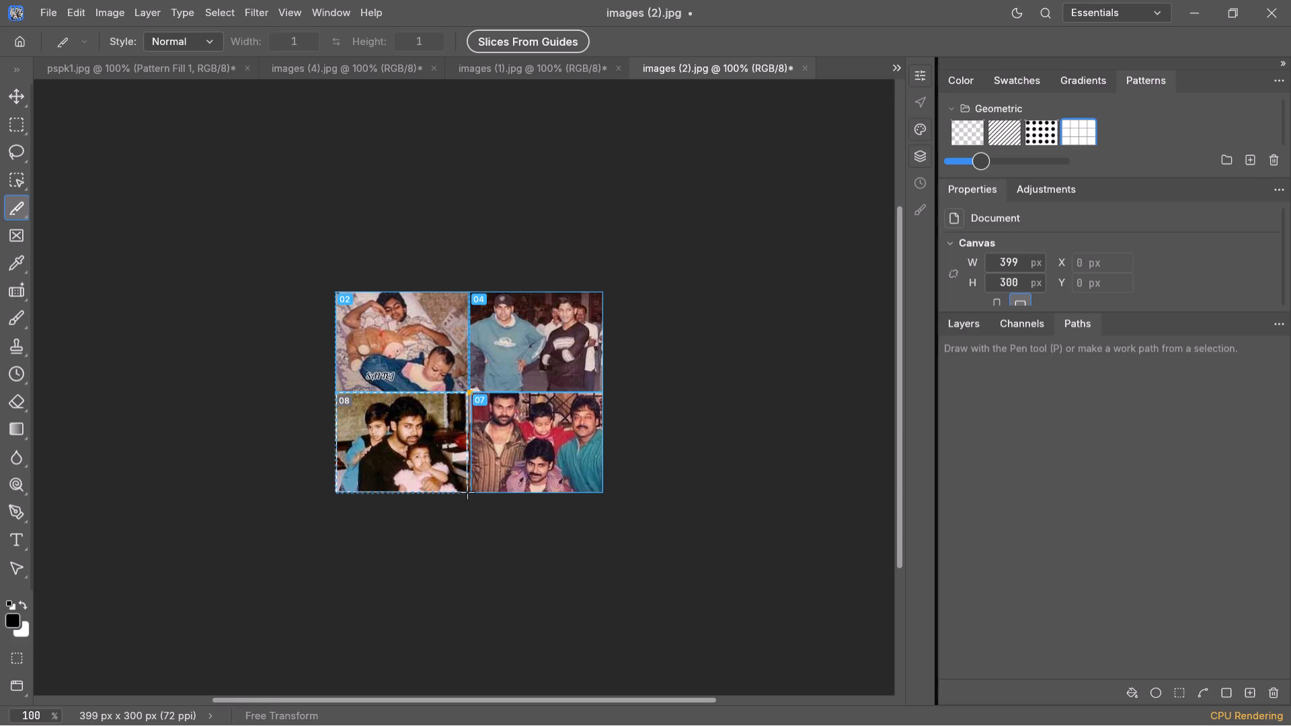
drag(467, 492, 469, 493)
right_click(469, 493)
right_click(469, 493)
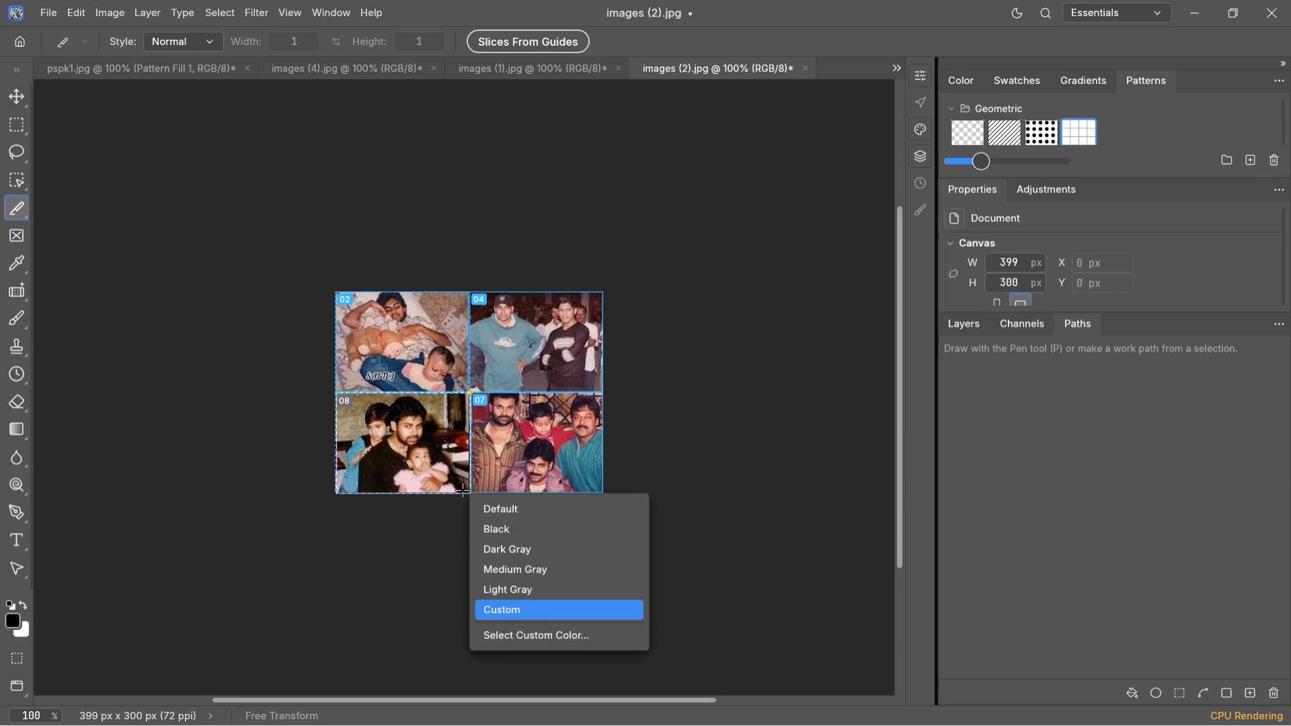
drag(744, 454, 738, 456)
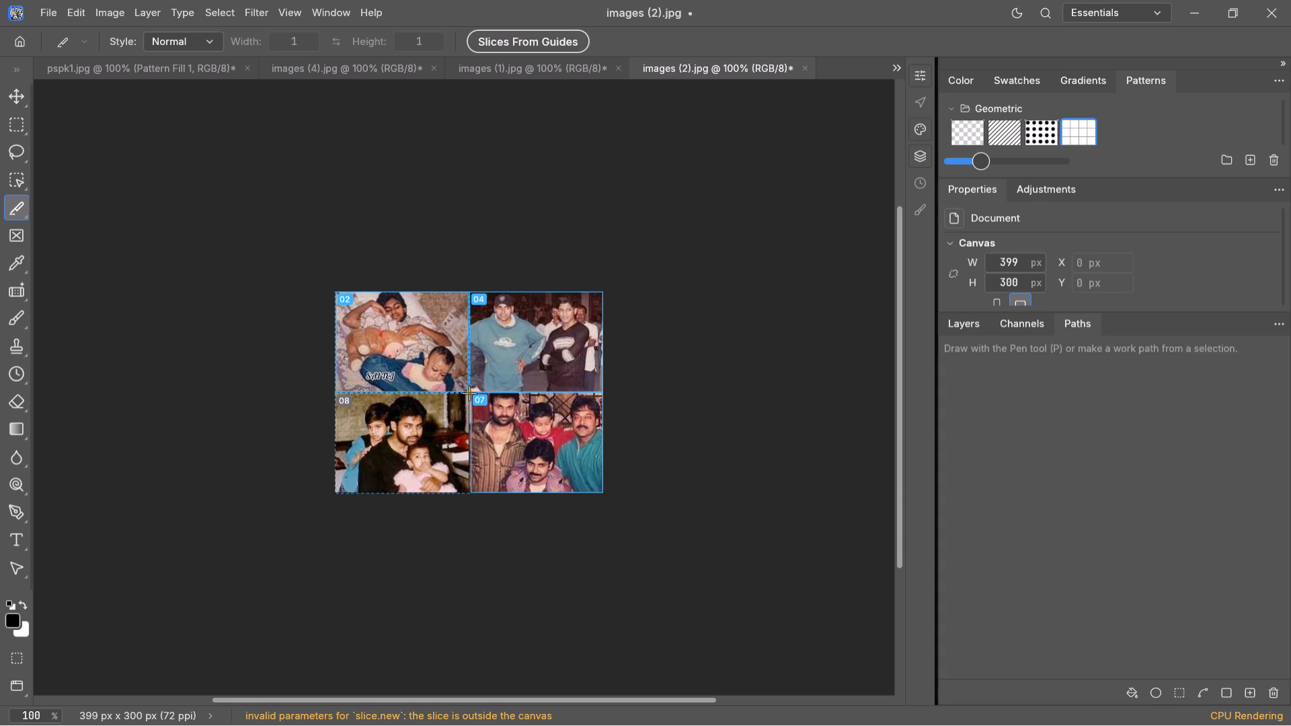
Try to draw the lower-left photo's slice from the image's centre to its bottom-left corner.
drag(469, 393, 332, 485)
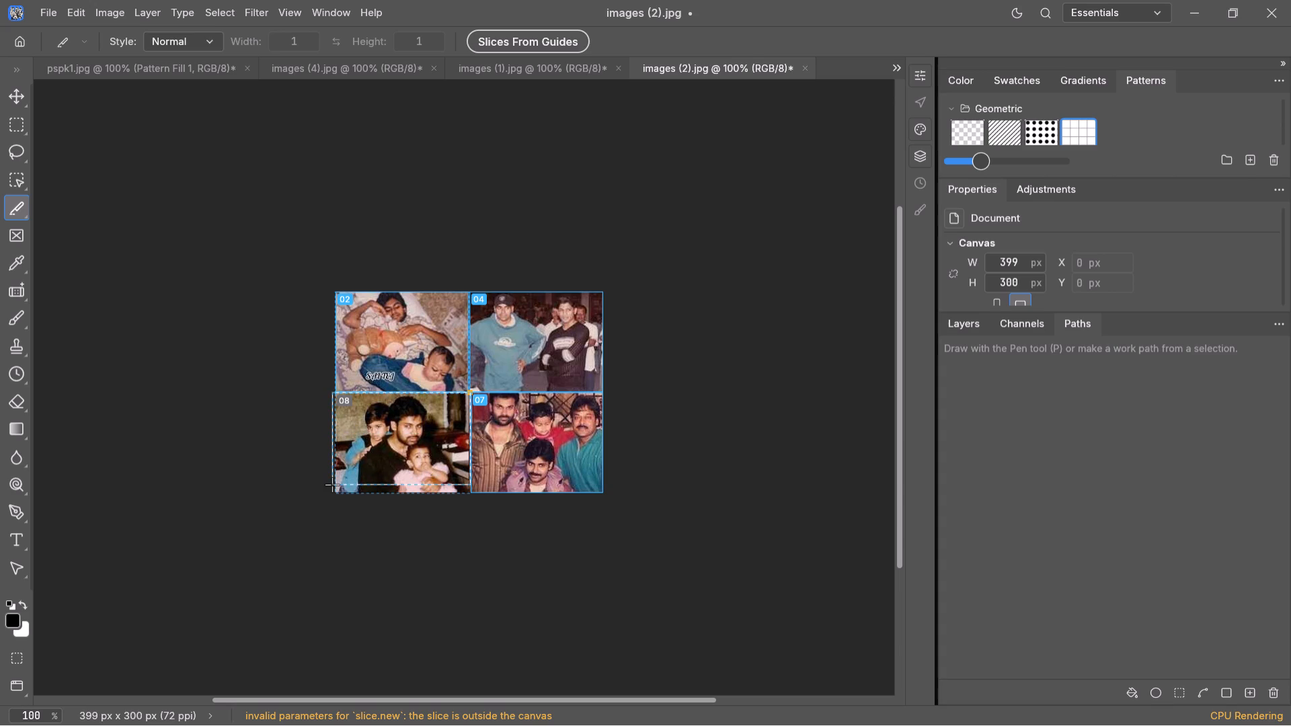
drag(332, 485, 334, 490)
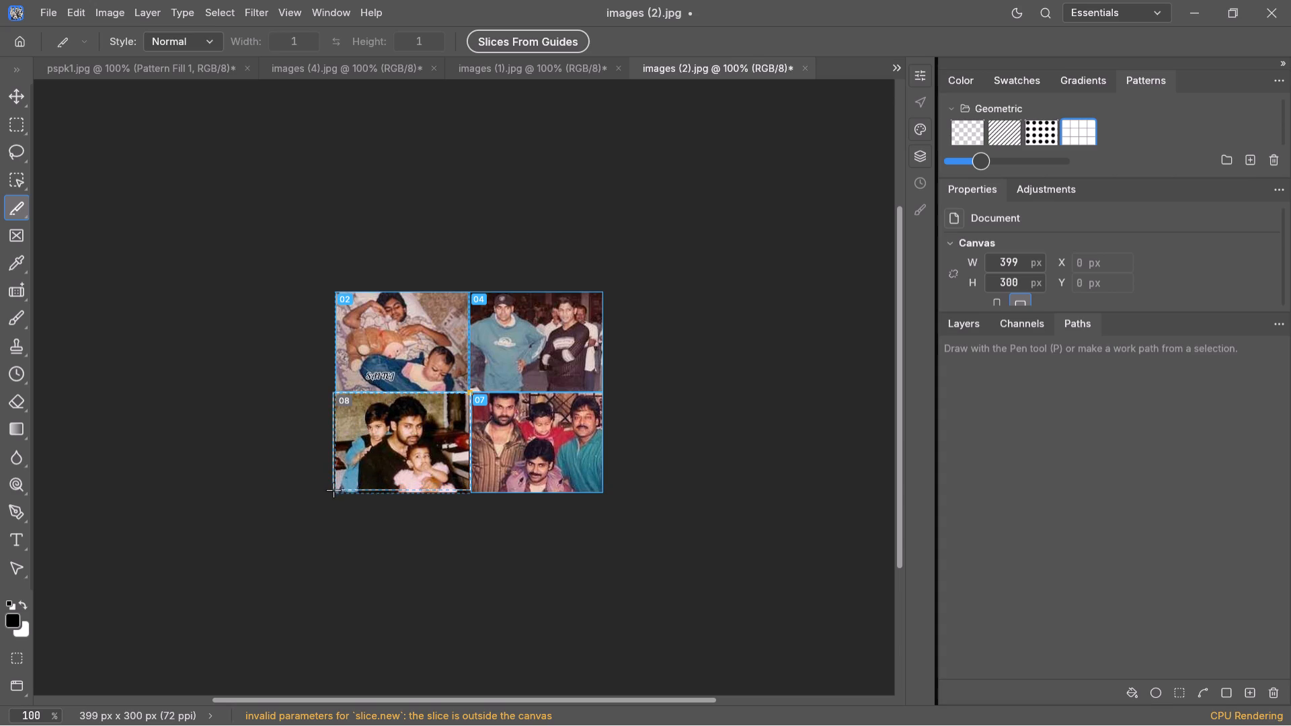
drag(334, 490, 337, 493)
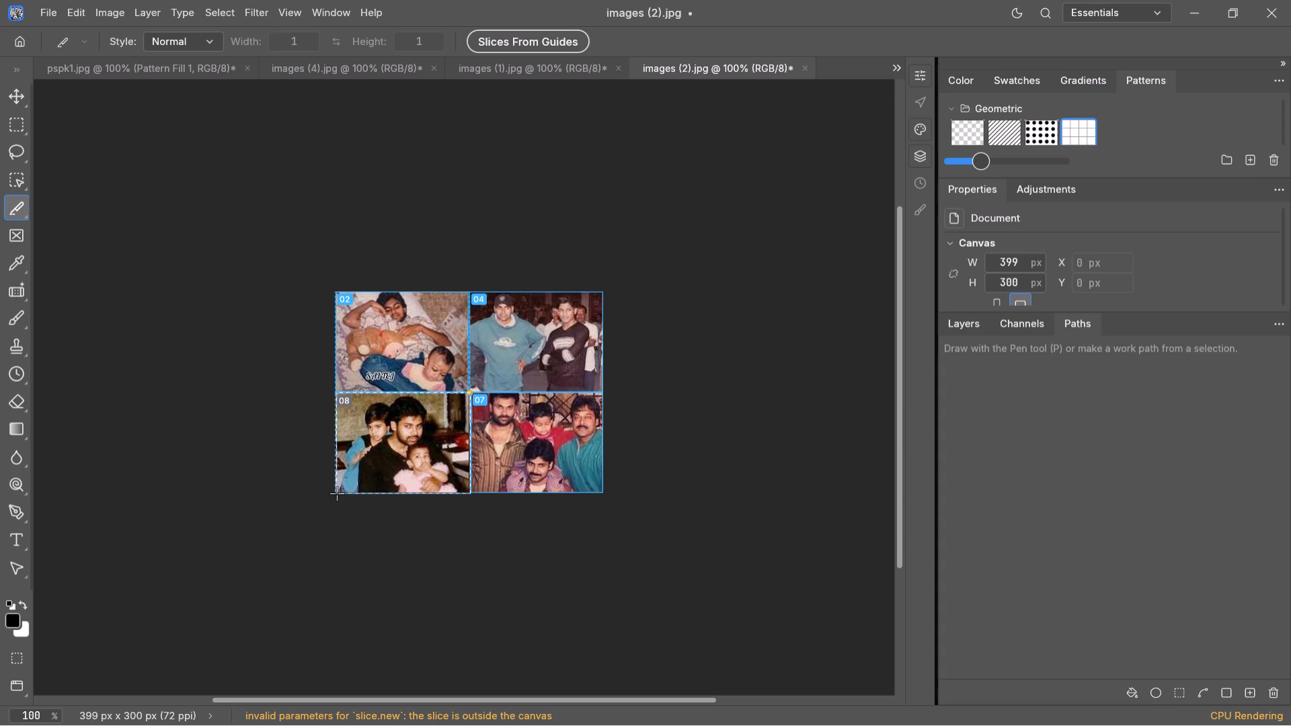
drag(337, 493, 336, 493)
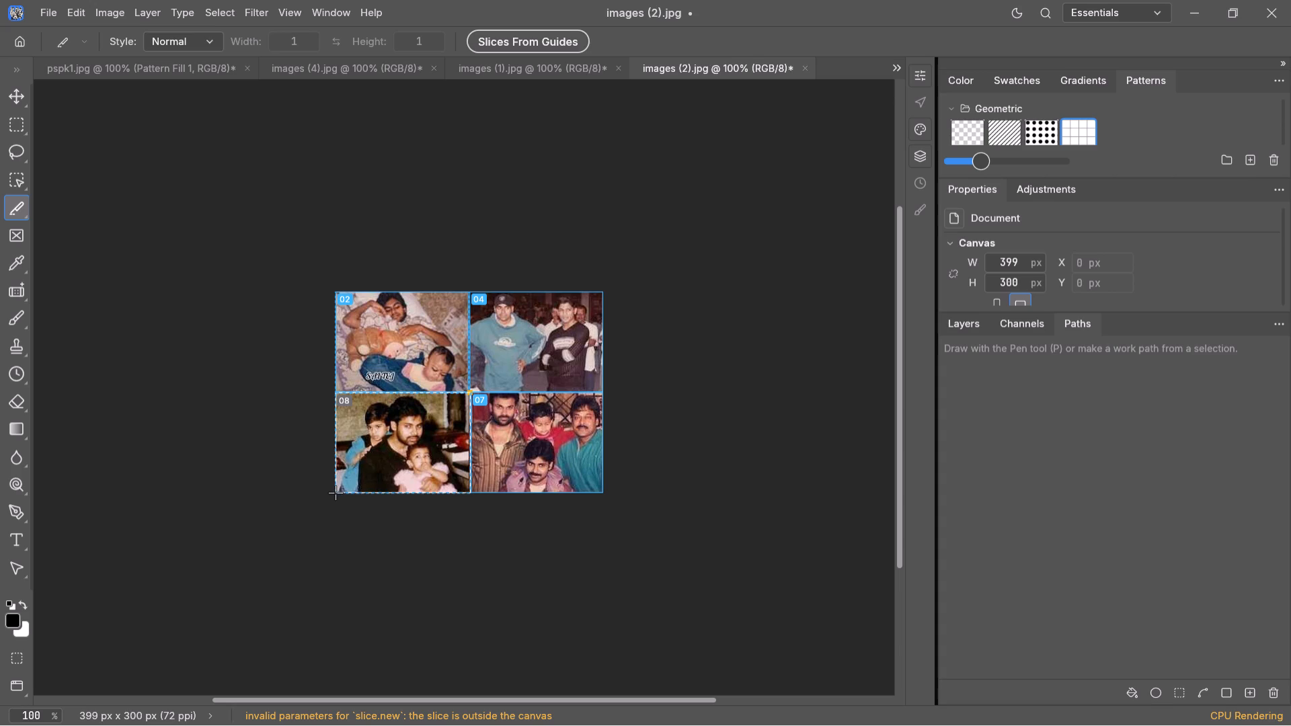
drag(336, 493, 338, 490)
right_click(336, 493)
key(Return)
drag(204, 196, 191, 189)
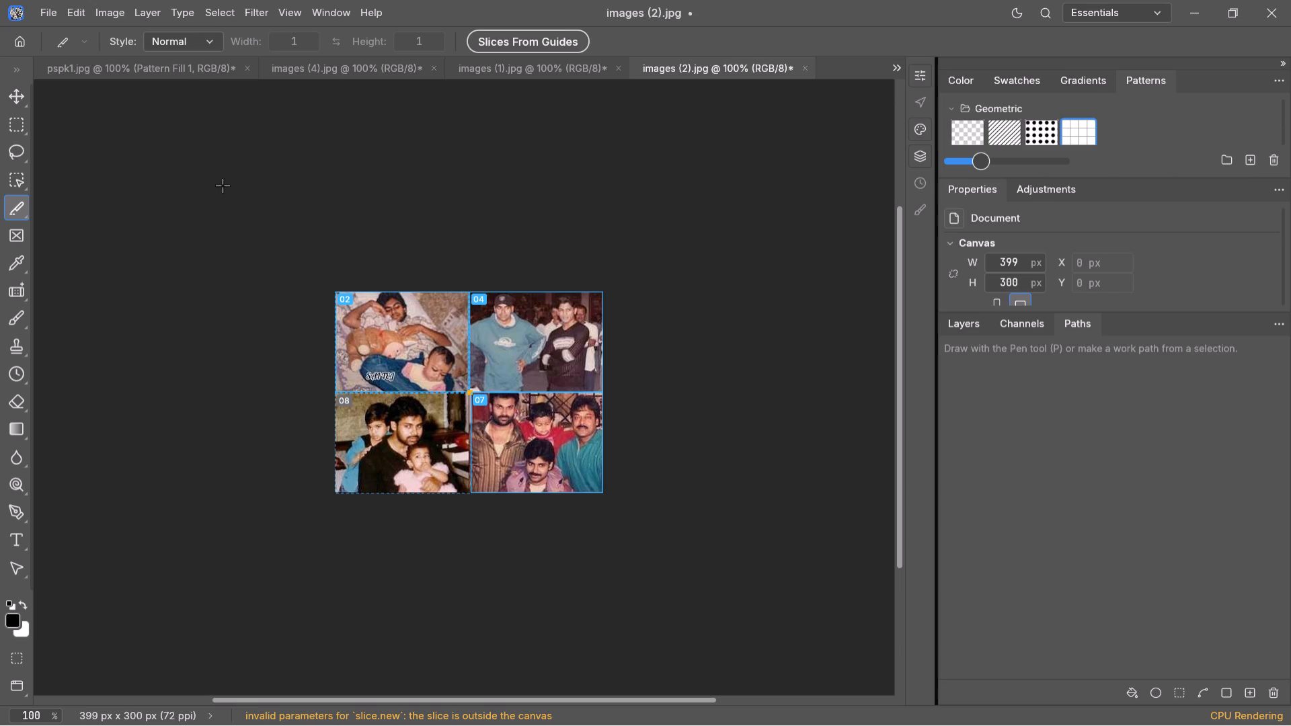
Undo all the slices drawn on the four-picture image.
key(ctrl+z)
key(ctrl+z)
key(ctrl+z)
key(ctrl+z)
key(ctrl+z)
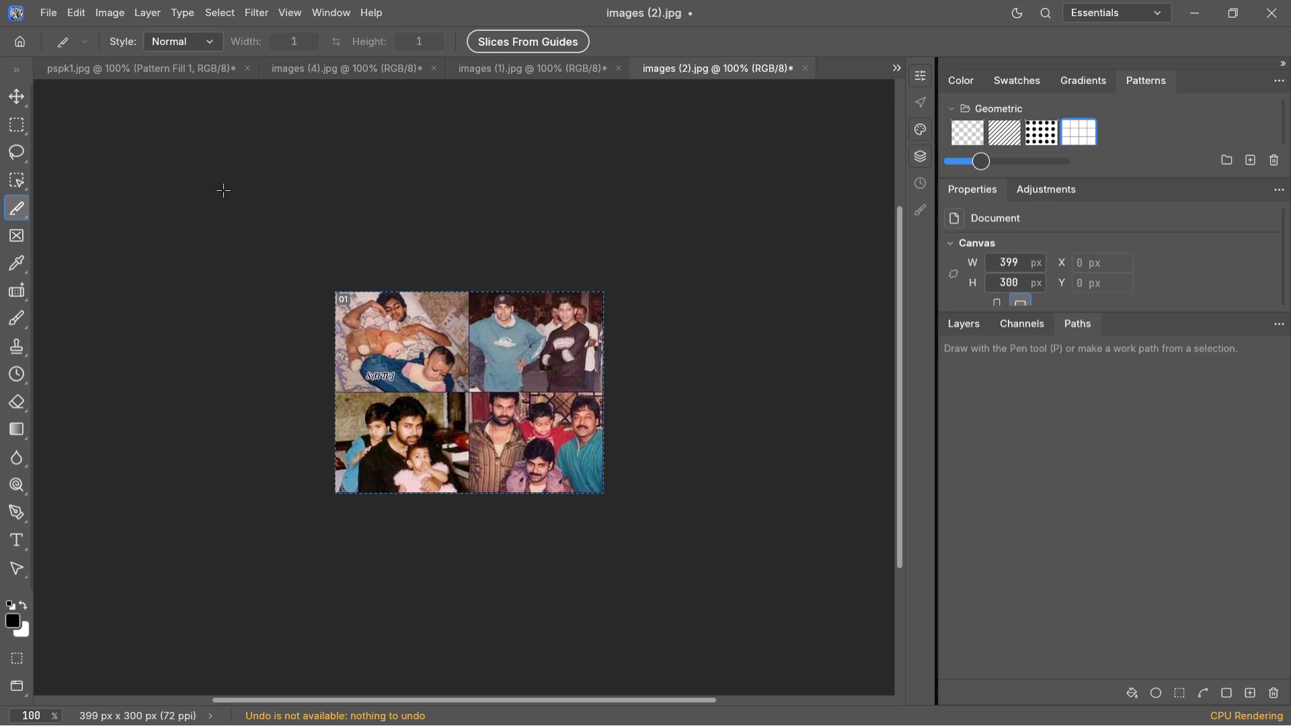
key(ctrl+z)
key(ctrl+z)
key(ctrl+z)
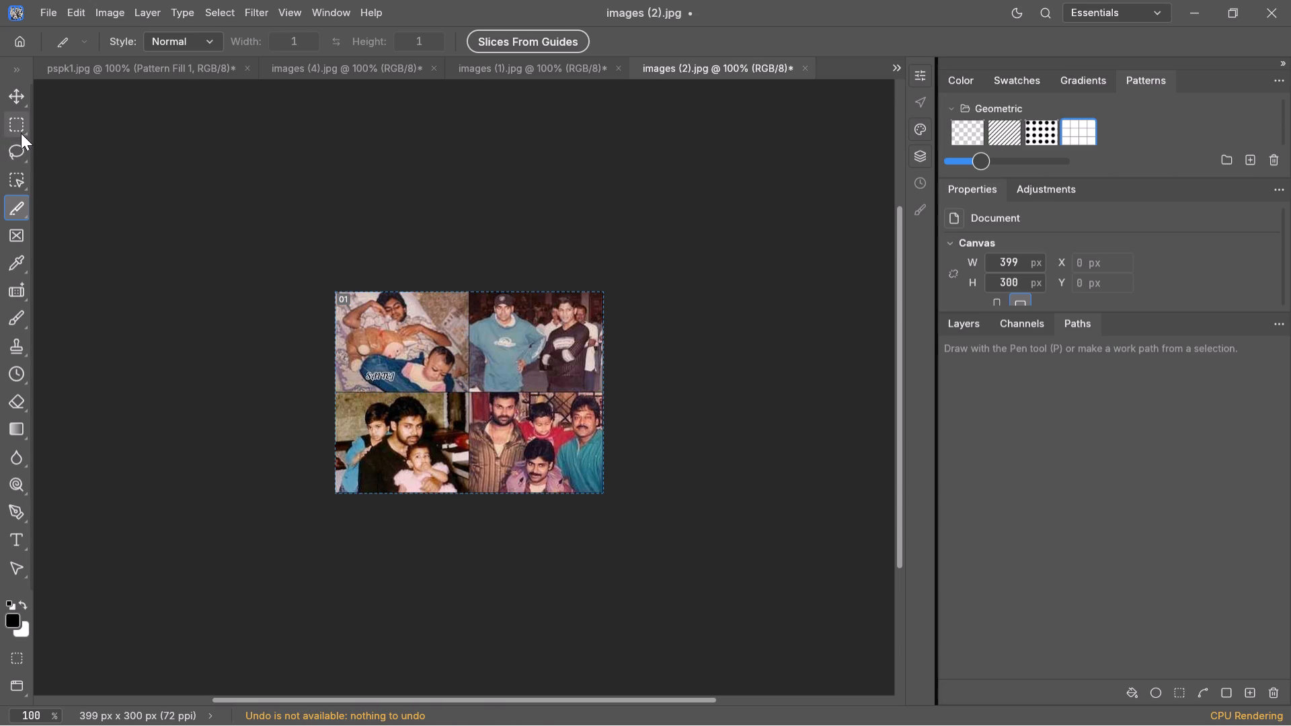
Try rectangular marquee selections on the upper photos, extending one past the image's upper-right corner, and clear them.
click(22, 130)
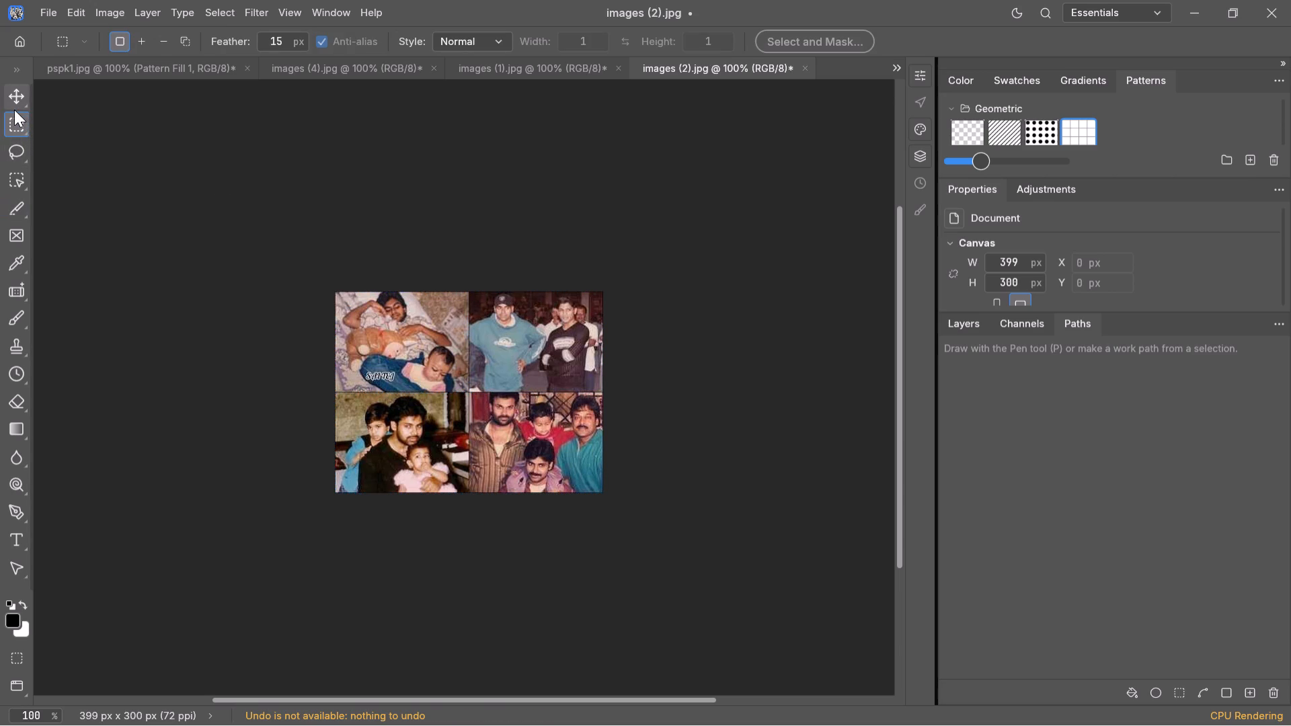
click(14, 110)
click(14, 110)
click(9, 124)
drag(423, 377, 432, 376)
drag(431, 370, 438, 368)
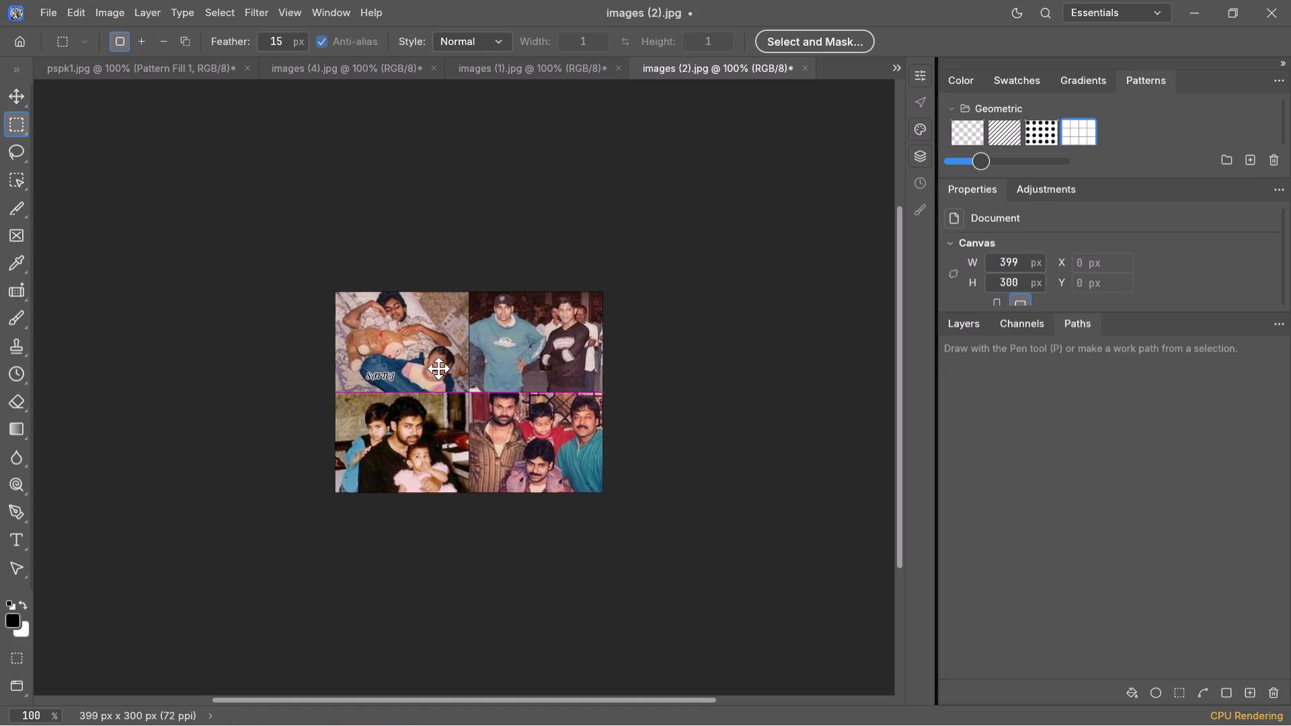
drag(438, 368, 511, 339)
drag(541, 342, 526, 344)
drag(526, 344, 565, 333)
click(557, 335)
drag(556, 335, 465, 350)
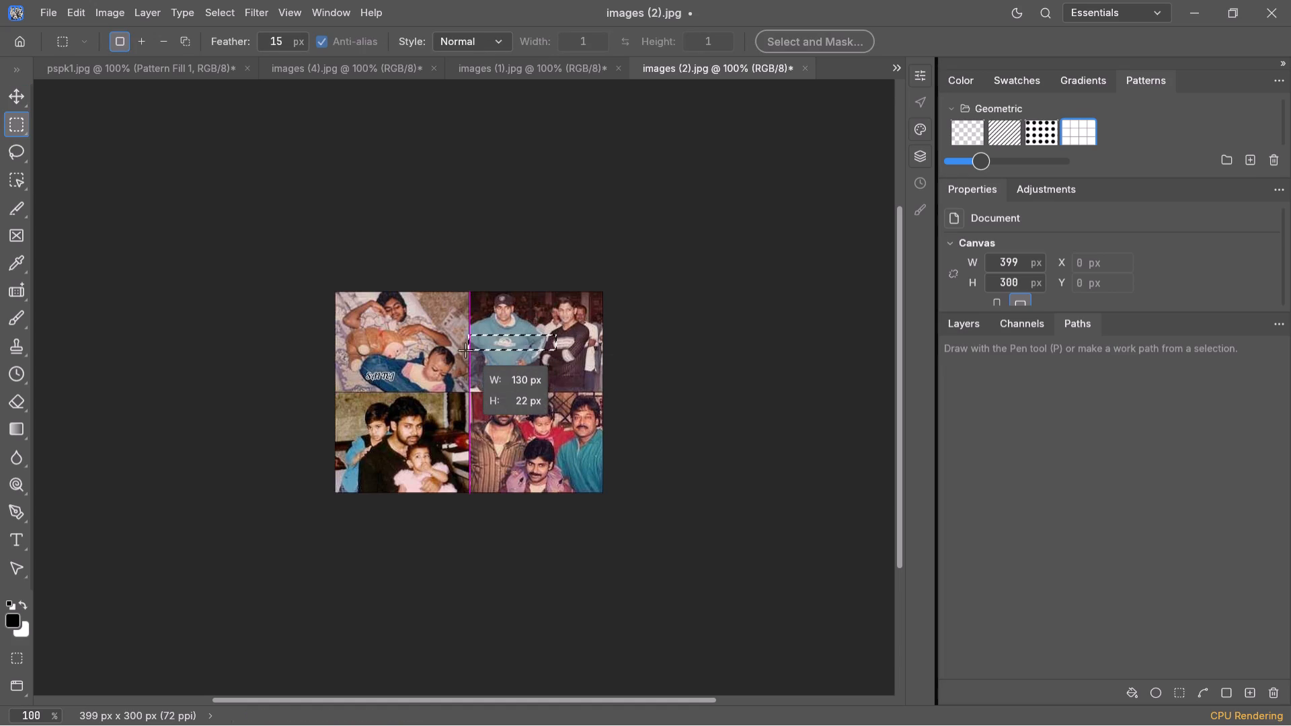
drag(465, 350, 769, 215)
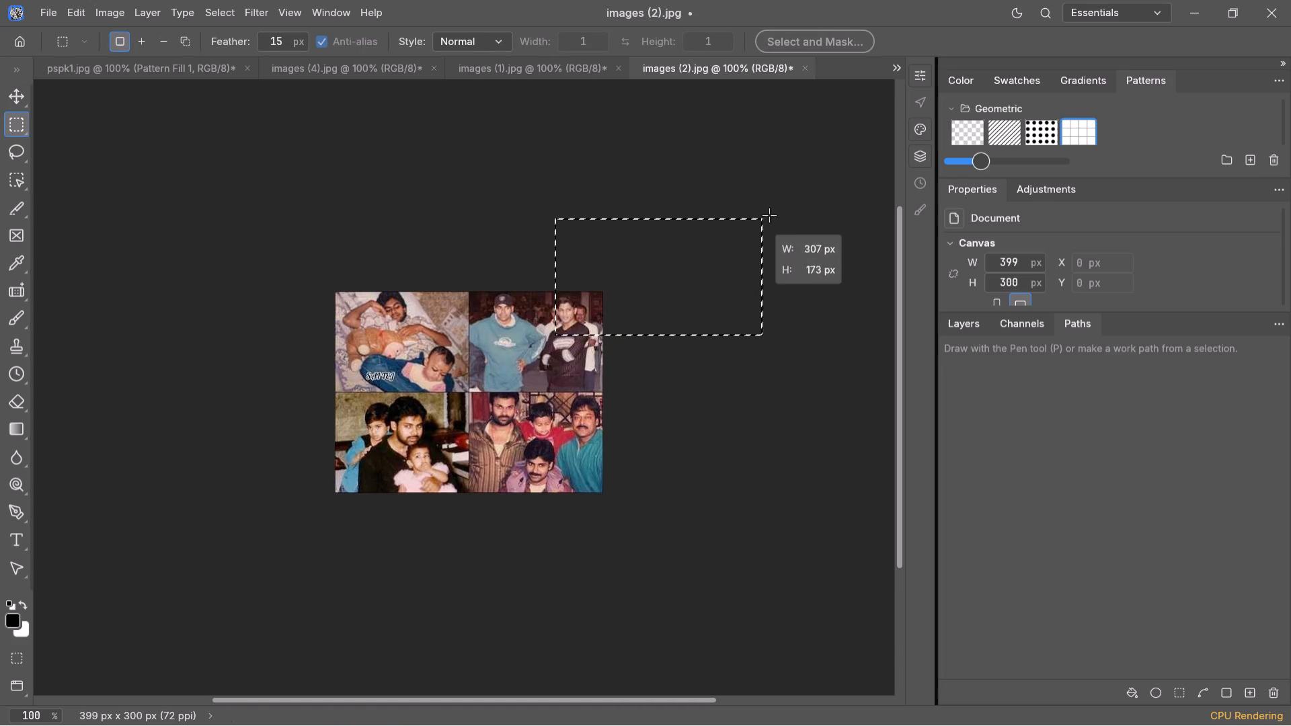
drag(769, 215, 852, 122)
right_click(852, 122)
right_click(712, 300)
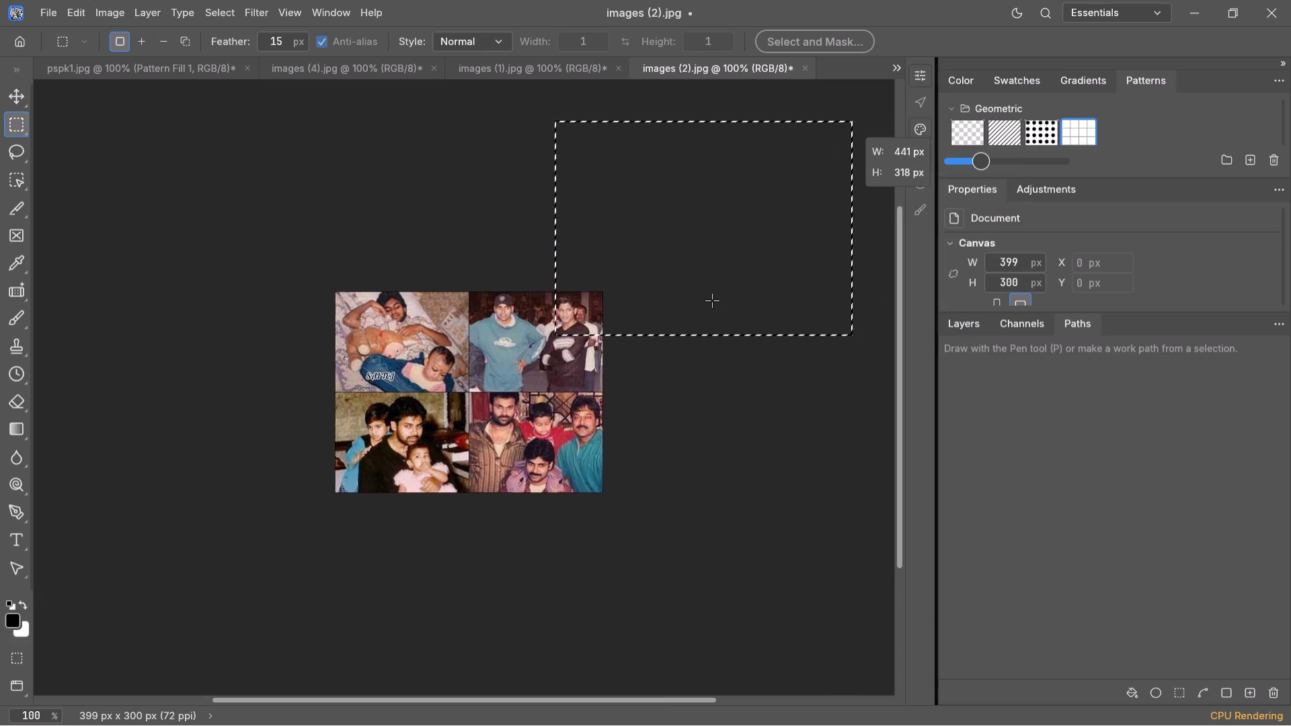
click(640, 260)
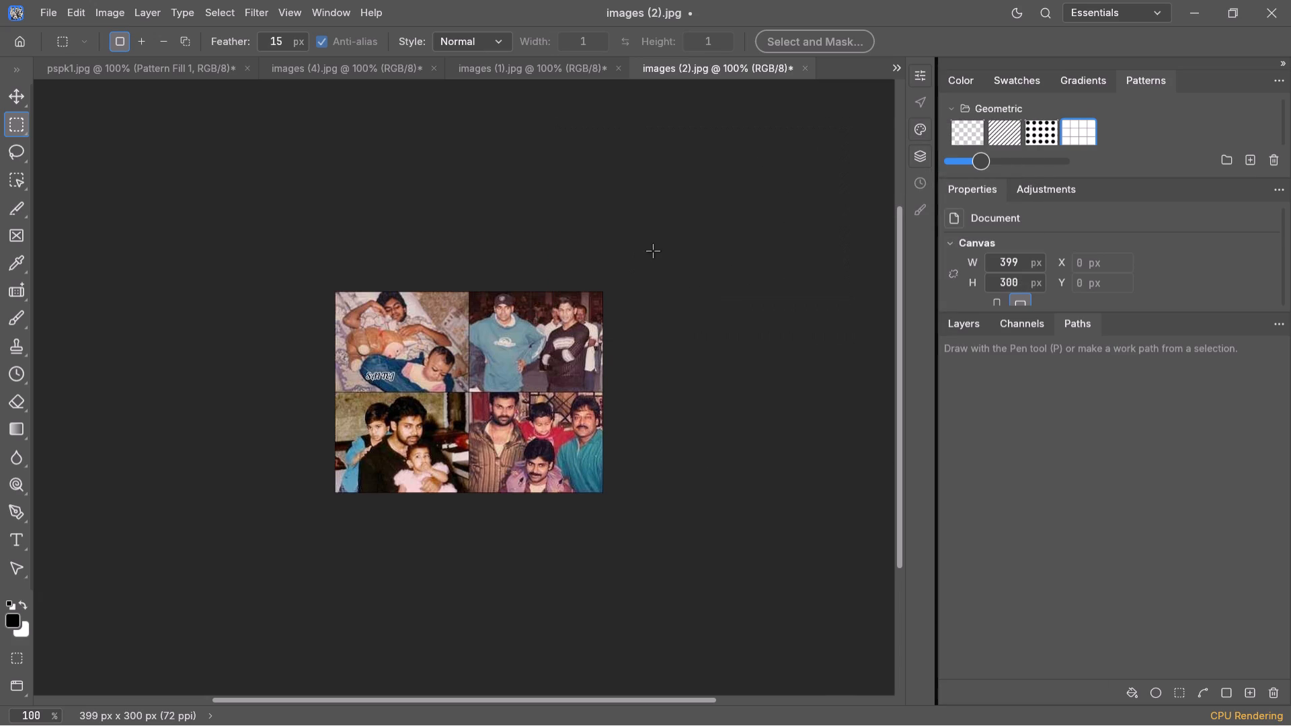
Set the images (2).jpg canvas to 800 px wide and 800 px high.
click(1029, 264)
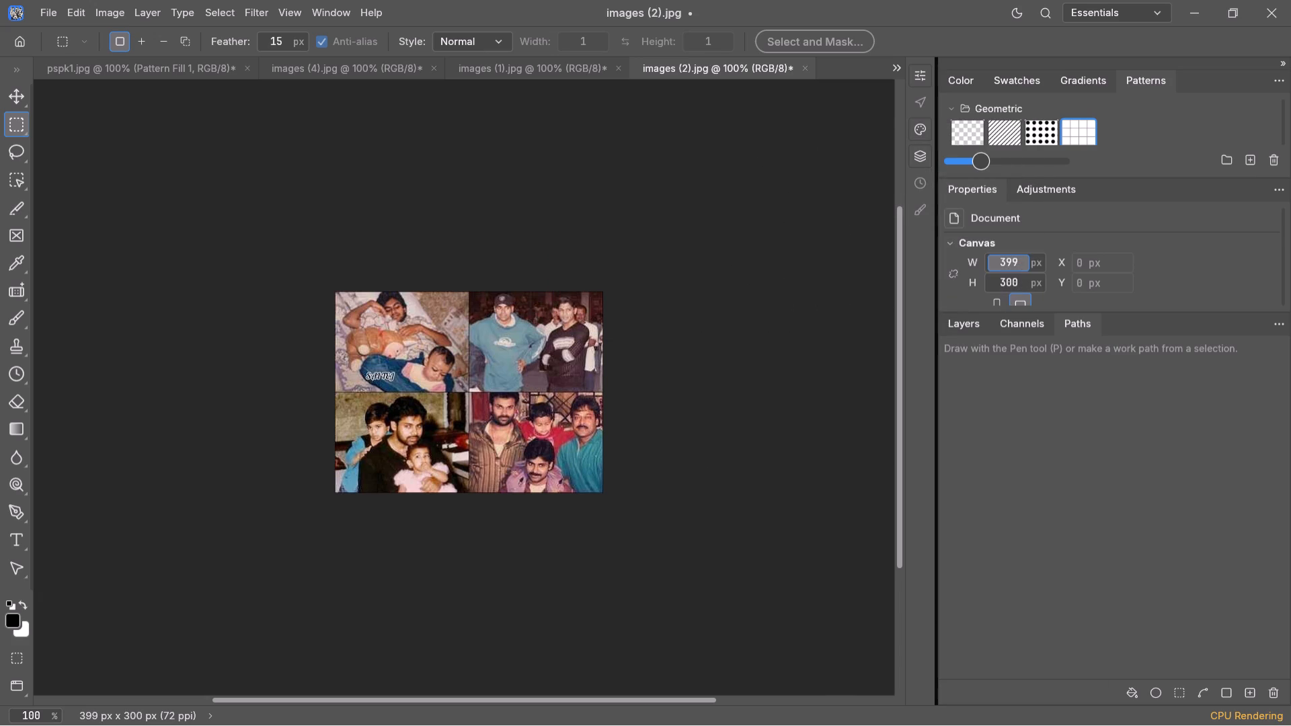
text(800)
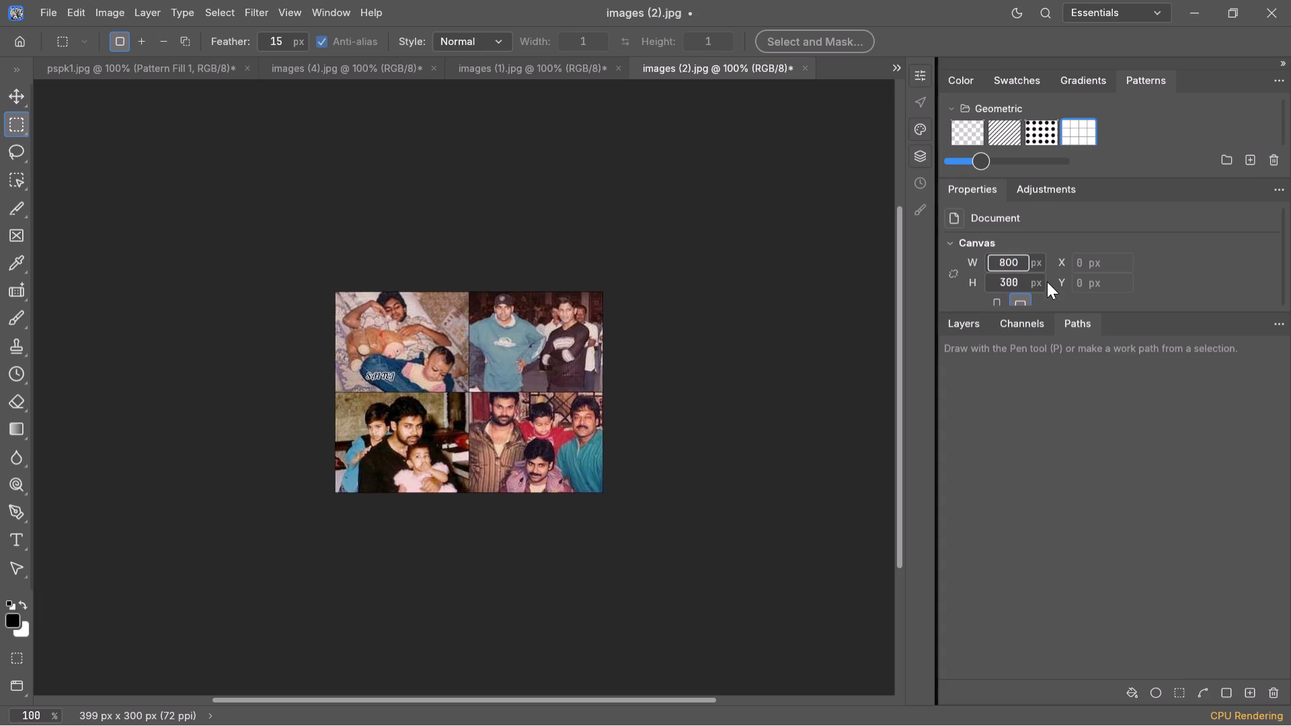
click(1013, 284)
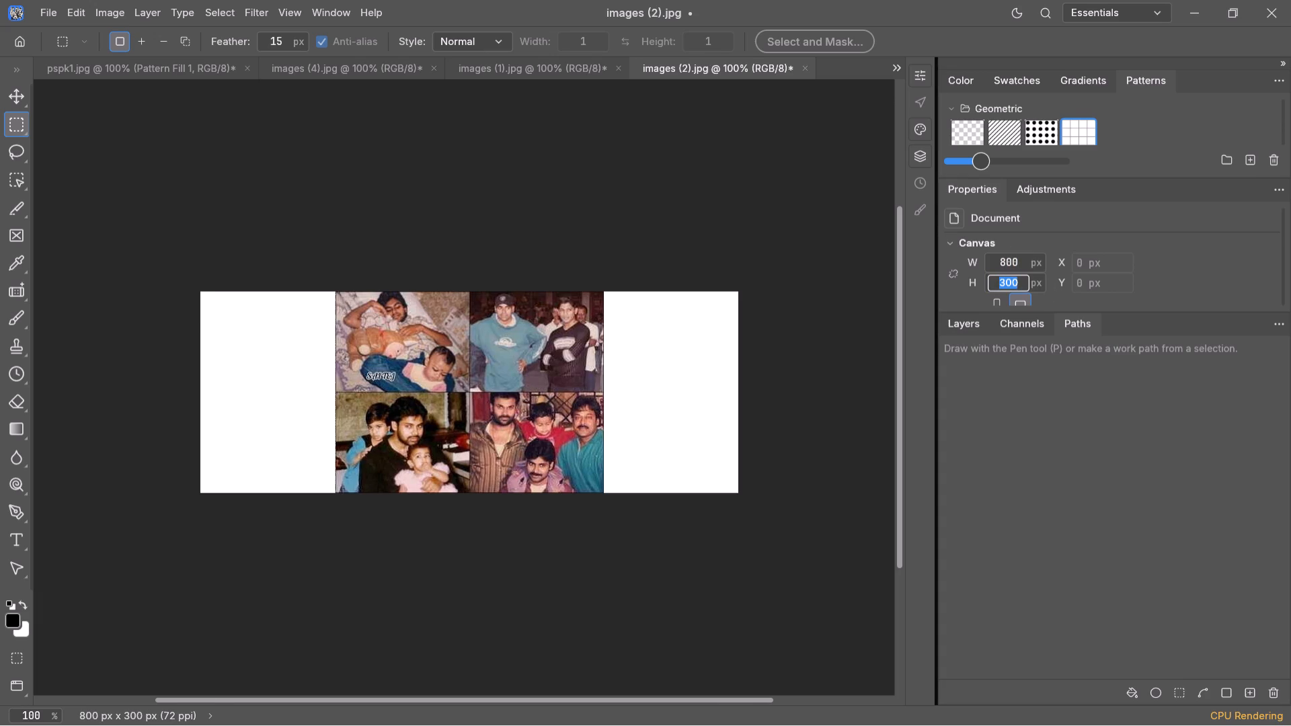
text(800)
key(Return)
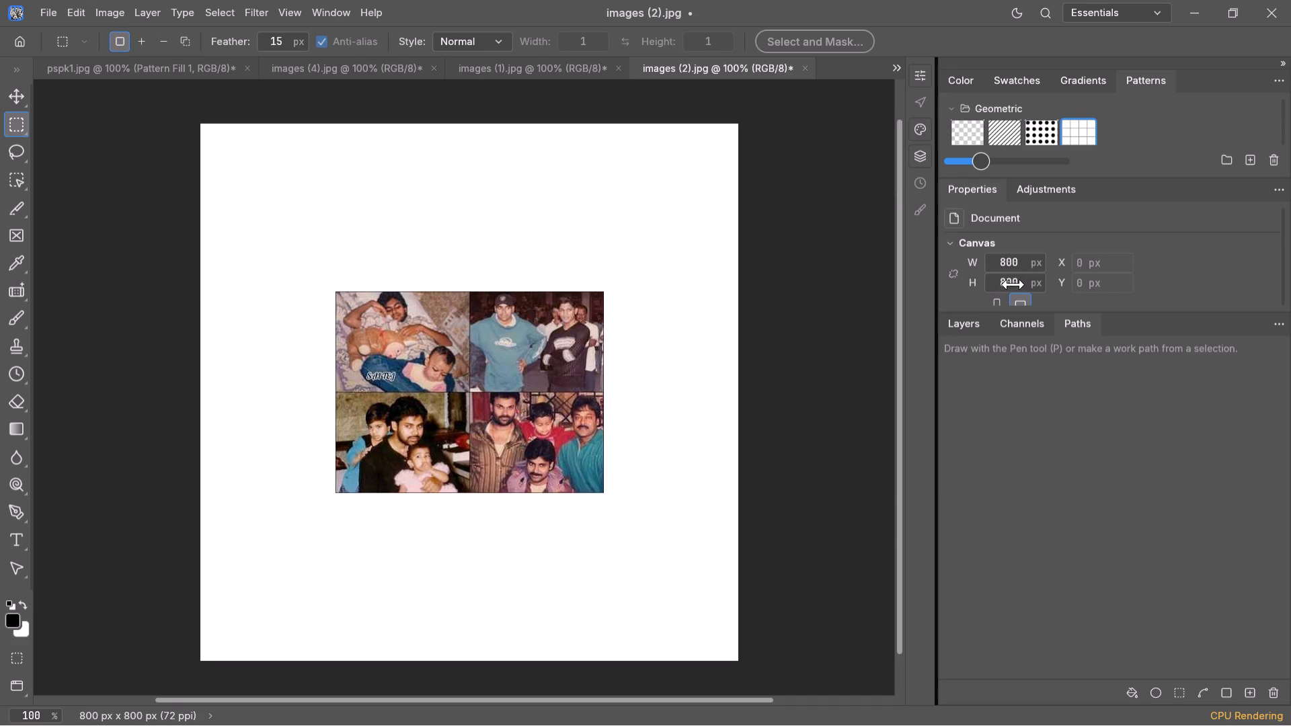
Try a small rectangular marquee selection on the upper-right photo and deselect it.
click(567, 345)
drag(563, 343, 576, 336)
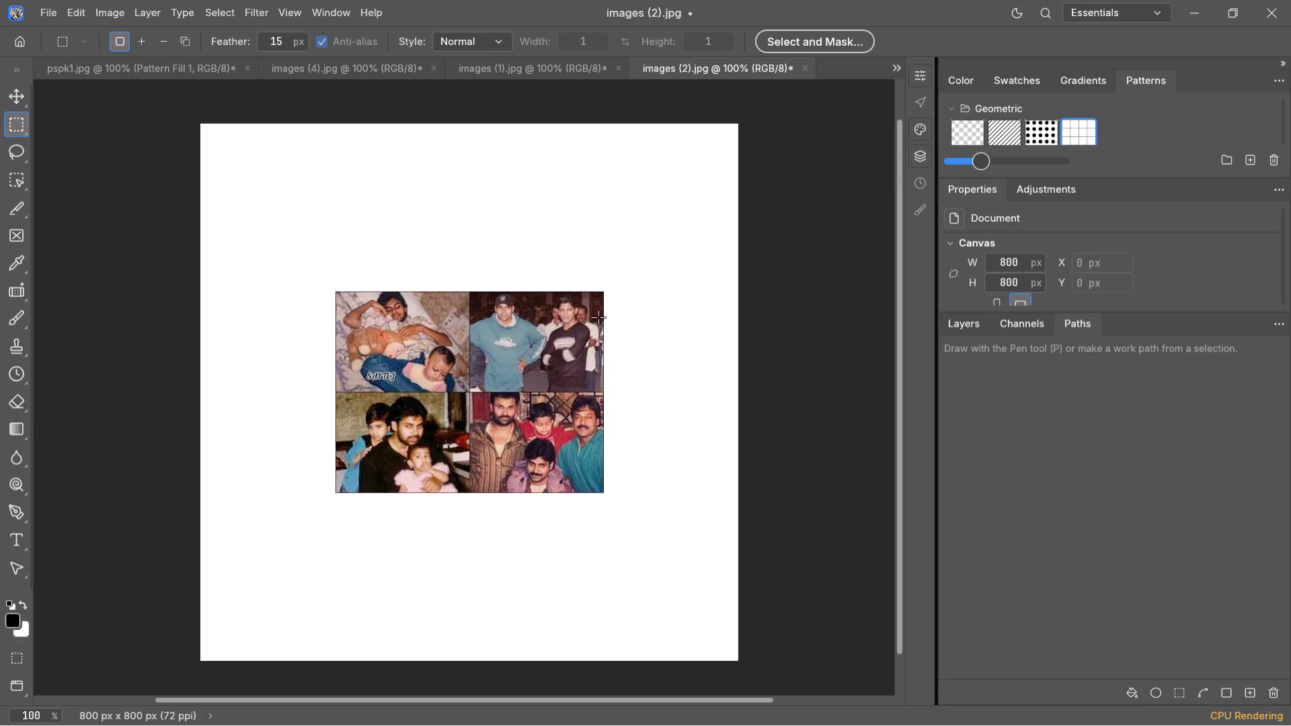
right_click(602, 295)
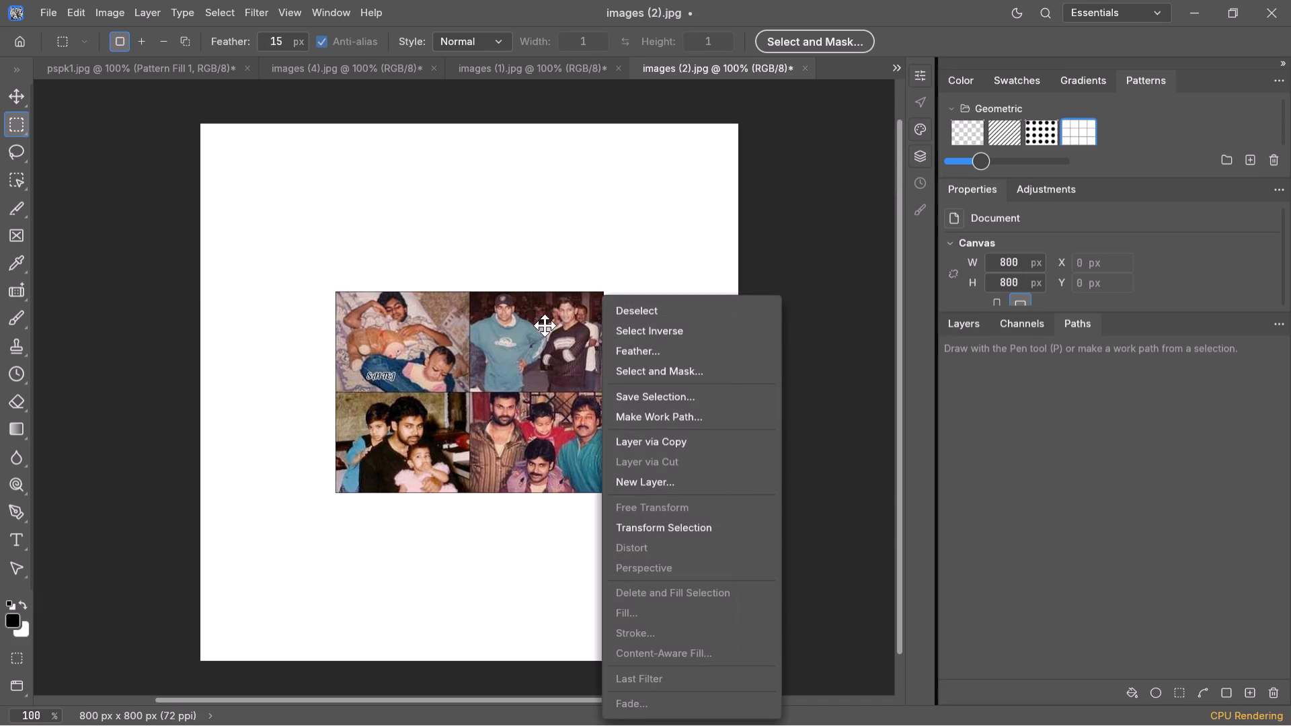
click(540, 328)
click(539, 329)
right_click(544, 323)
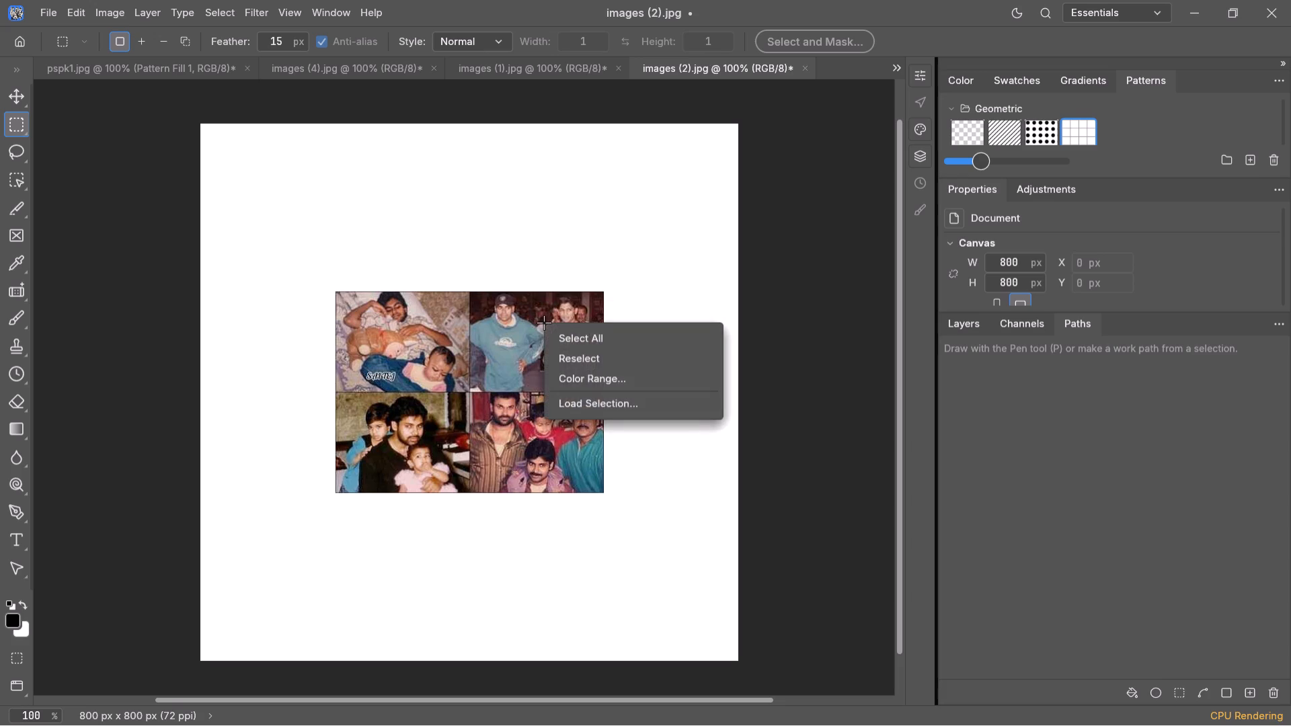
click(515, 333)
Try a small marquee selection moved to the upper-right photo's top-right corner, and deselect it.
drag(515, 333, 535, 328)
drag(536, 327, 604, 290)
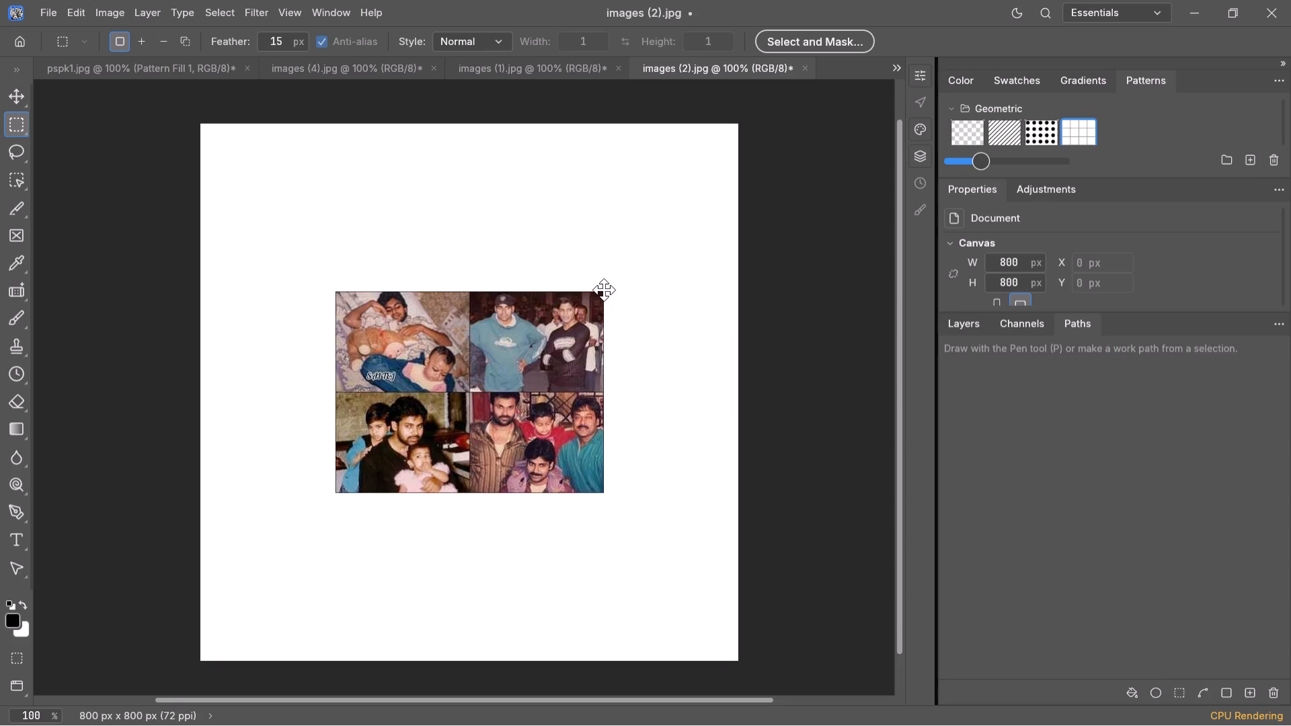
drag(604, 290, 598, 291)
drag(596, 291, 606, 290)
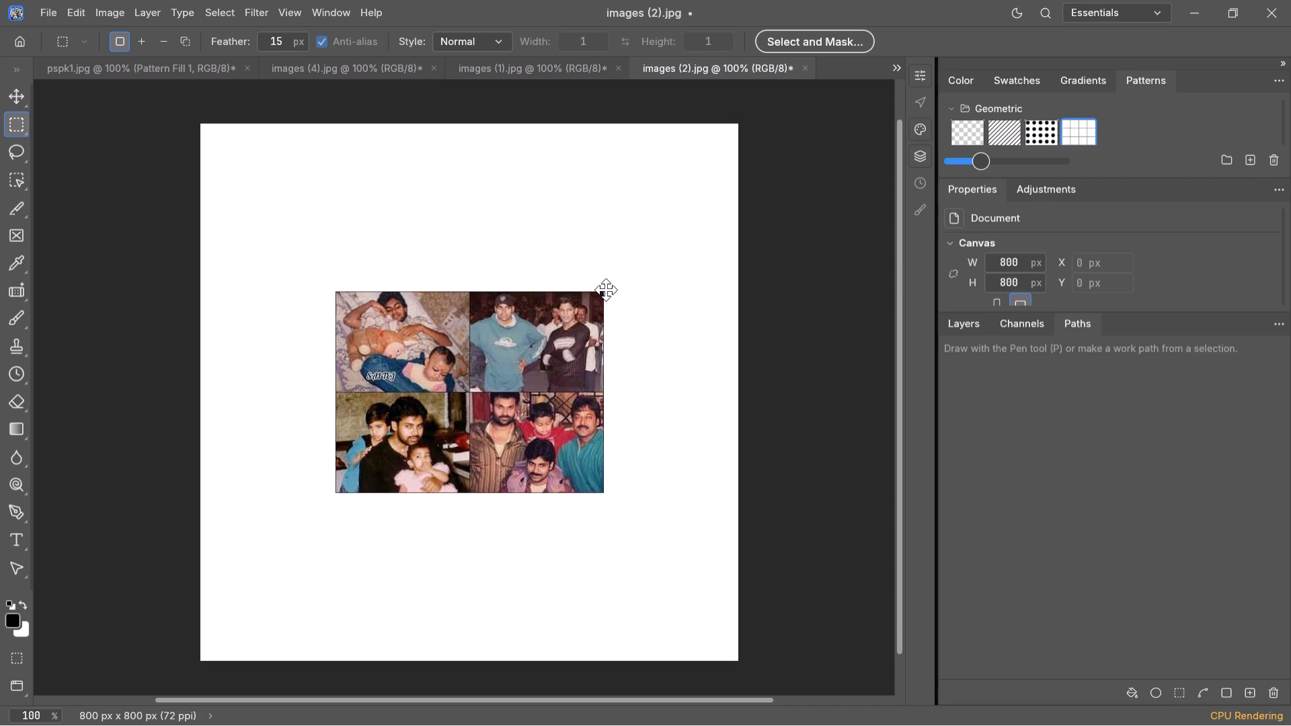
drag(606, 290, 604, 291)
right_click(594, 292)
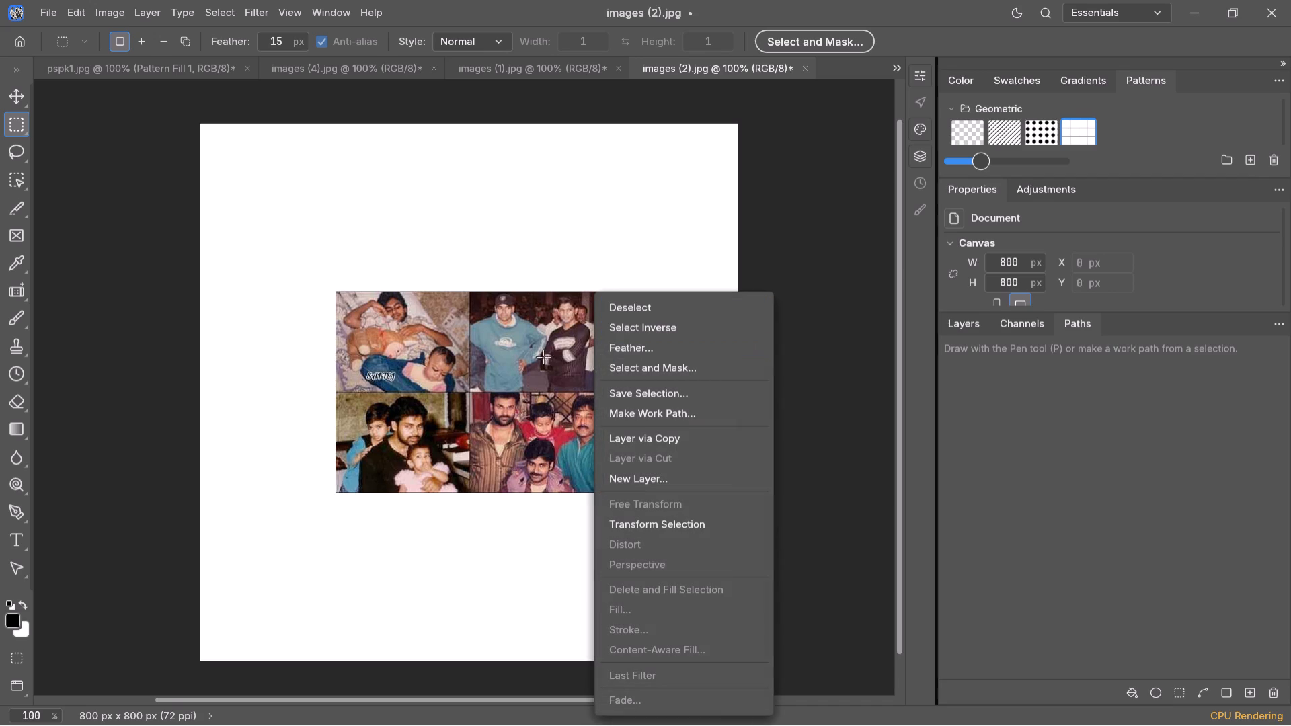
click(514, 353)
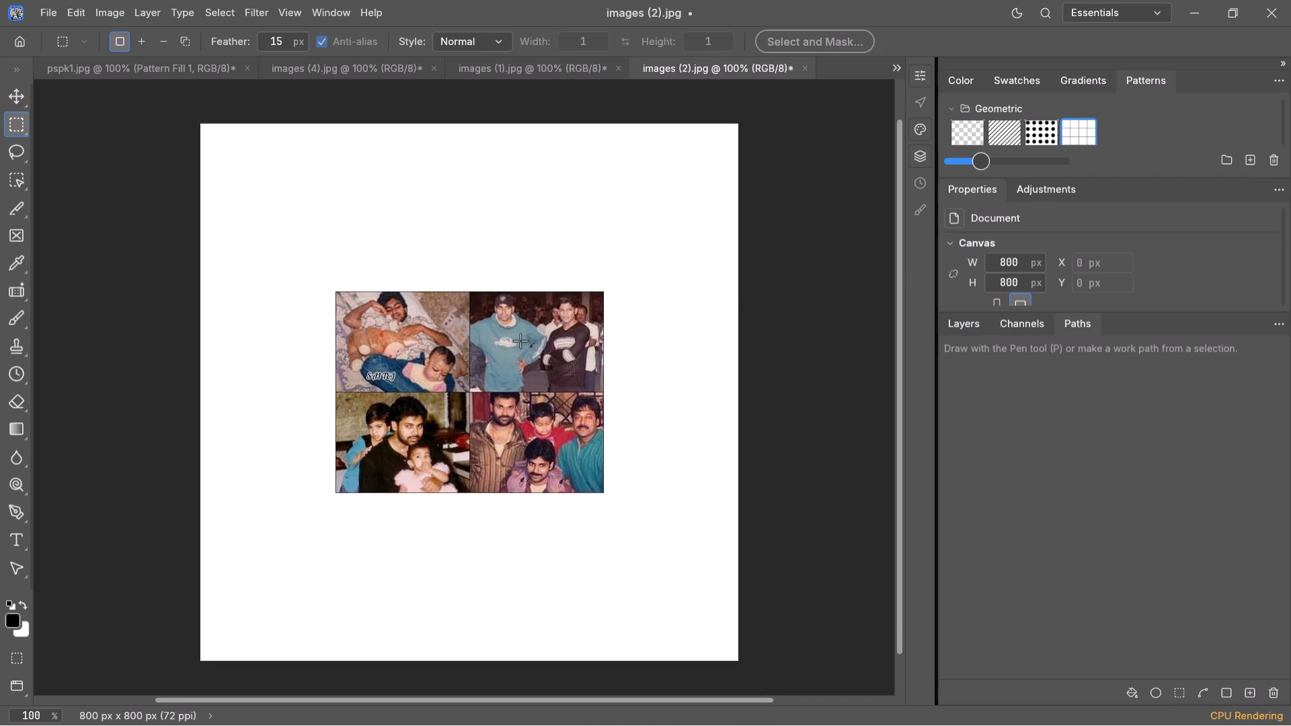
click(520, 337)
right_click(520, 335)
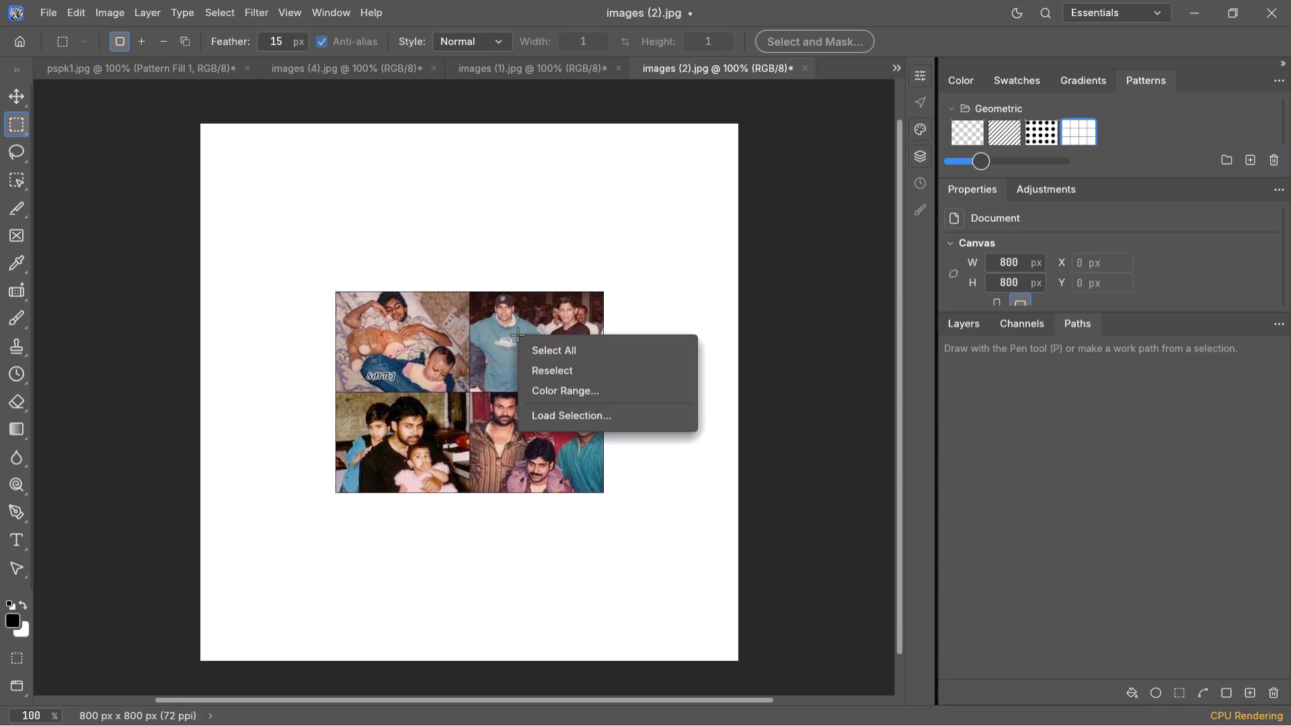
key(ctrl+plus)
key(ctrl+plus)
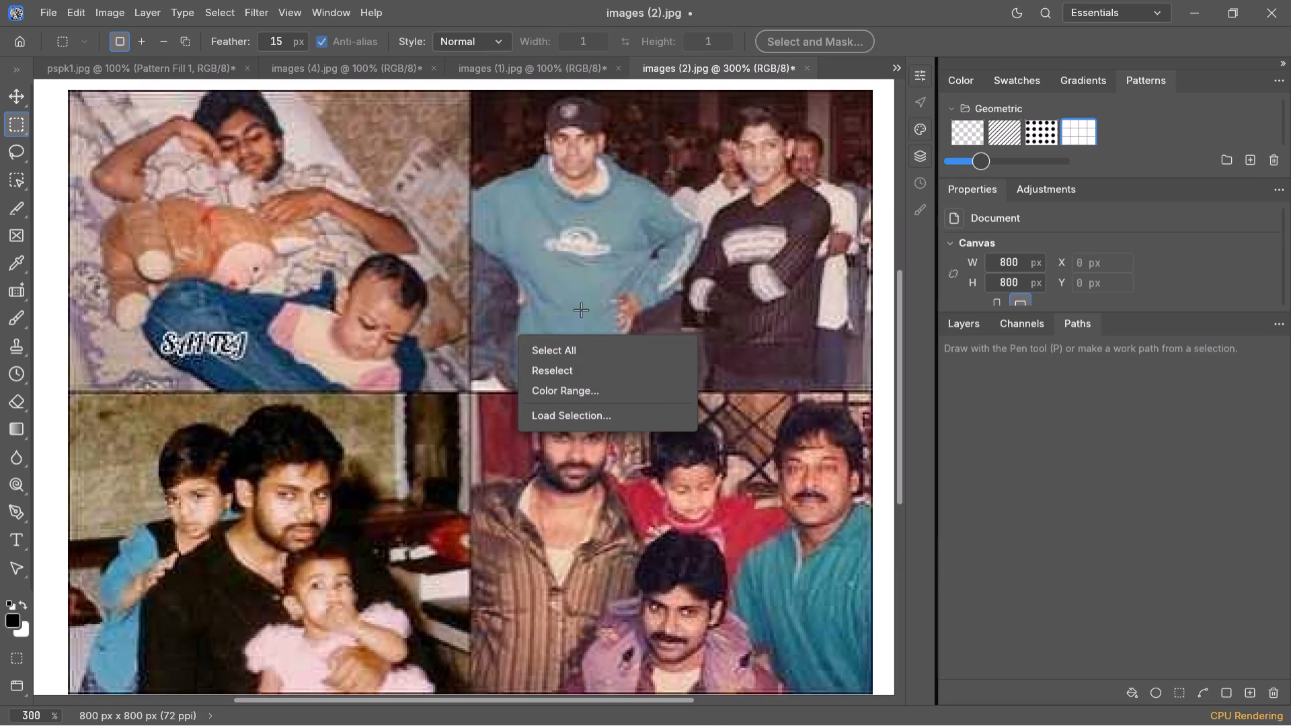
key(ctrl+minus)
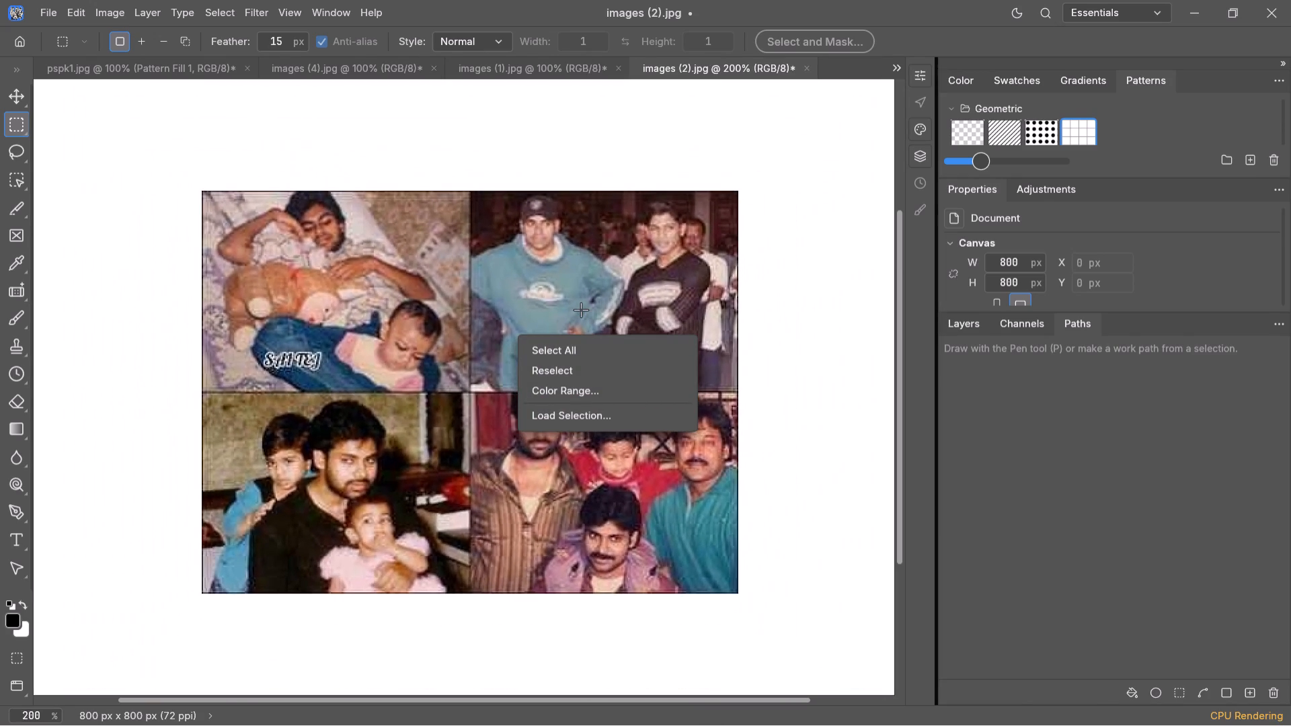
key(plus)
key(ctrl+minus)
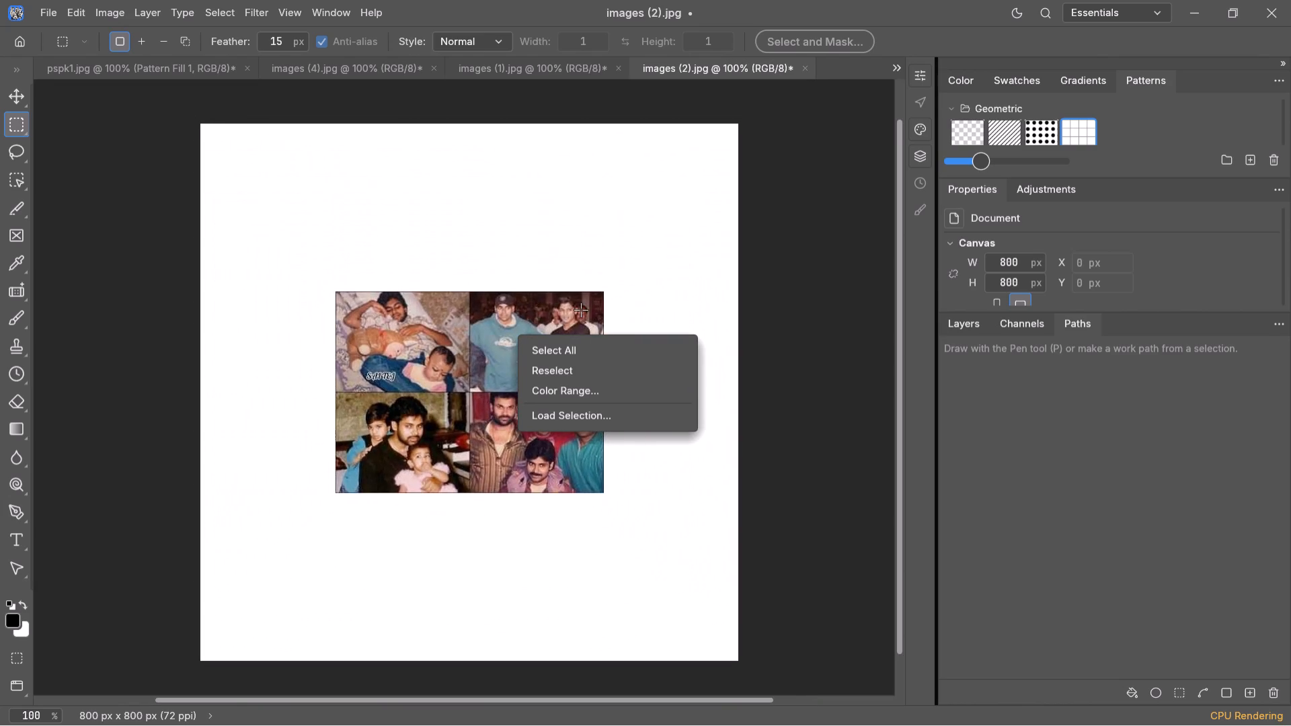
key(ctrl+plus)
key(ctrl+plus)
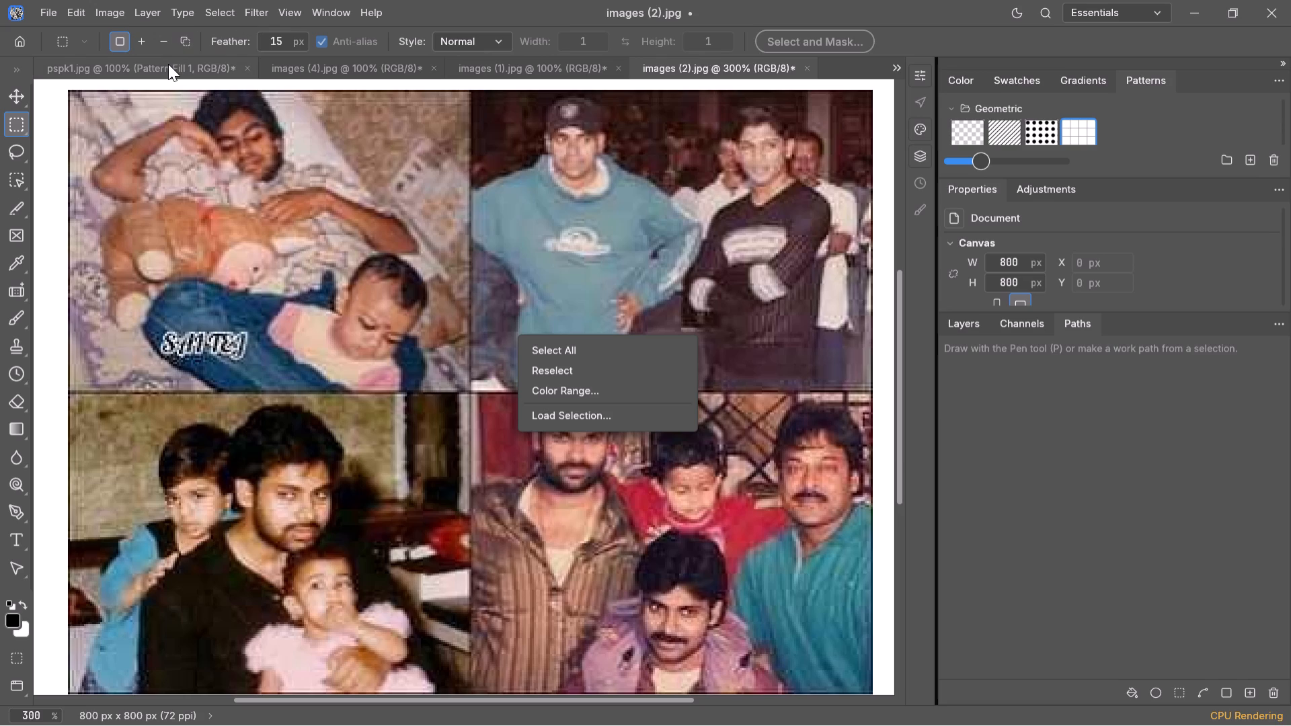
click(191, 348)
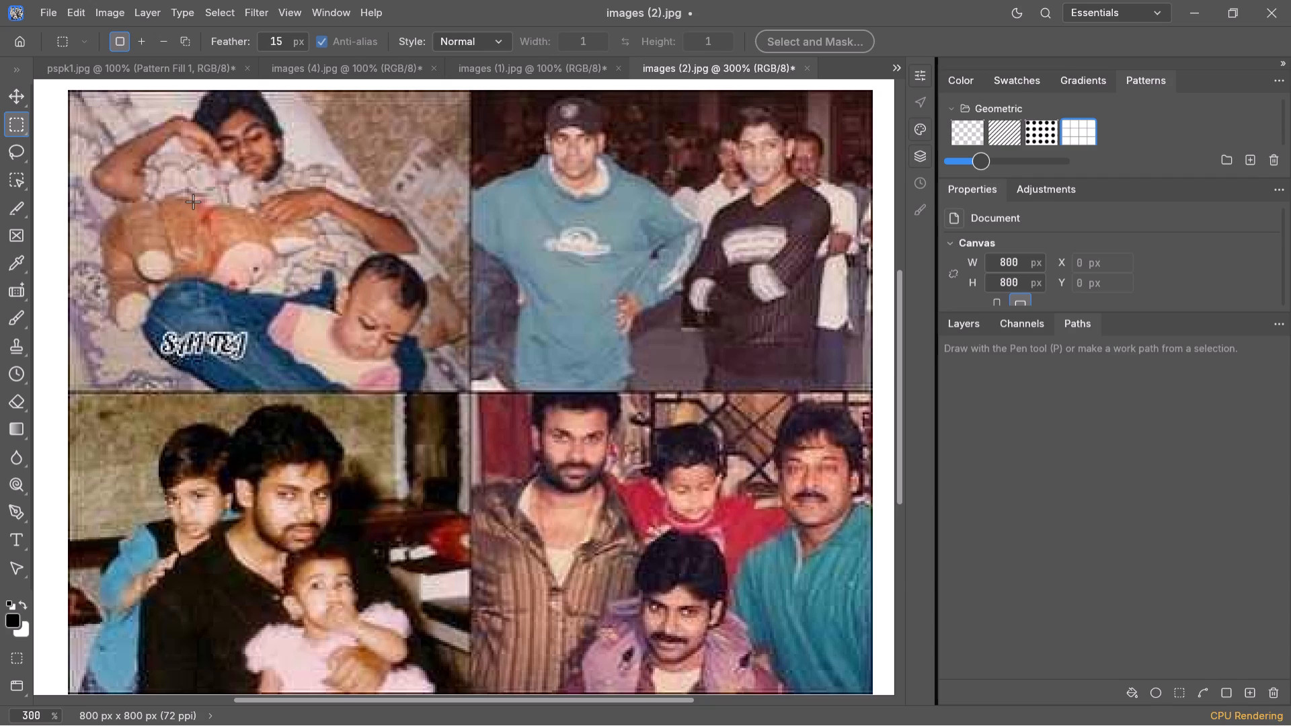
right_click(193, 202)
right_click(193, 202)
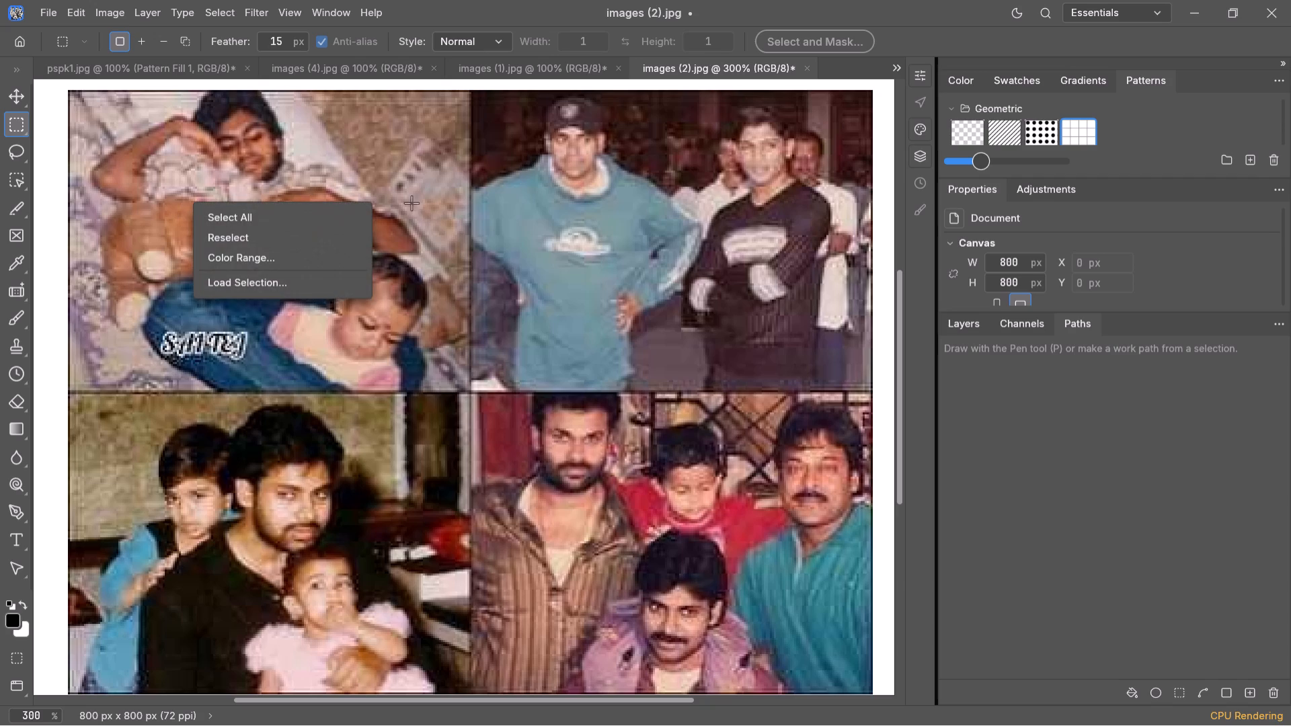
Make a tiny rectangular marquee selection with a 15 px feather near the right edge of the upper-left photo.
drag(417, 197, 422, 192)
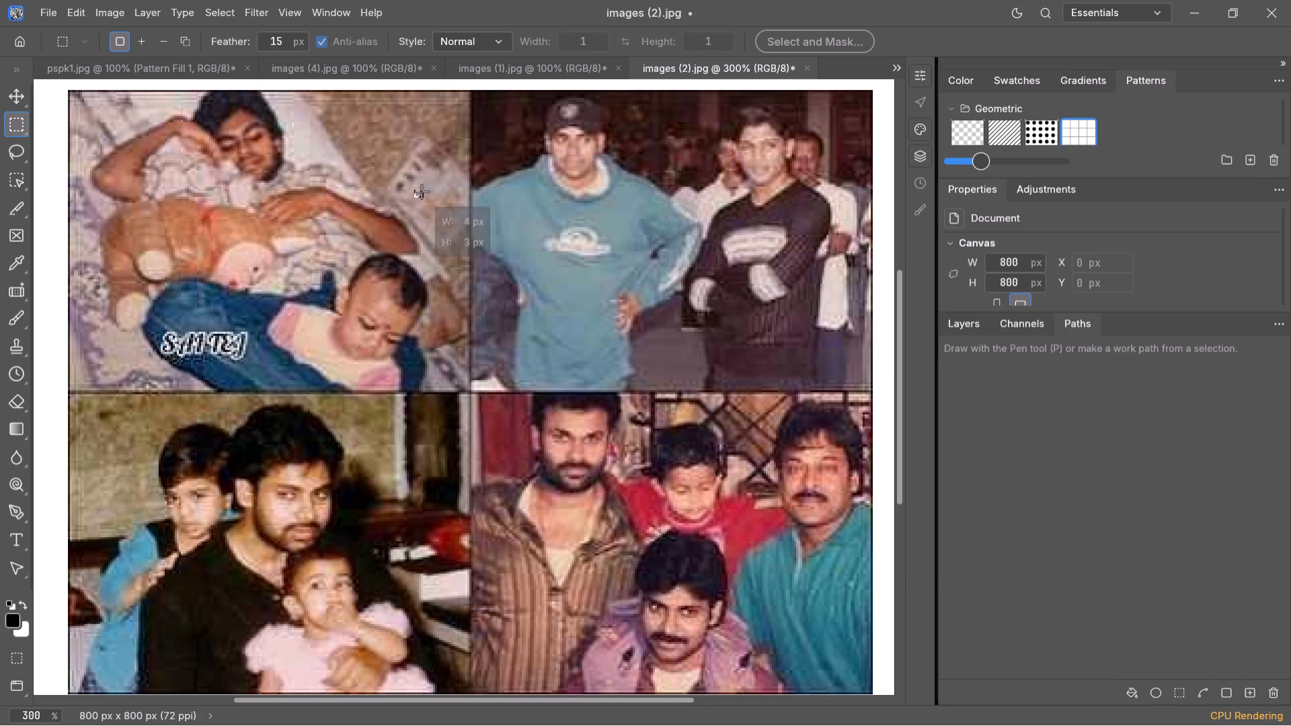
drag(422, 192, 410, 194)
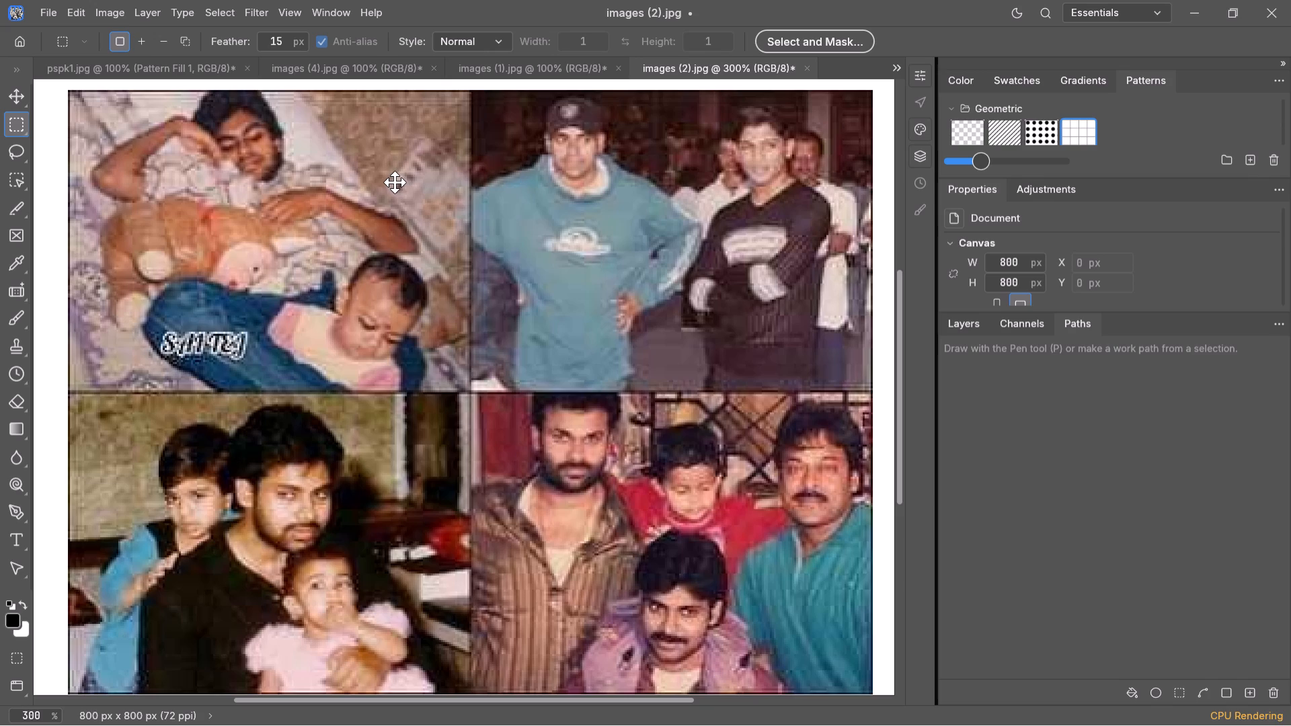
Show the layer list of images (2).jpg.
click(947, 325)
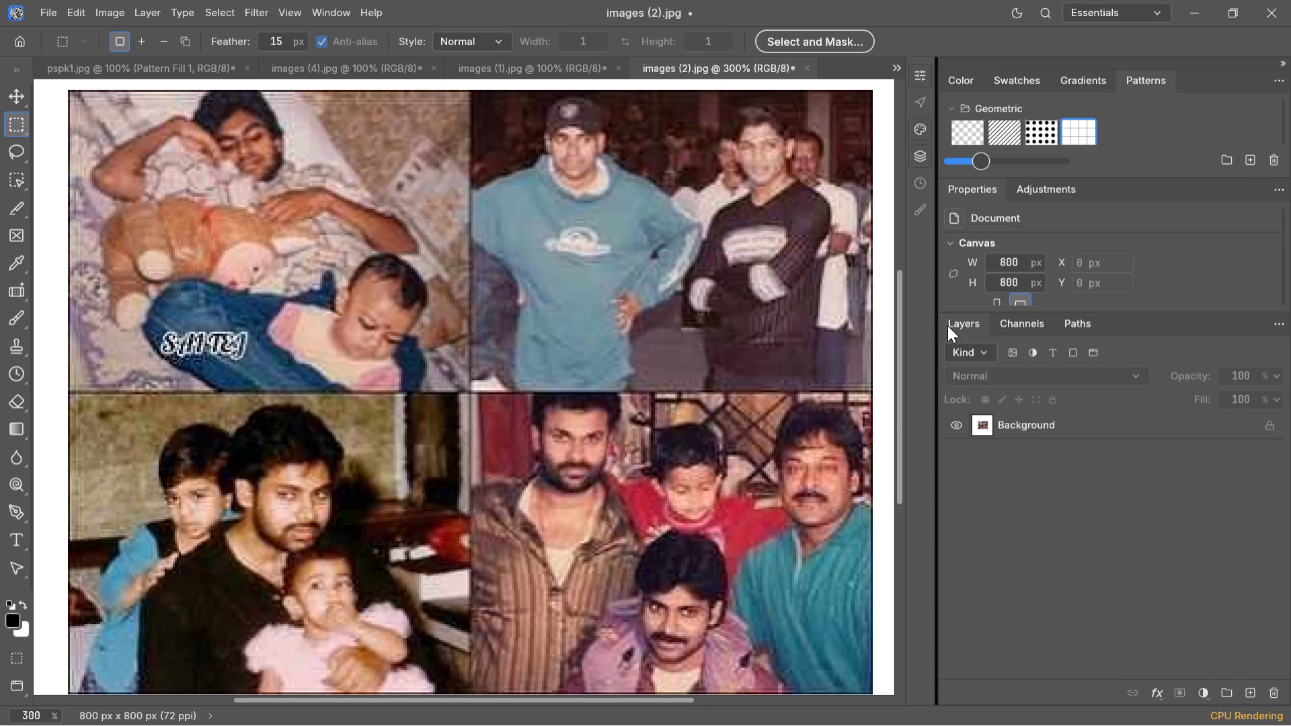
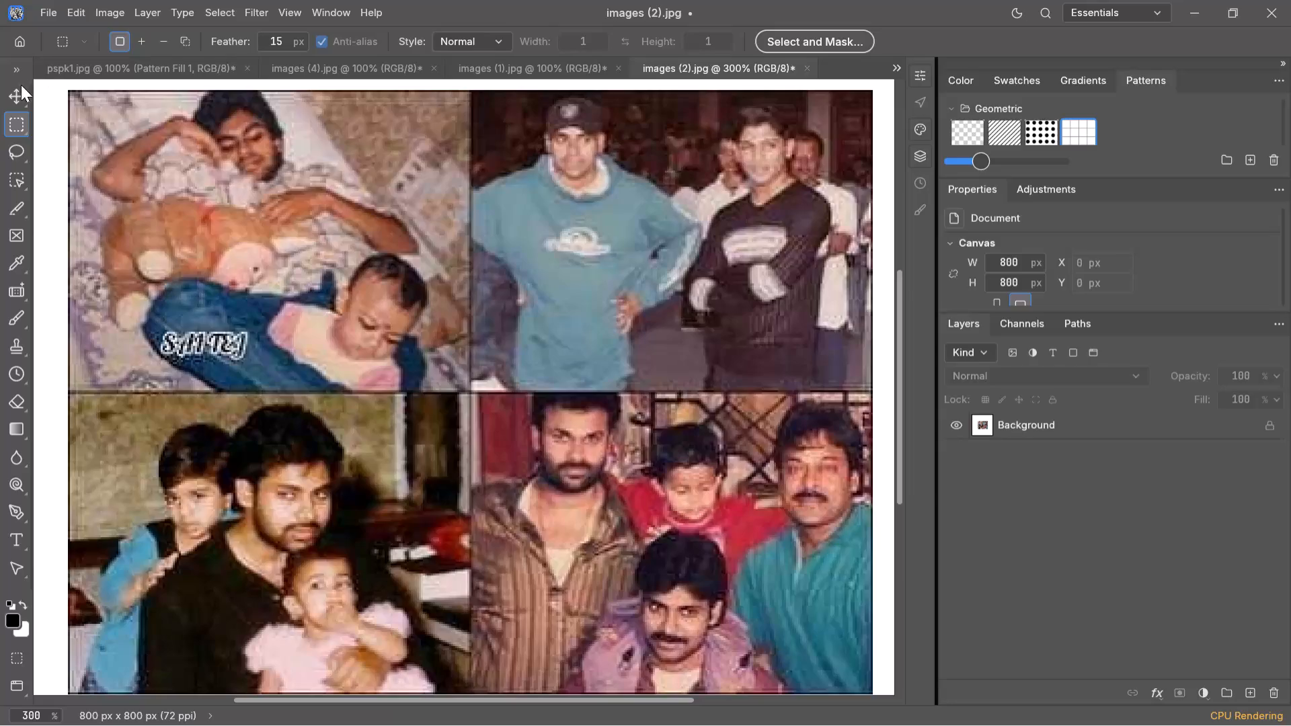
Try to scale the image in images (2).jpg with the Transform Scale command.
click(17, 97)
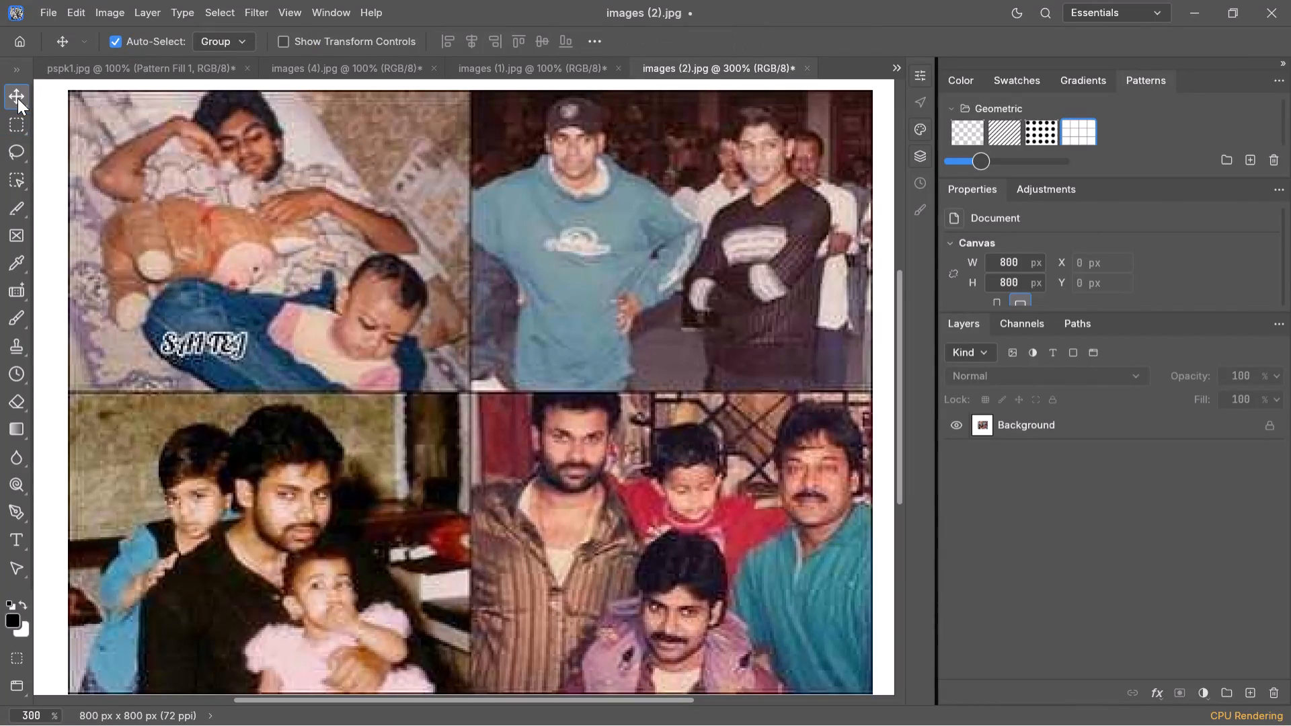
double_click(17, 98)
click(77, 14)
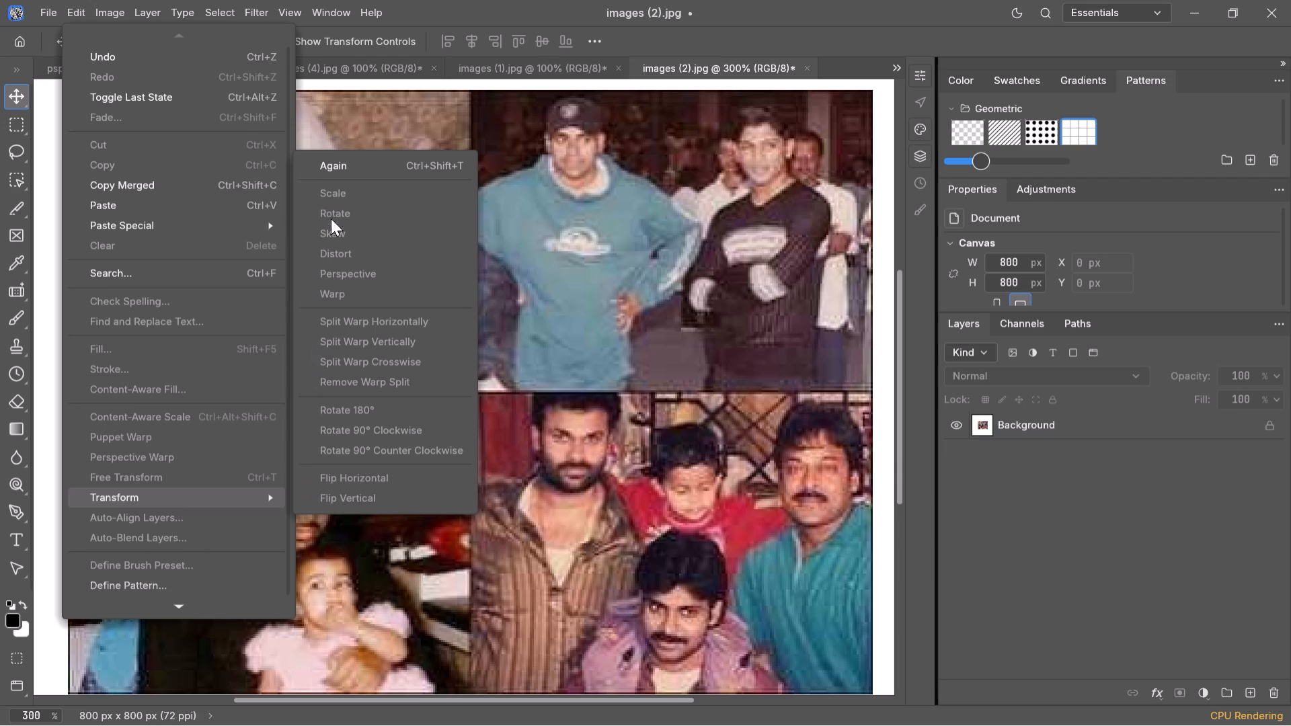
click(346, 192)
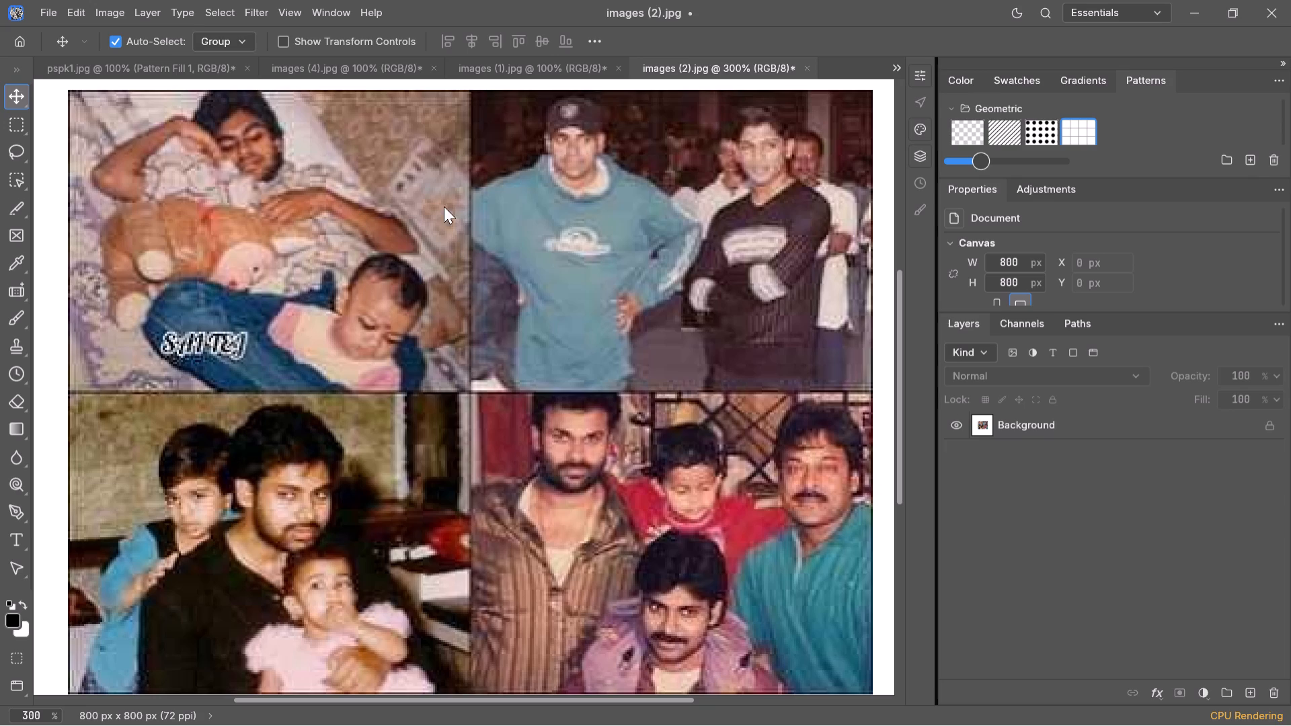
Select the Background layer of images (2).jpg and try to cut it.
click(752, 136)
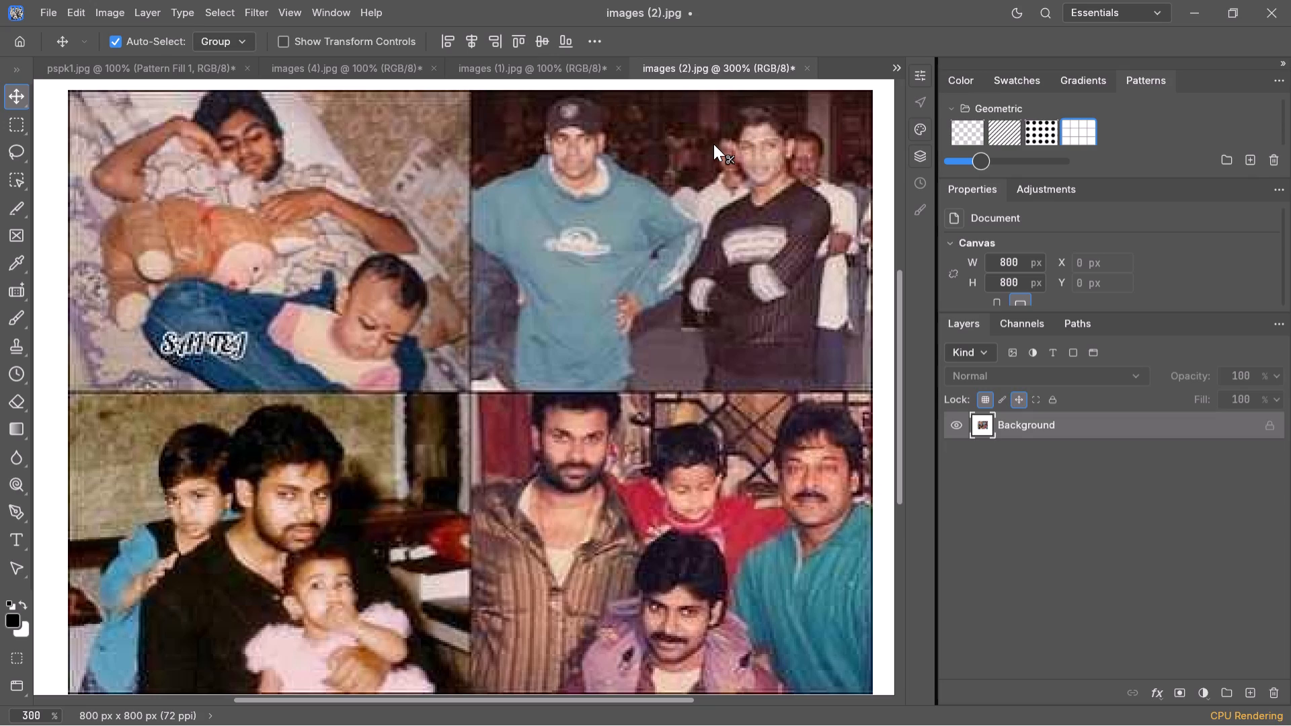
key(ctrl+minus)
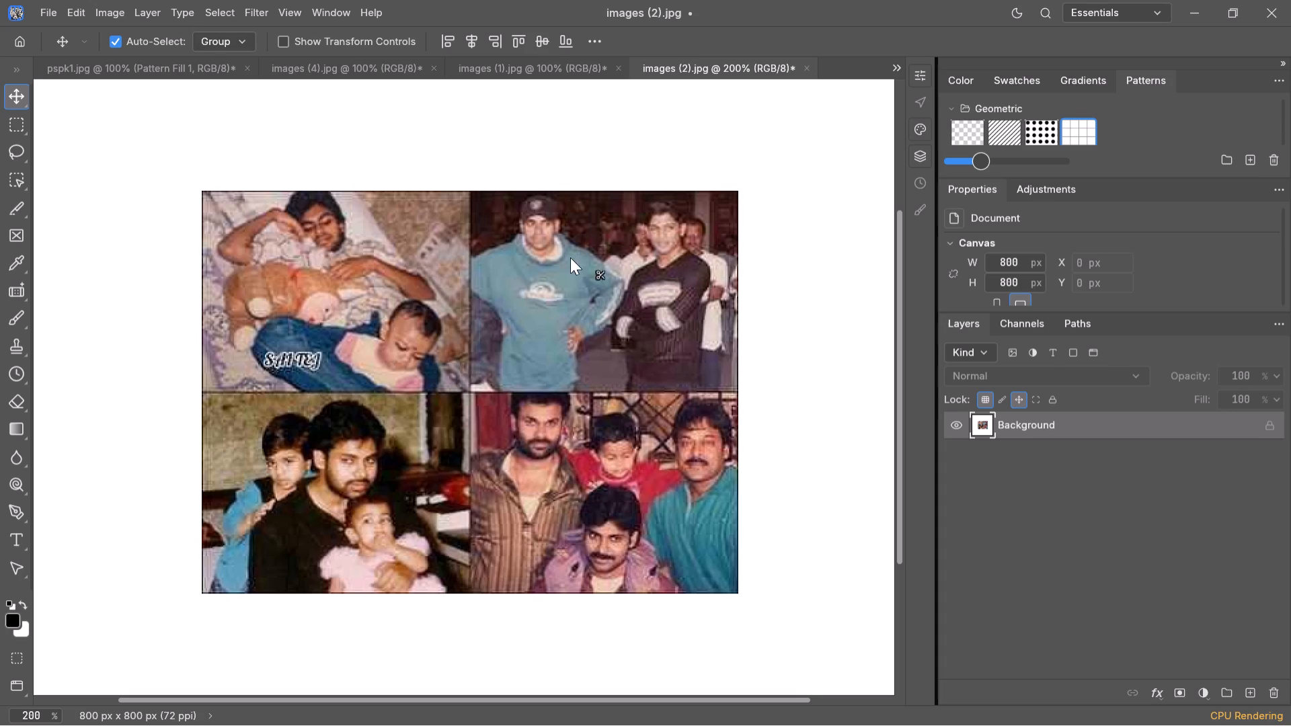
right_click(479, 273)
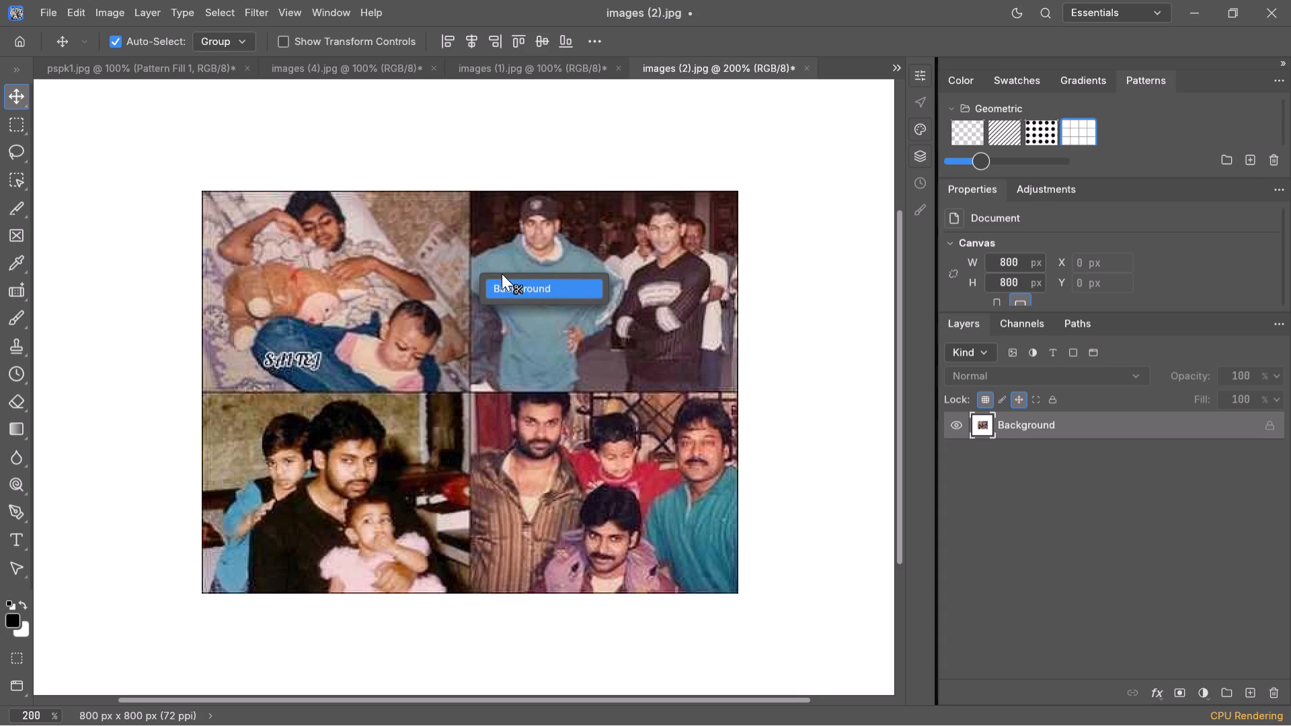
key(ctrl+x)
Paste the clipboard content seven times into pspk1.jpg, directly above the Pattern Fill 1 layer.
click(108, 63)
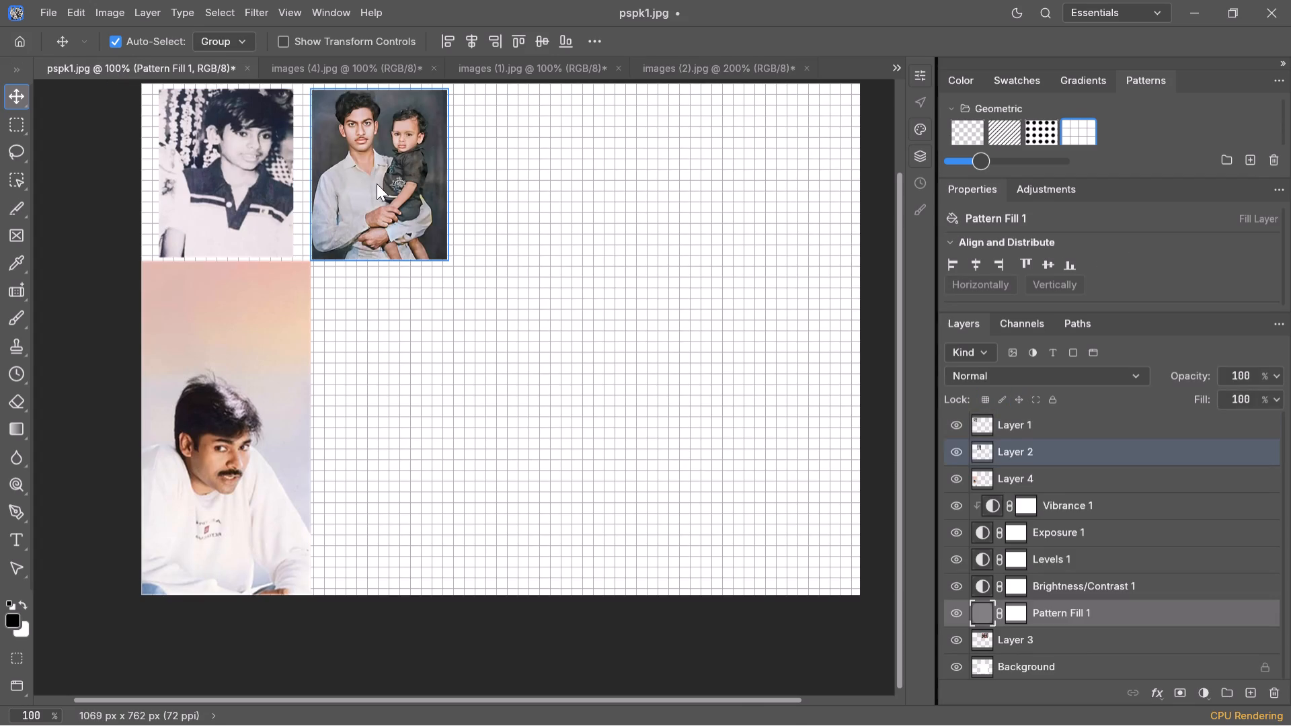
click(540, 364)
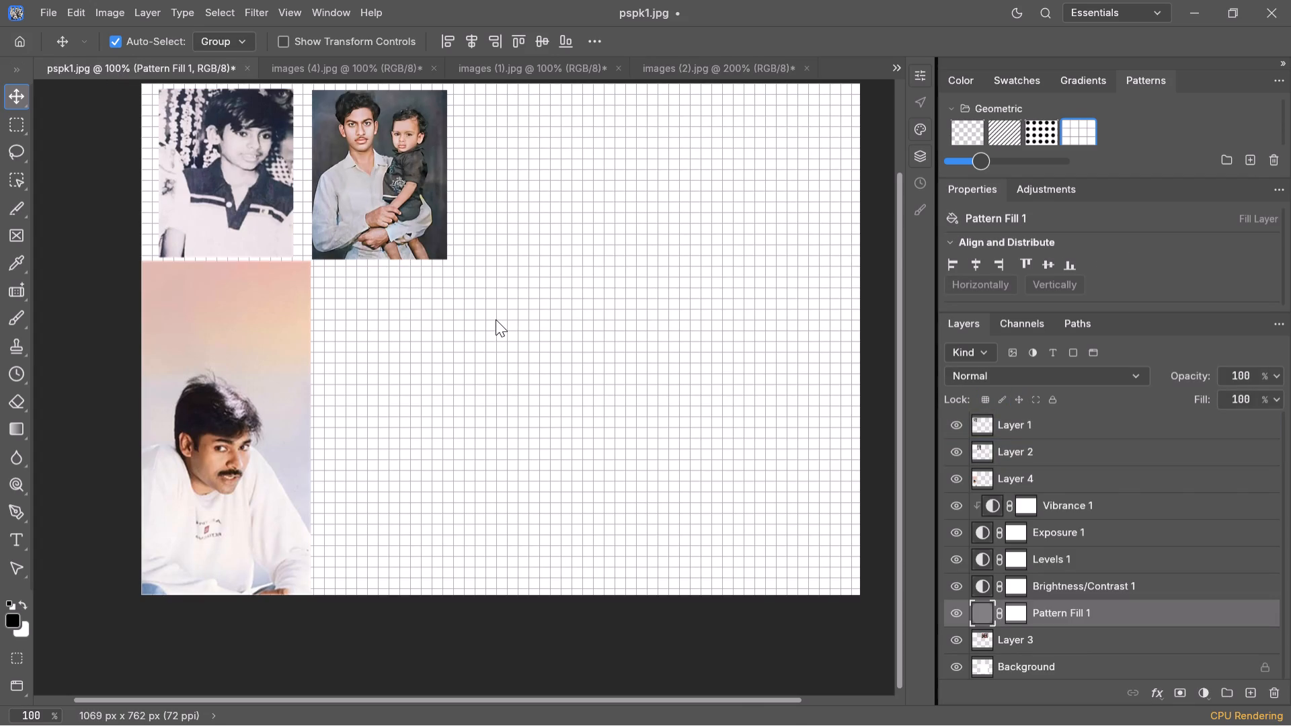
key(ctrl+v)
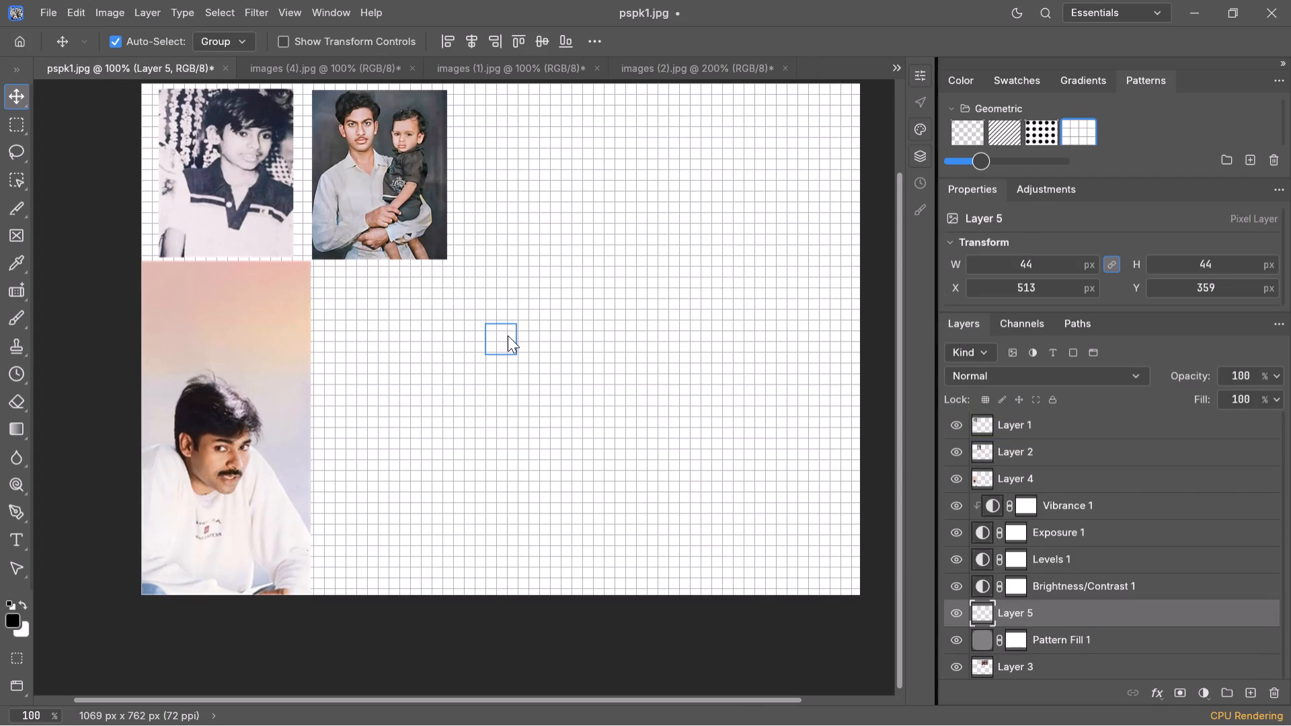
click(508, 335)
right_click(509, 334)
key(ctrl+v)
key(ctrl+v)
key(ctrl+v)
key(ctrl+v)
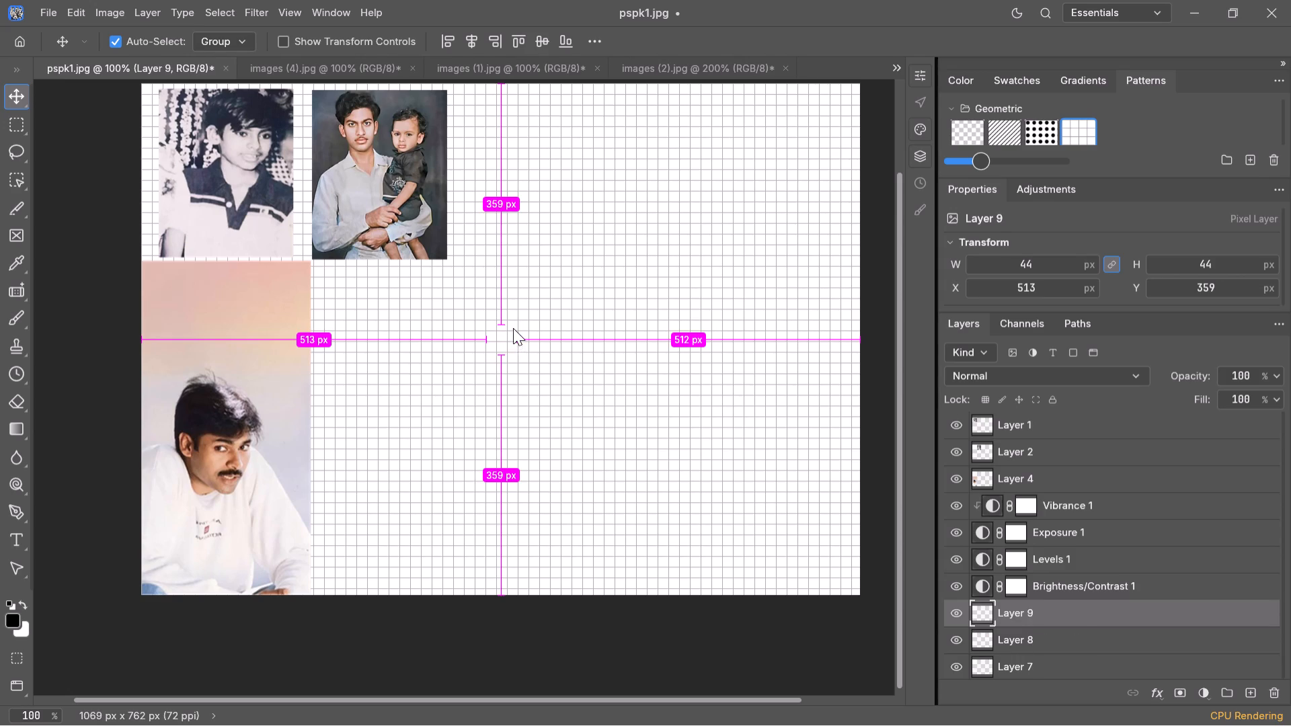
key(ctrl+v)
key(ctrl+v)
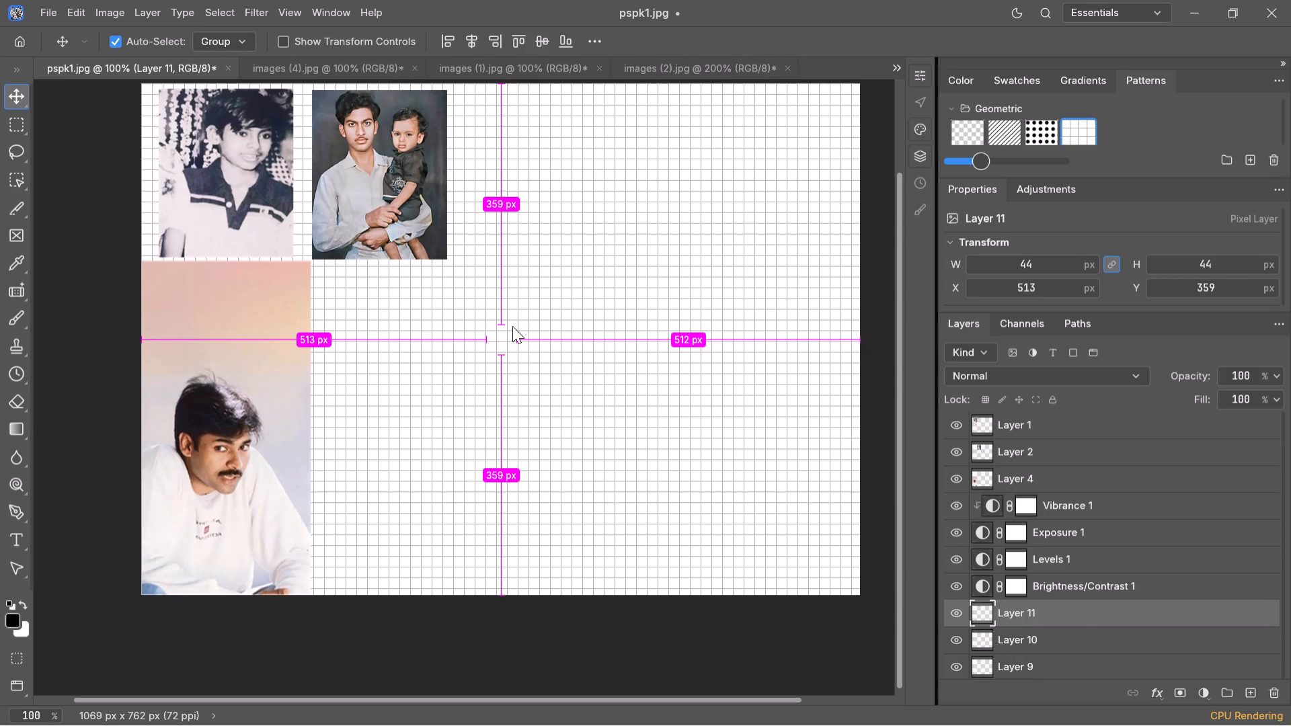
ctrl+right_click(512, 326)
right_click(510, 324)
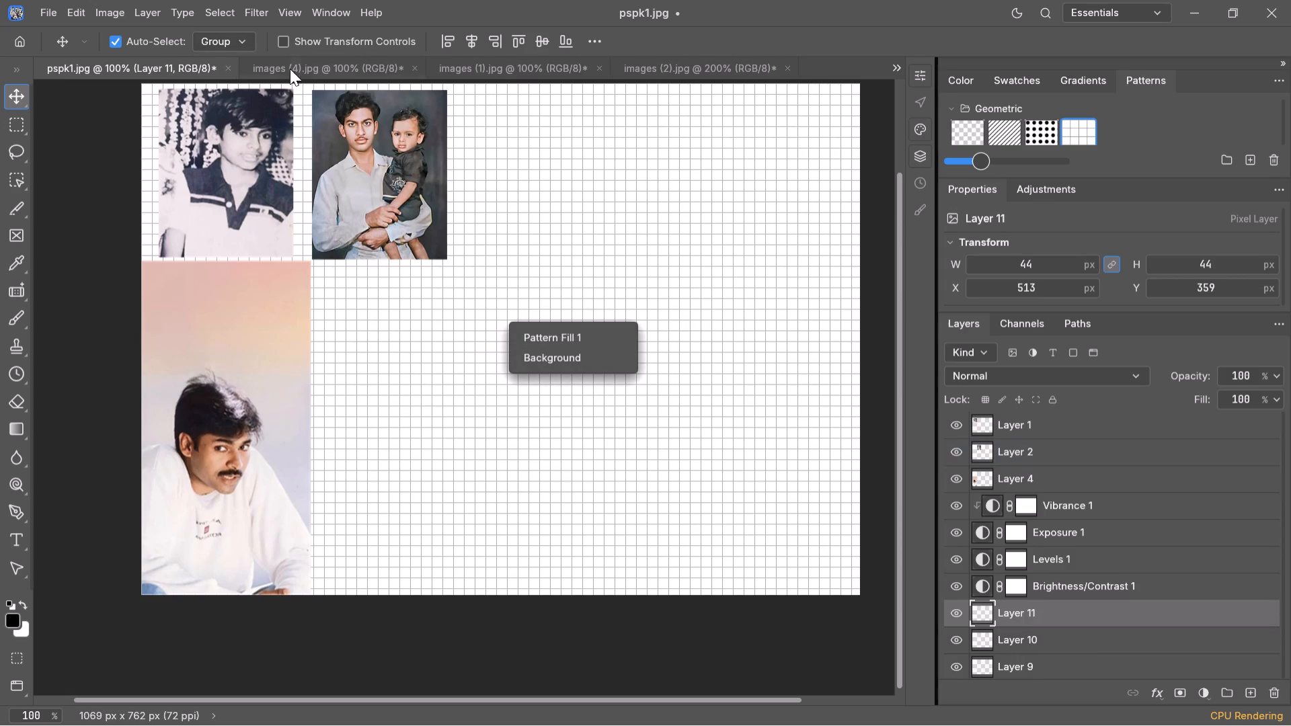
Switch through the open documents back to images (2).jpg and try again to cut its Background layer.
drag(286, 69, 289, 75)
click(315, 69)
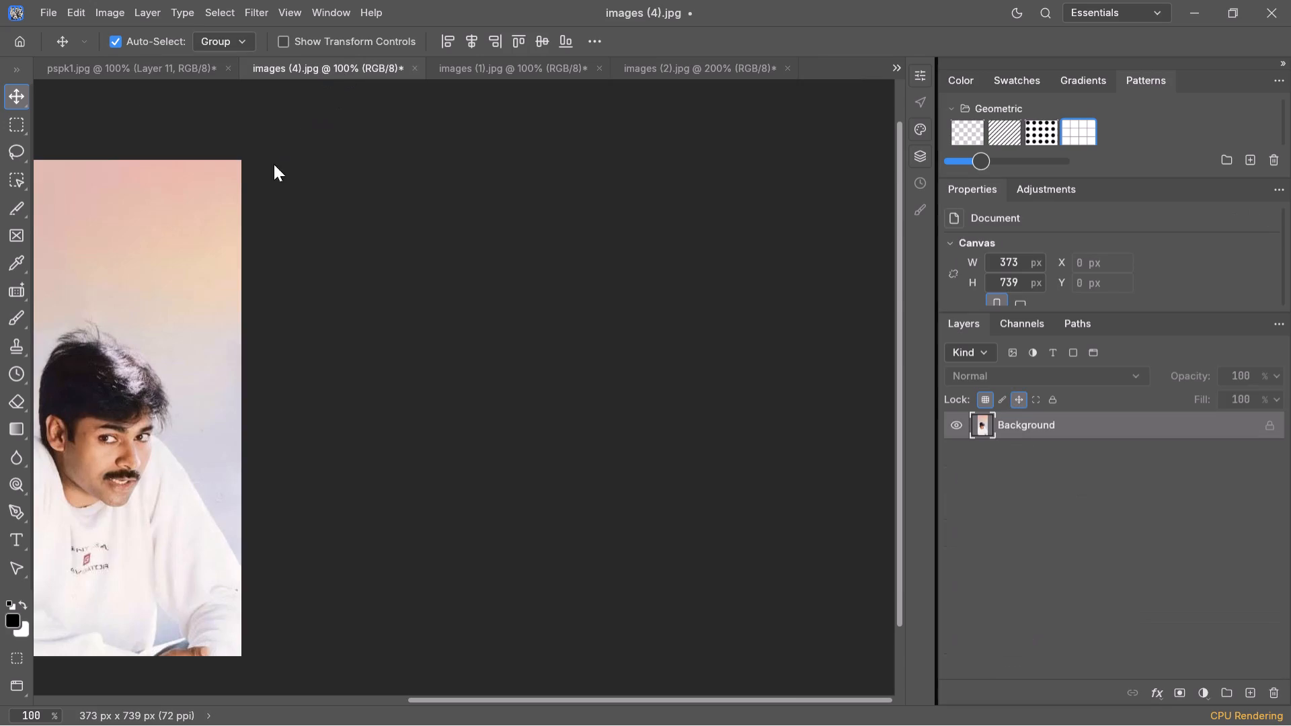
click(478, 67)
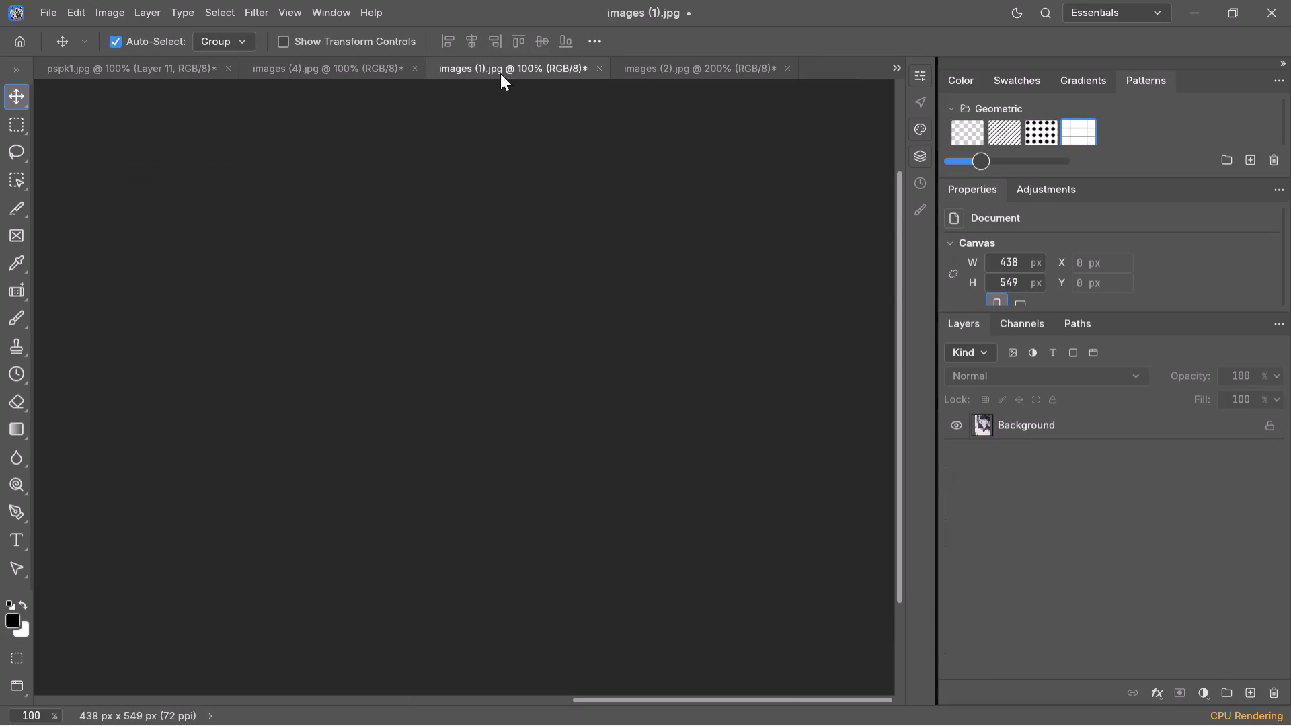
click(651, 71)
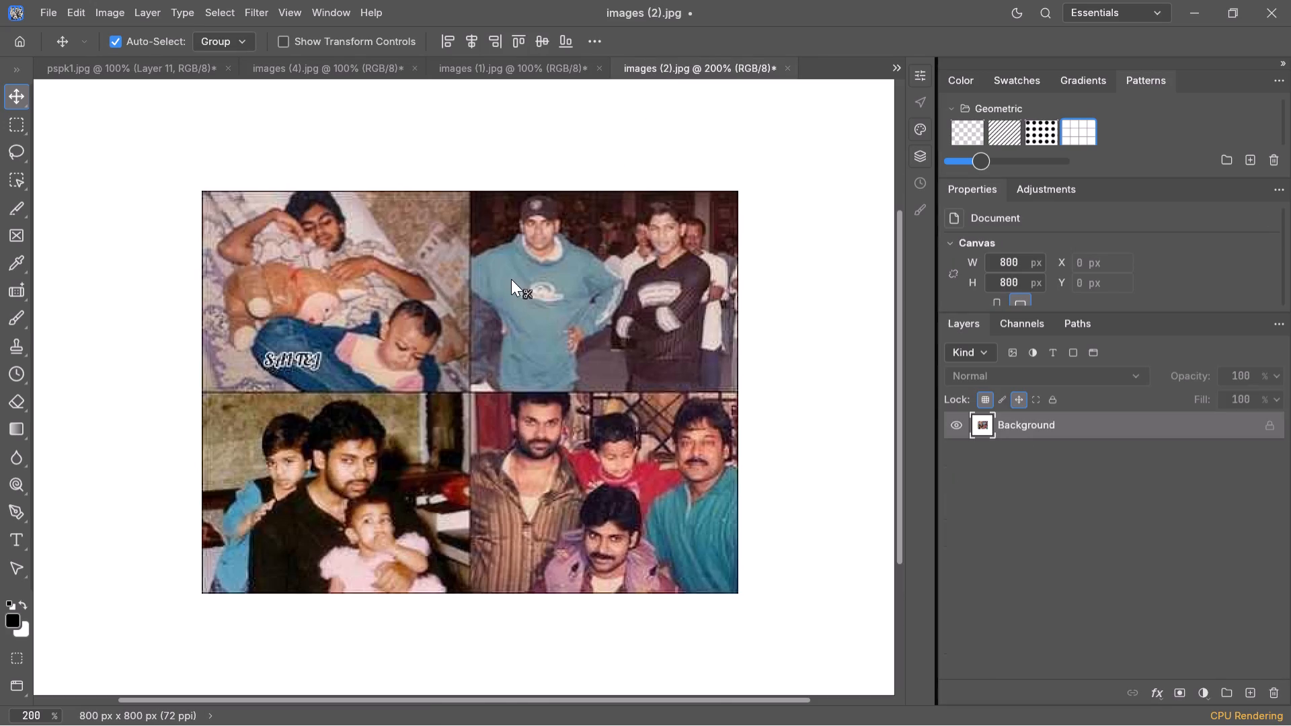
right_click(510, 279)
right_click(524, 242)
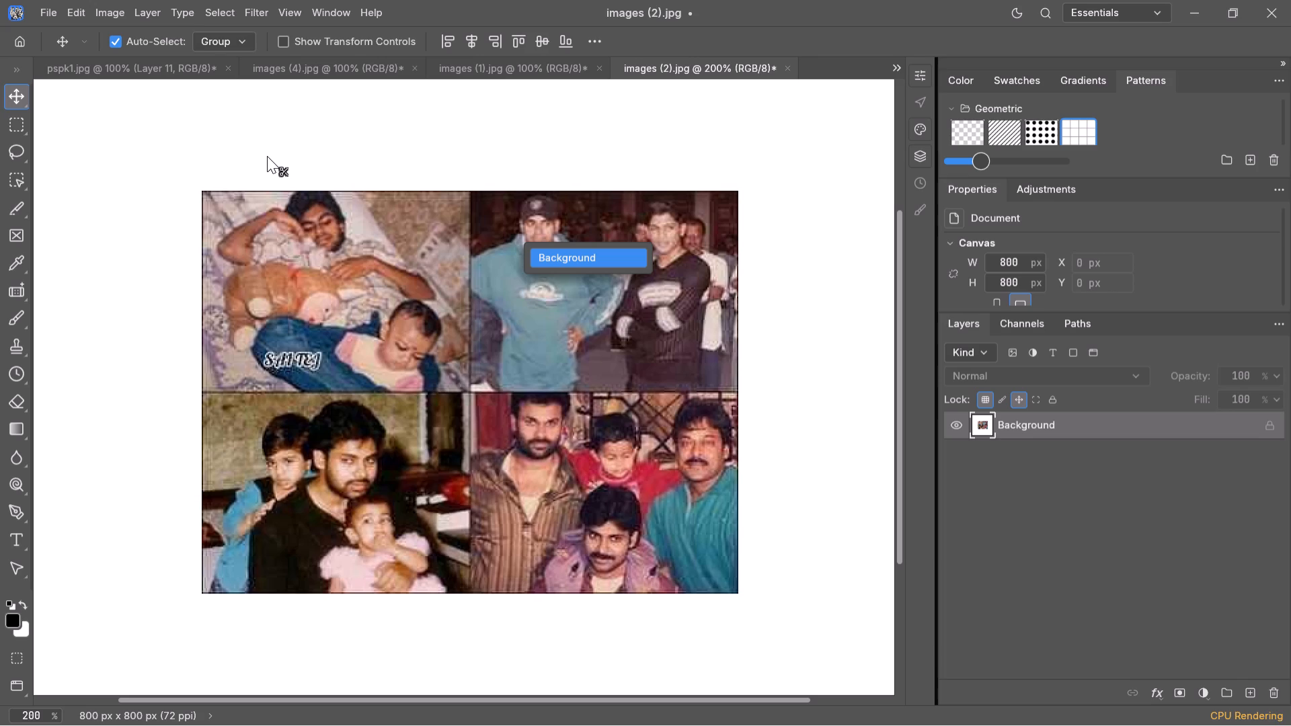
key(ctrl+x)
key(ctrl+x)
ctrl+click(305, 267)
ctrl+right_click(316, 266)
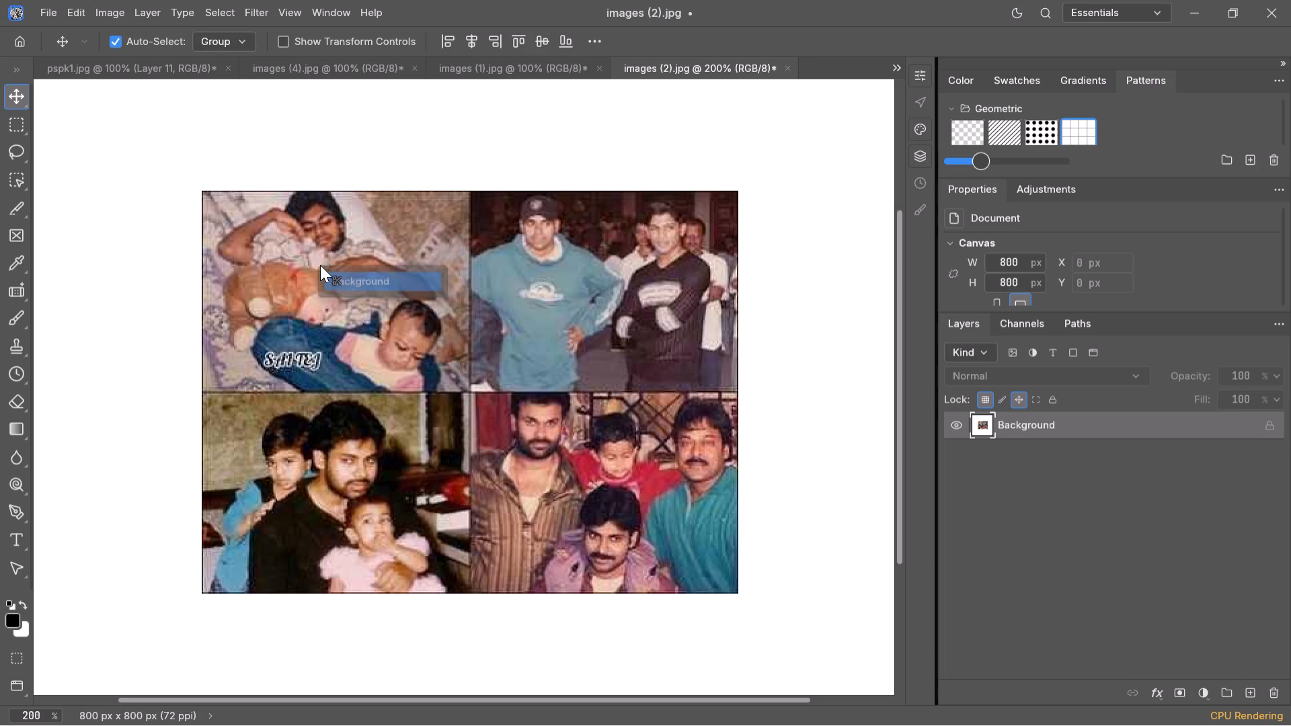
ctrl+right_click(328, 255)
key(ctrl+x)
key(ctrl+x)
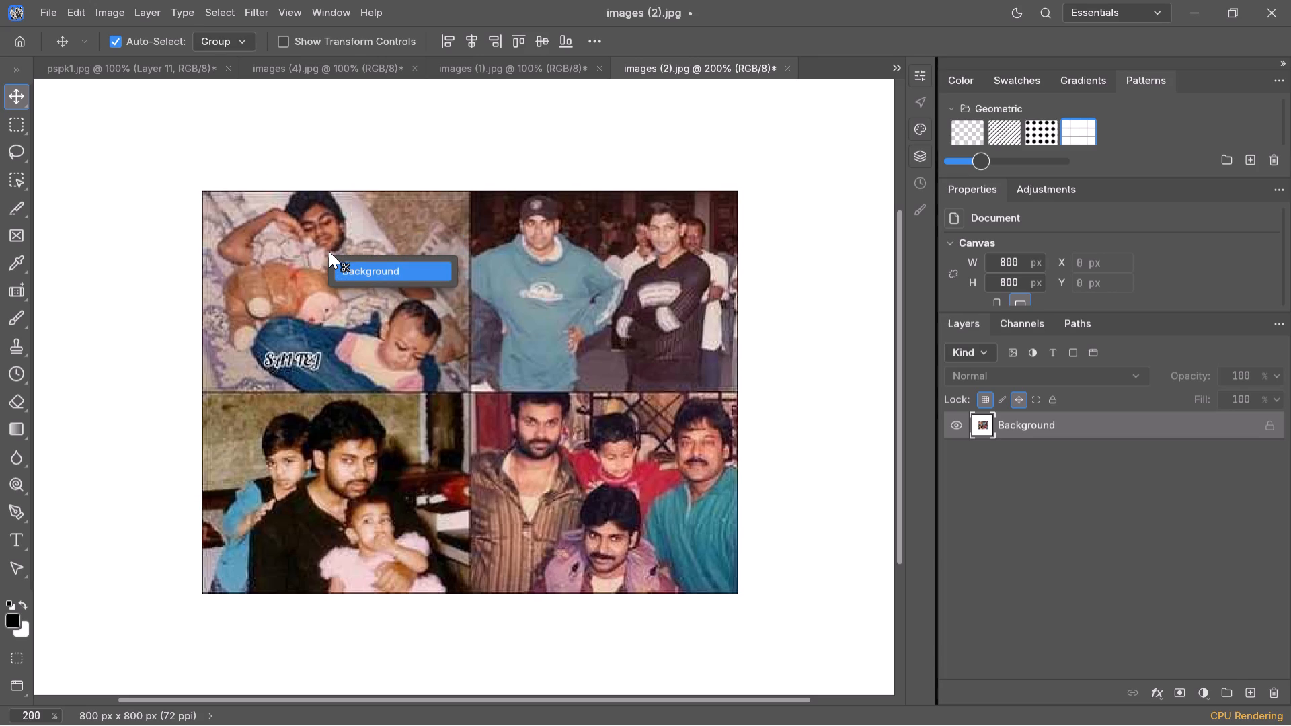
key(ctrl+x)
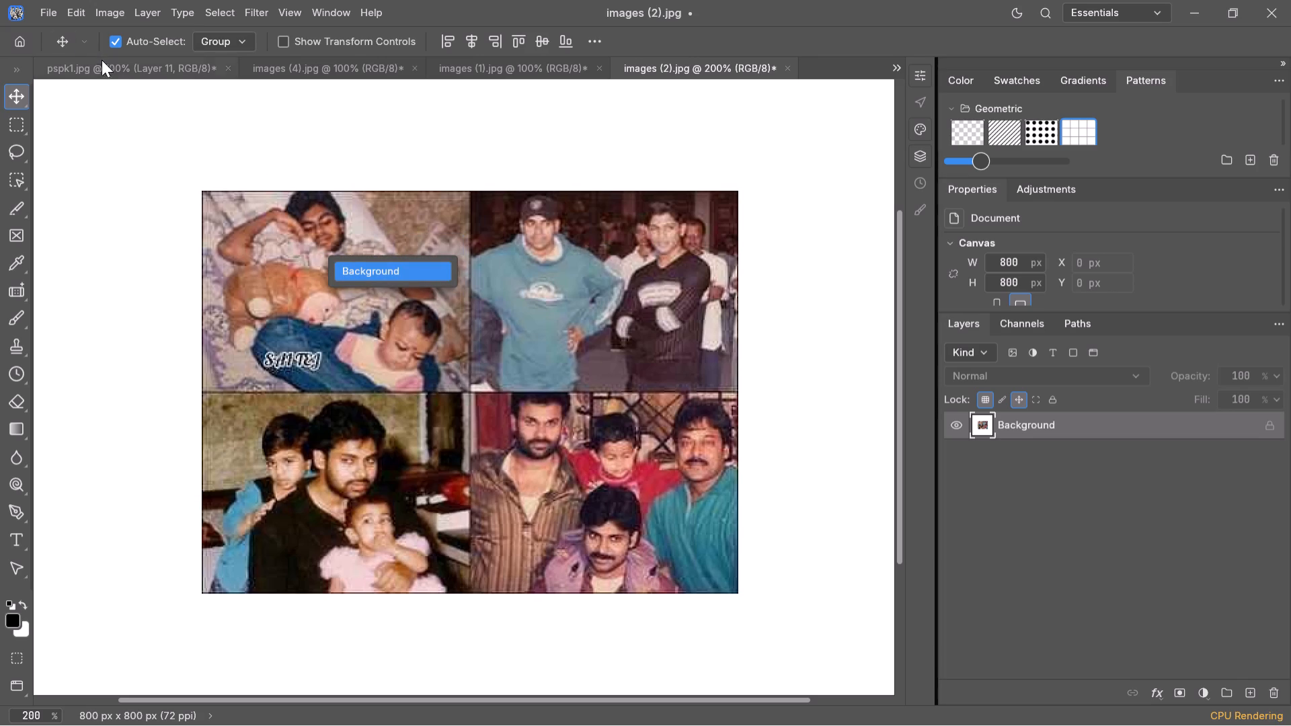
Return to pspk1.jpg and paste the clipboard content four more times above the Pattern Fill 1 layer.
click(102, 62)
drag(655, 378, 638, 368)
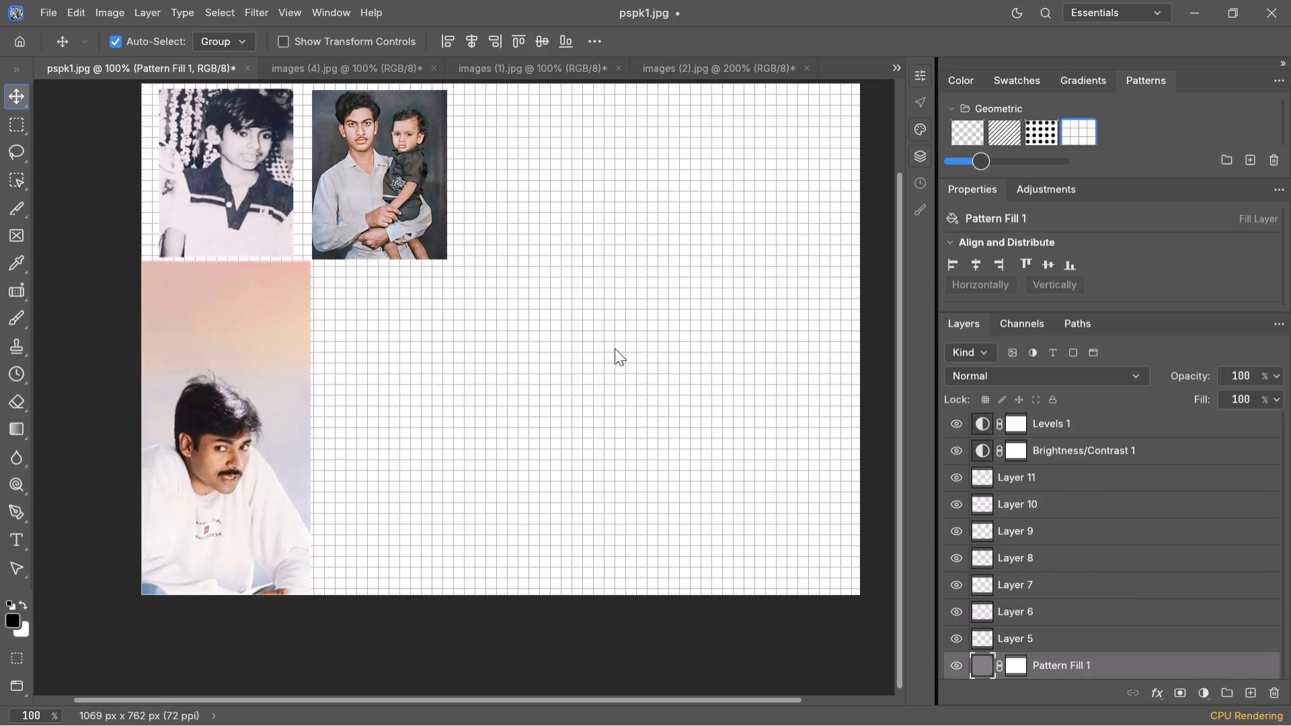
right_click(607, 350)
right_drag(605, 352, 605, 344)
key(ctrl+v)
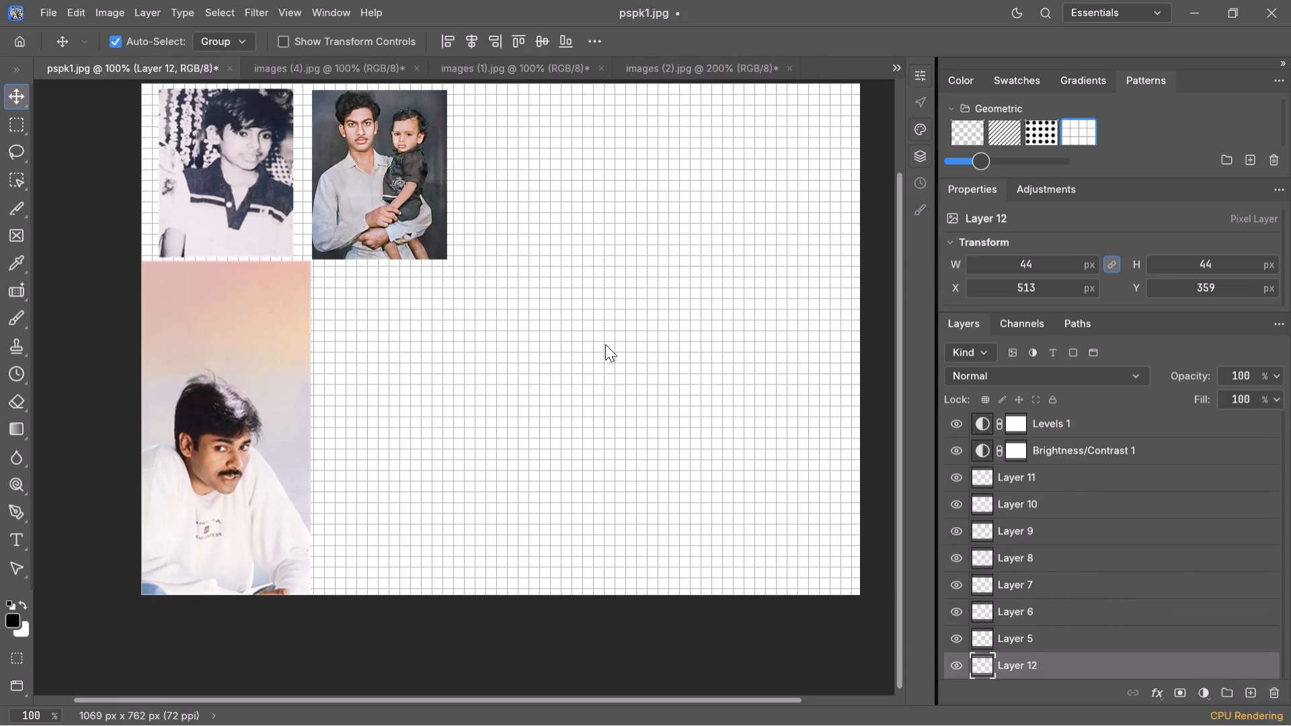
right_drag(605, 344, 605, 343)
key(ctrl+v)
key(ctrl+v)
key(ctrl+v)
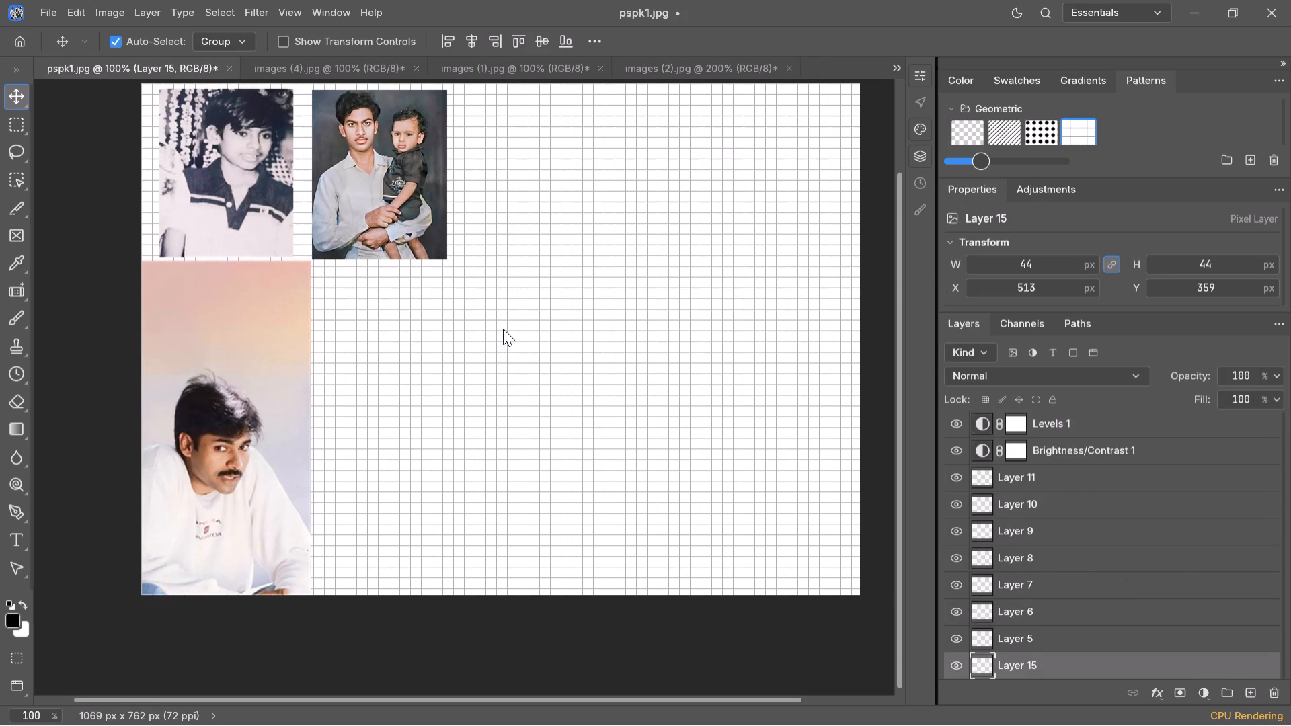
Select the Background layer of pspk1.jpg and paste the clipboard content twice above it.
right_click(520, 331)
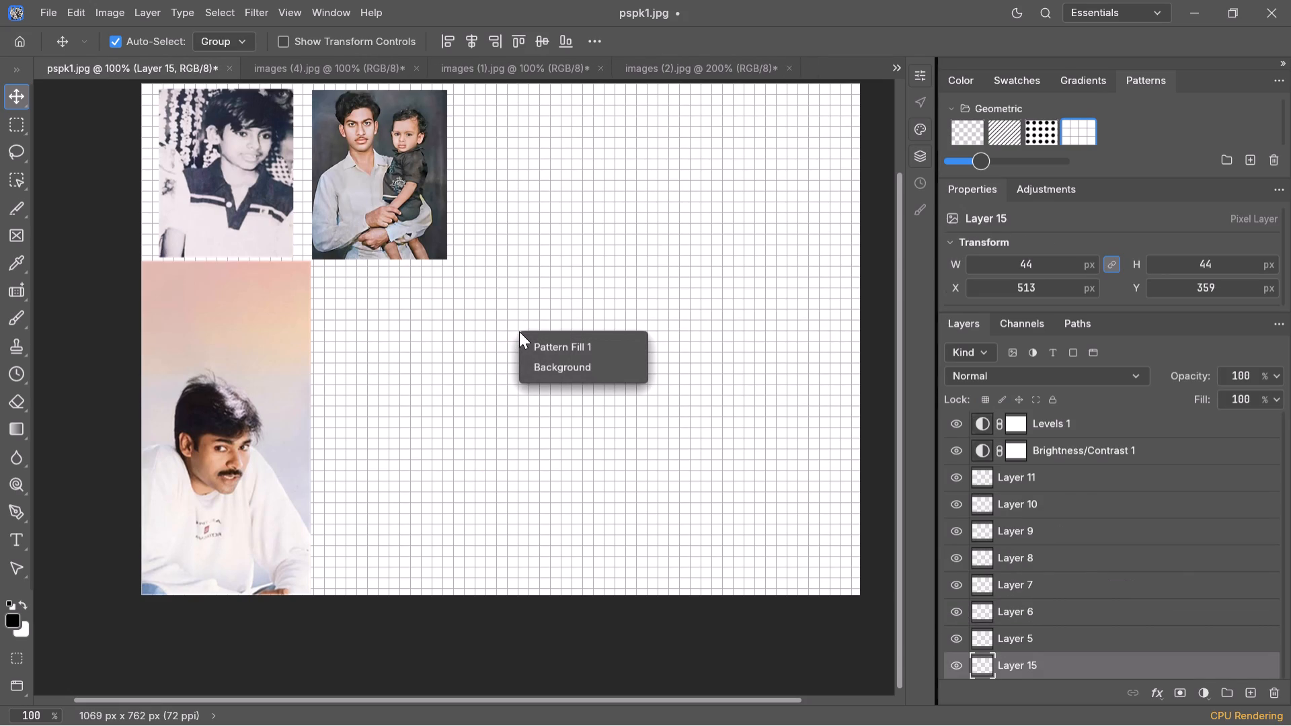
click(538, 358)
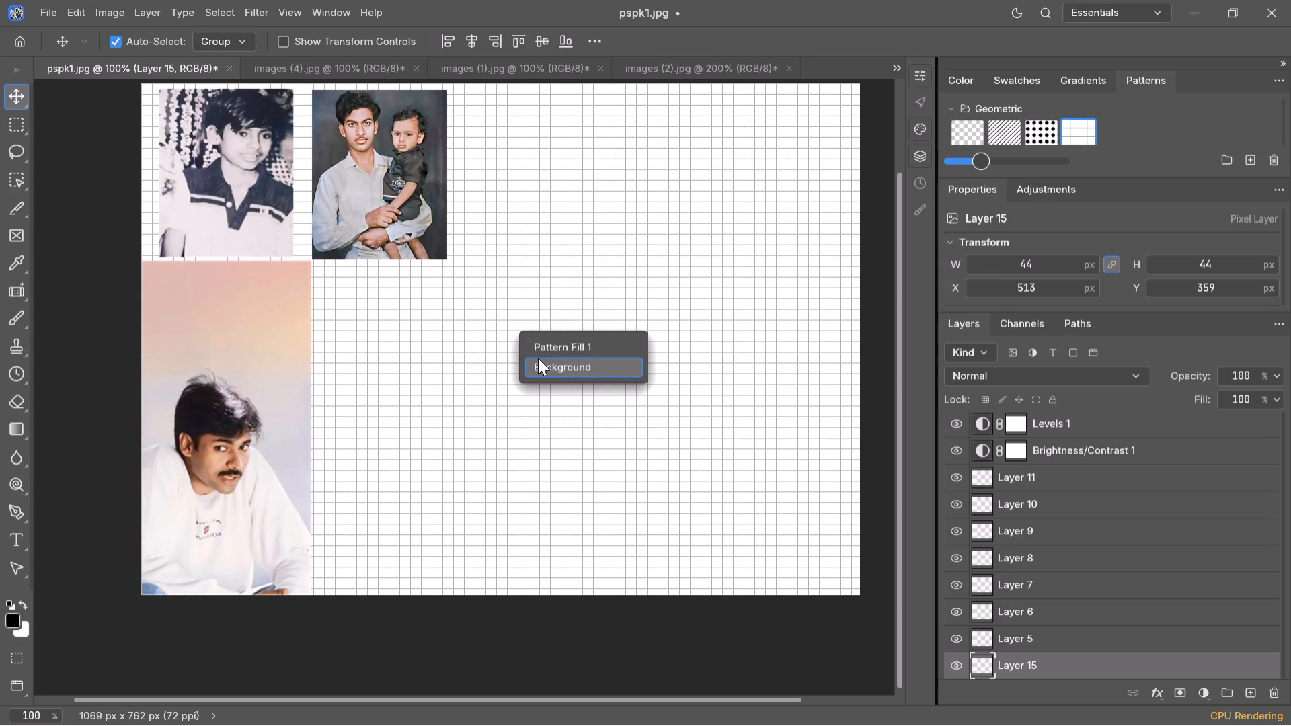
key(ctrl+v)
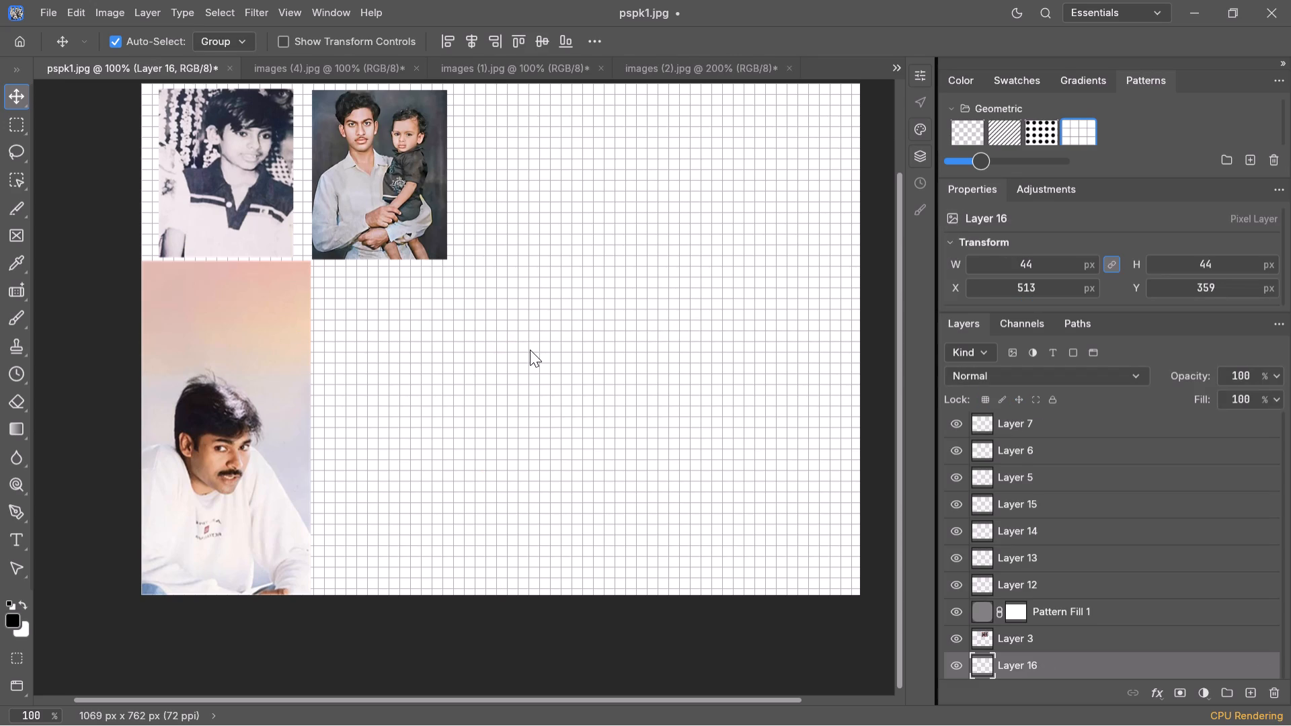
key(ctrl+v)
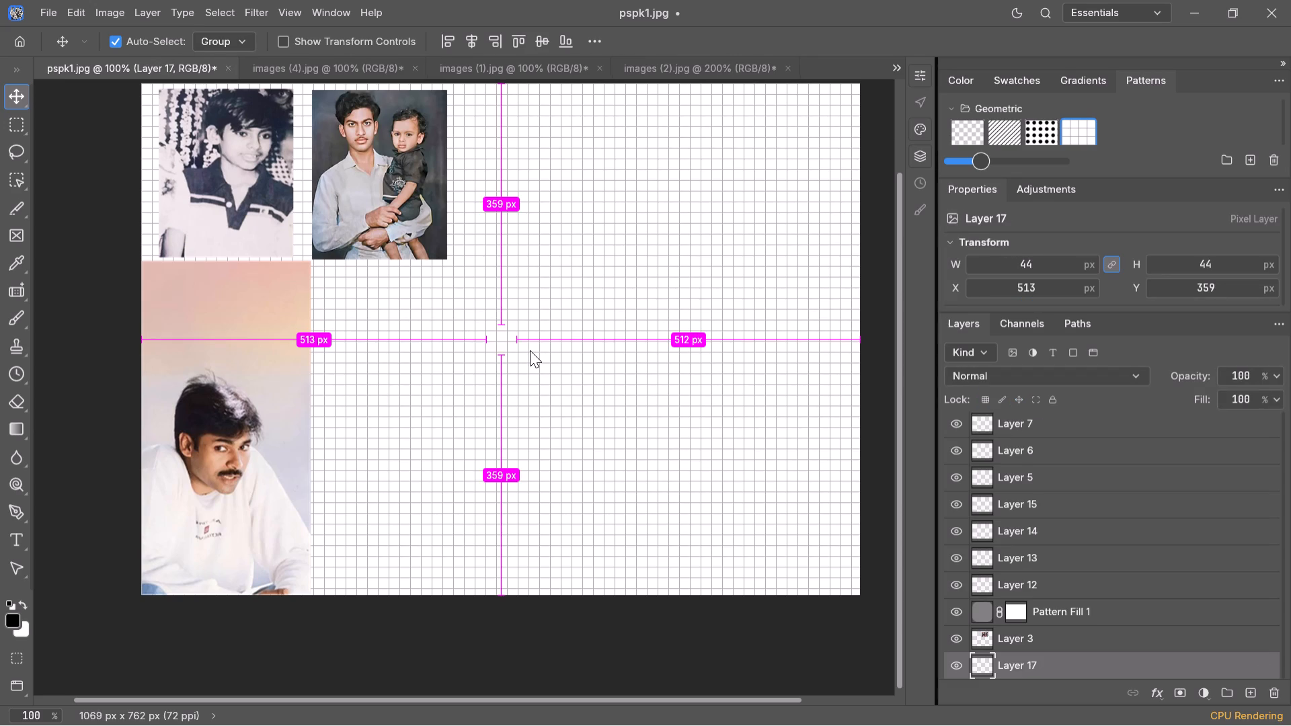
Move the last pasted 44 px square layer about 80 px to the right and 30 px up, then select Pattern Fill 1.
ctrl+click(682, 339)
ctrl+drag(682, 339, 736, 314)
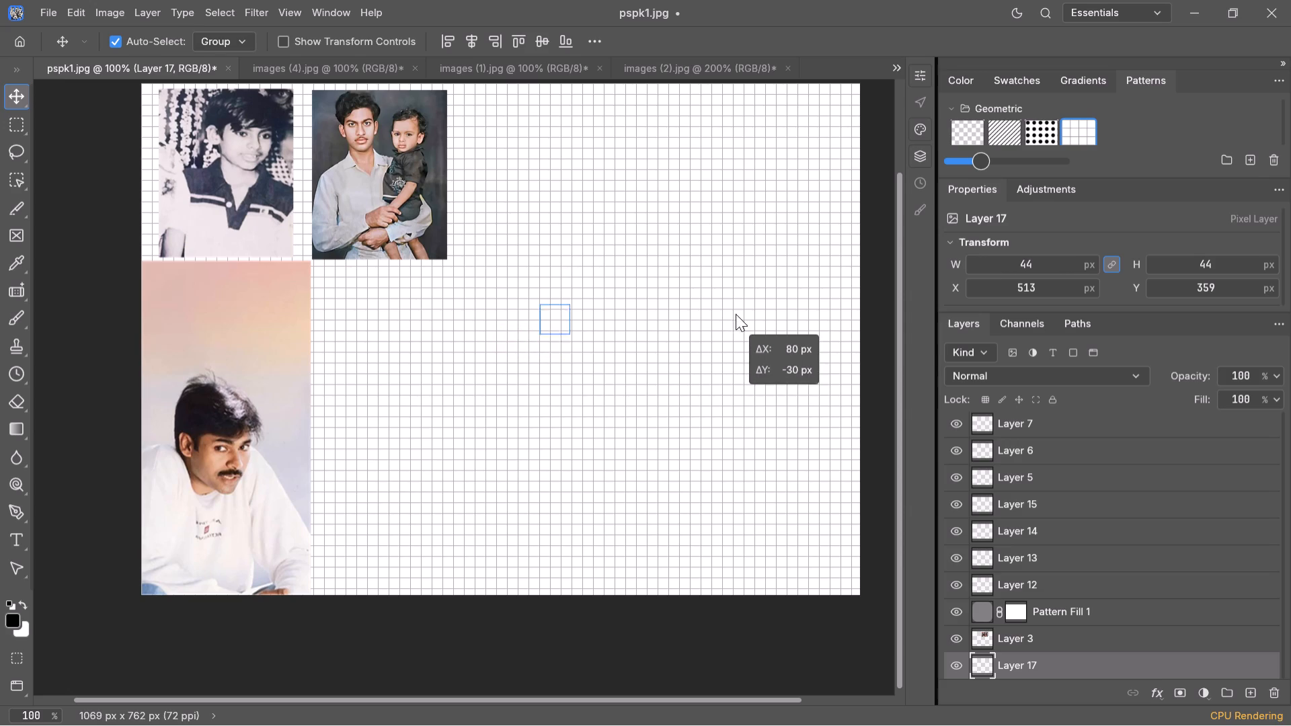
ctrl+drag(736, 314, 729, 315)
ctrl+right_click(736, 309)
ctrl+click(729, 314)
ctrl+triple_click(729, 313)
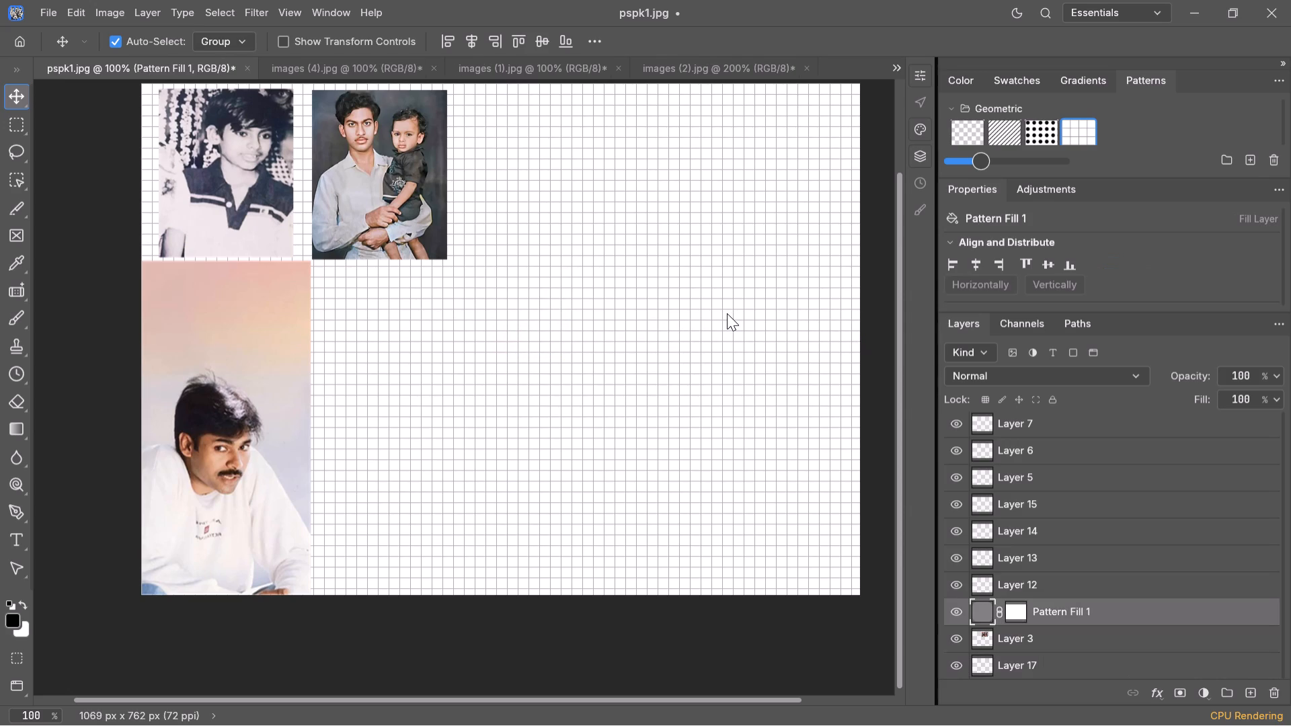
click(727, 313)
drag(725, 313, 719, 316)
drag(711, 316, 687, 316)
Move the photo of the man holding a child to the canvas's upper-right corner, at about X 866 px, Y 7 px.
click(394, 220)
drag(395, 222, 457, 245)
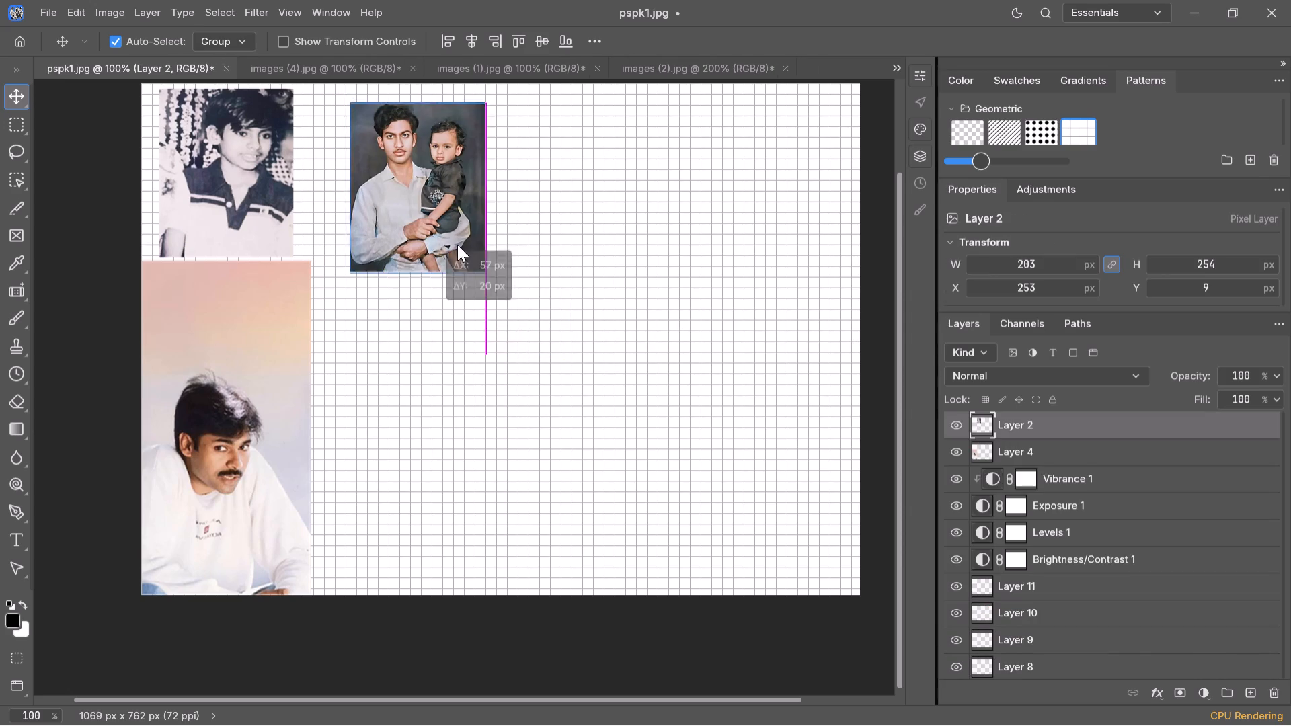
drag(457, 245, 806, 218)
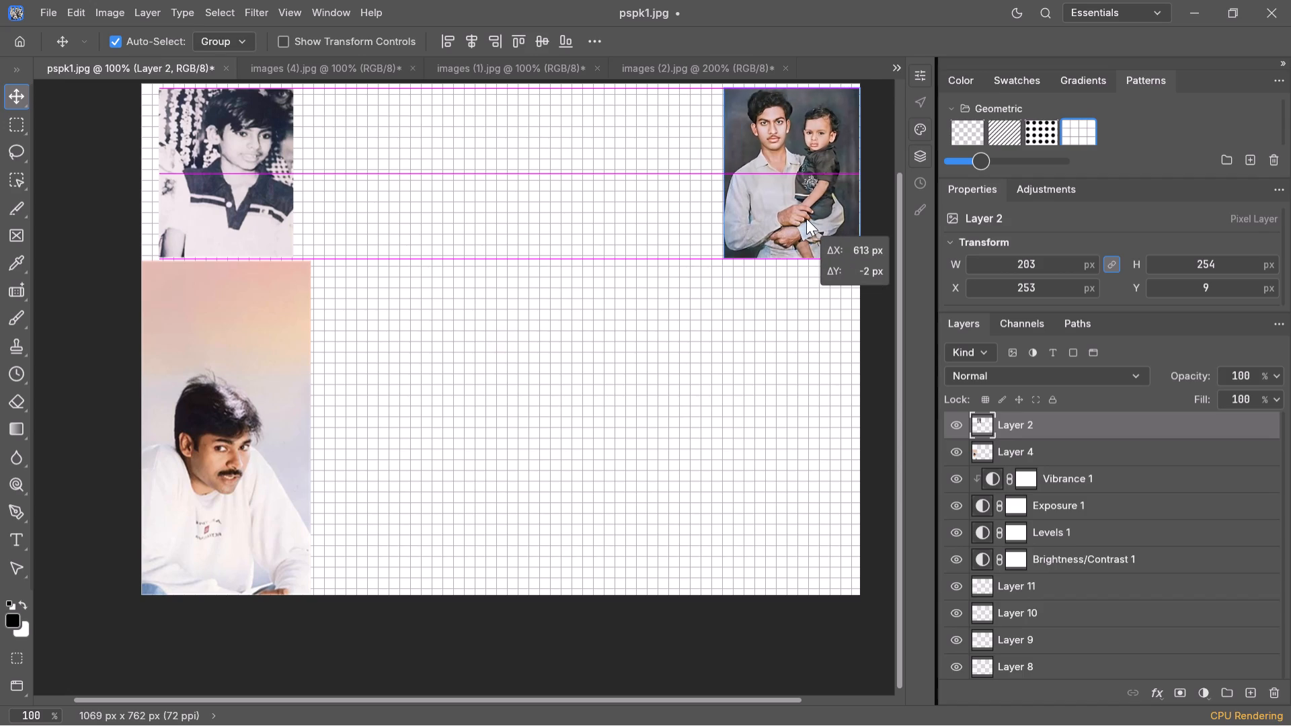
drag(806, 218, 806, 220)
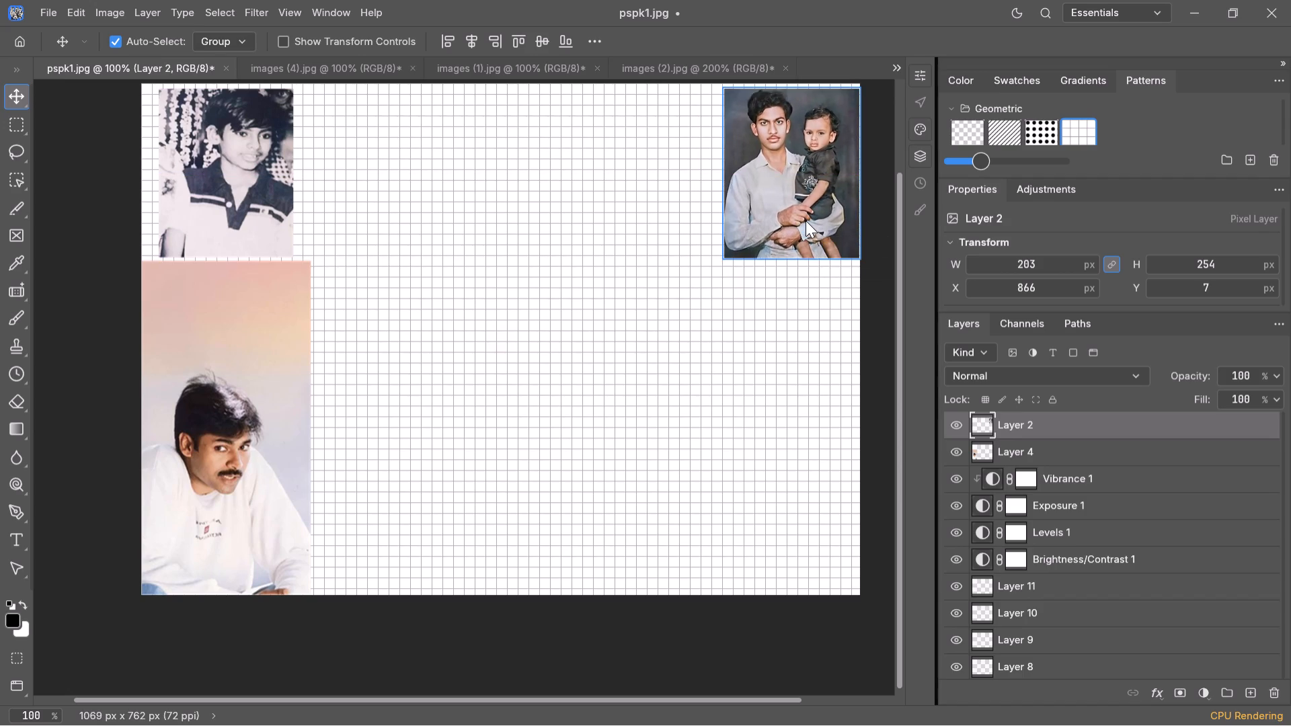
click(806, 220)
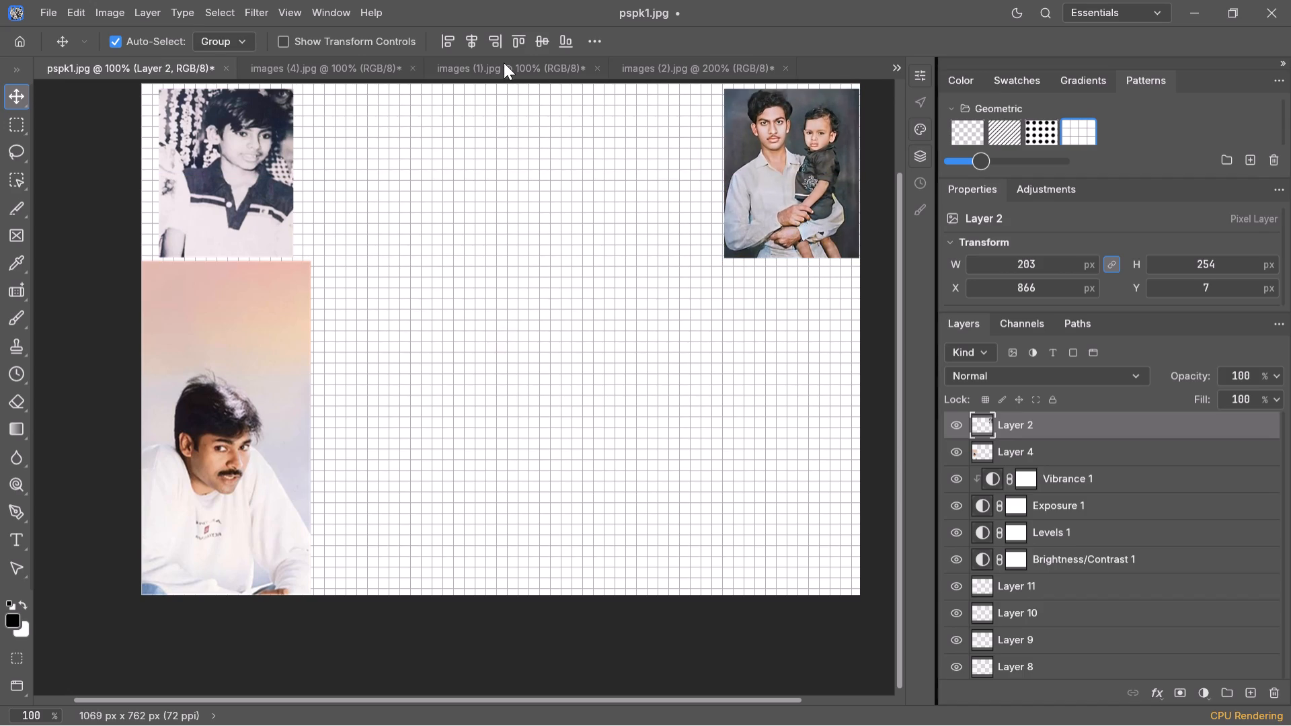
Cut the photo of the man holding a child from pspk1.jpg and paste it into images (2).jpg.
right_click(742, 145)
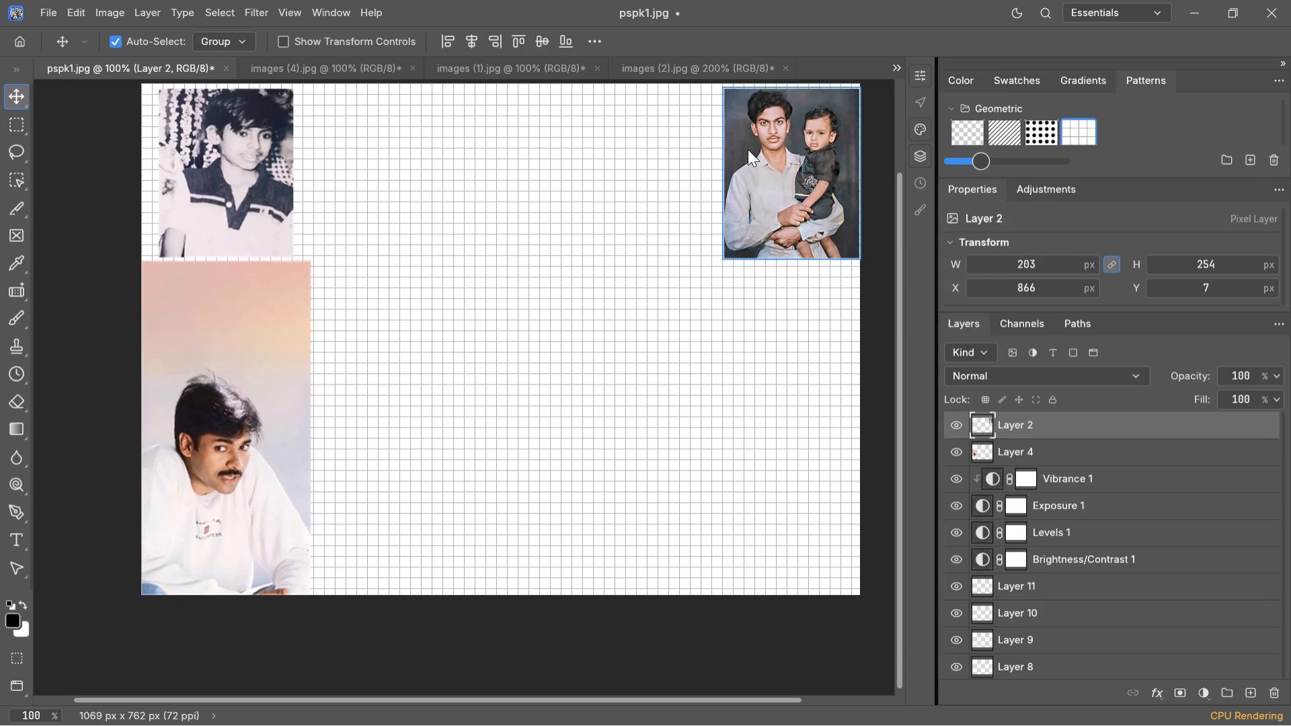
key(ctrl+x)
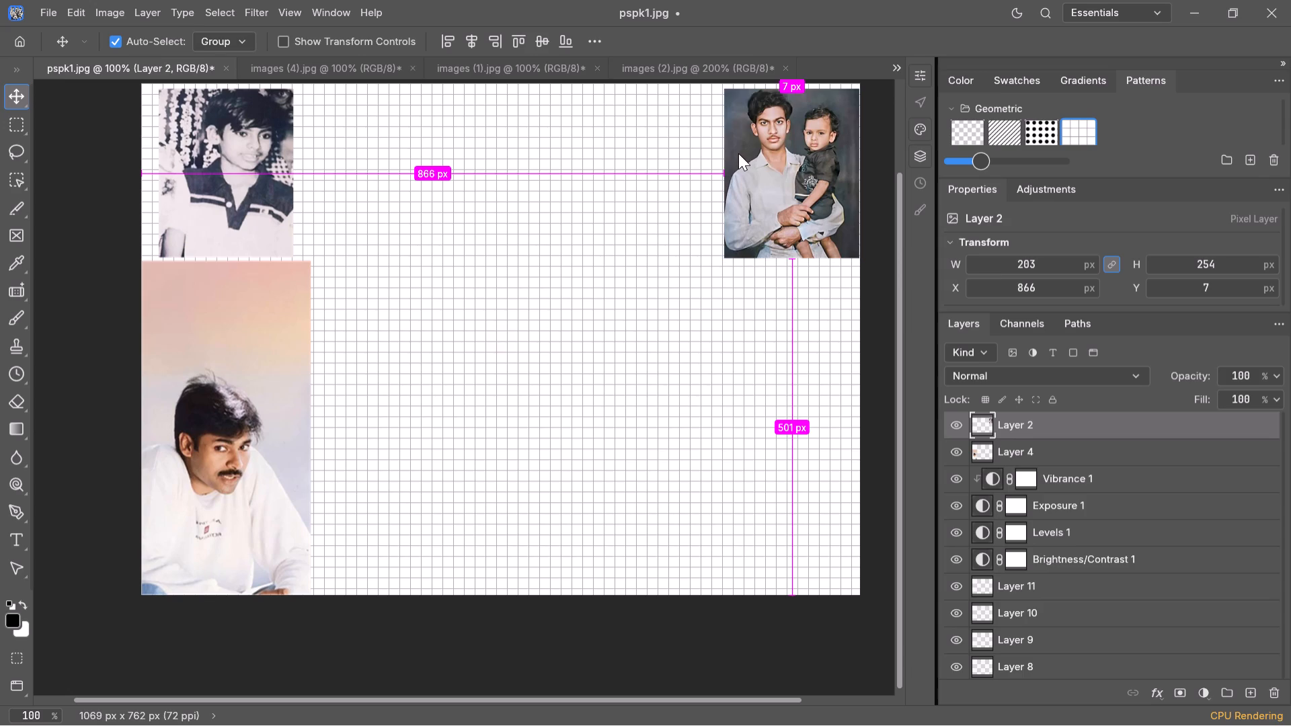
click(357, 63)
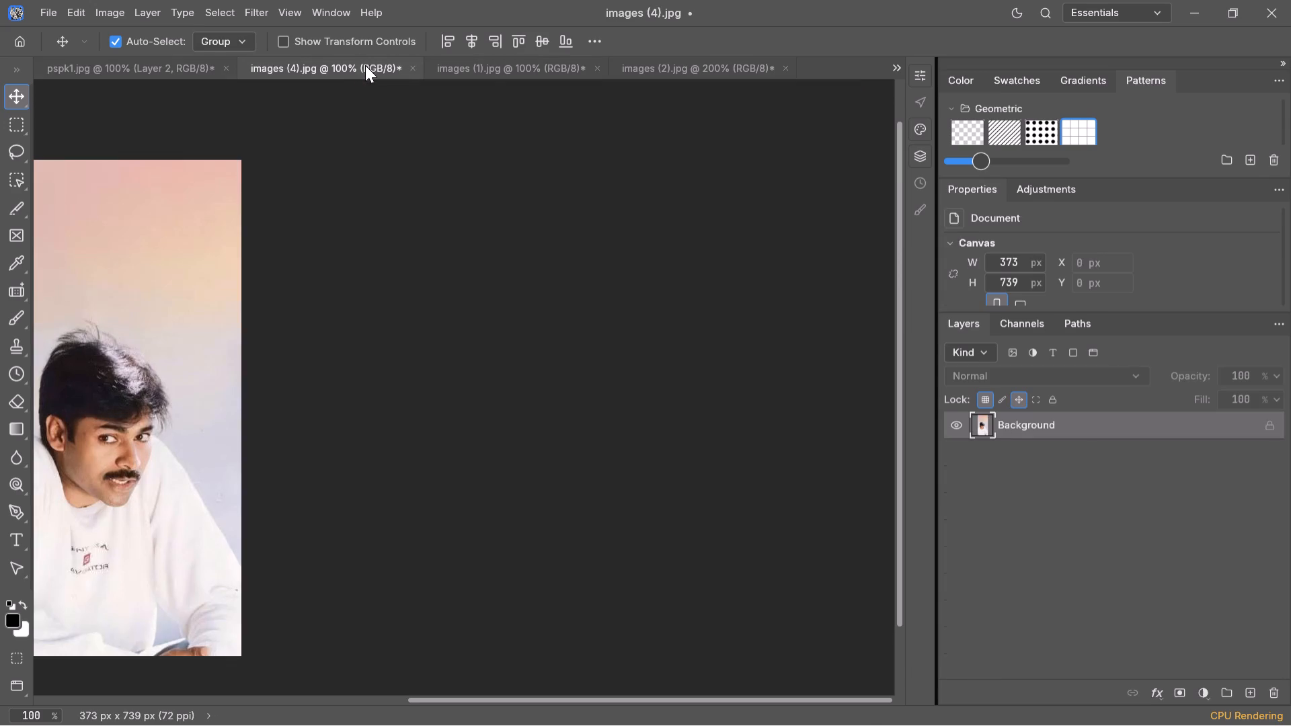
click(726, 72)
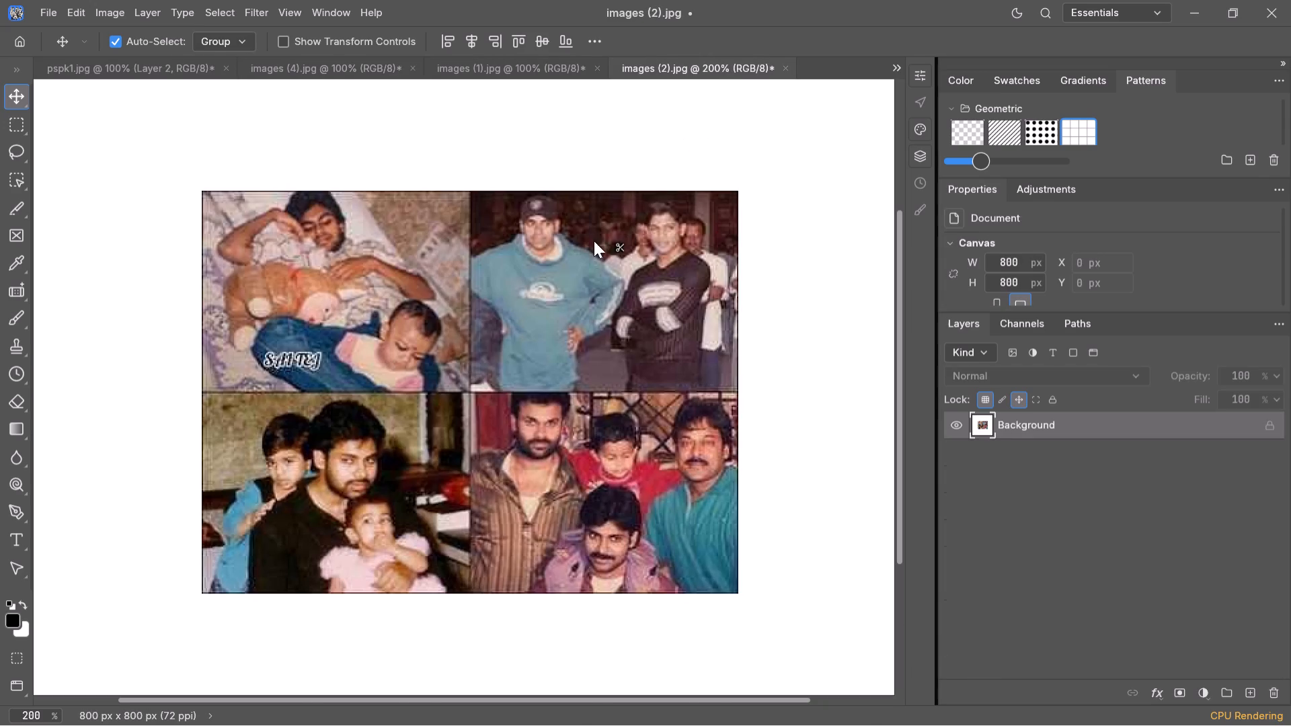
click(570, 276)
key(ctrl+v)
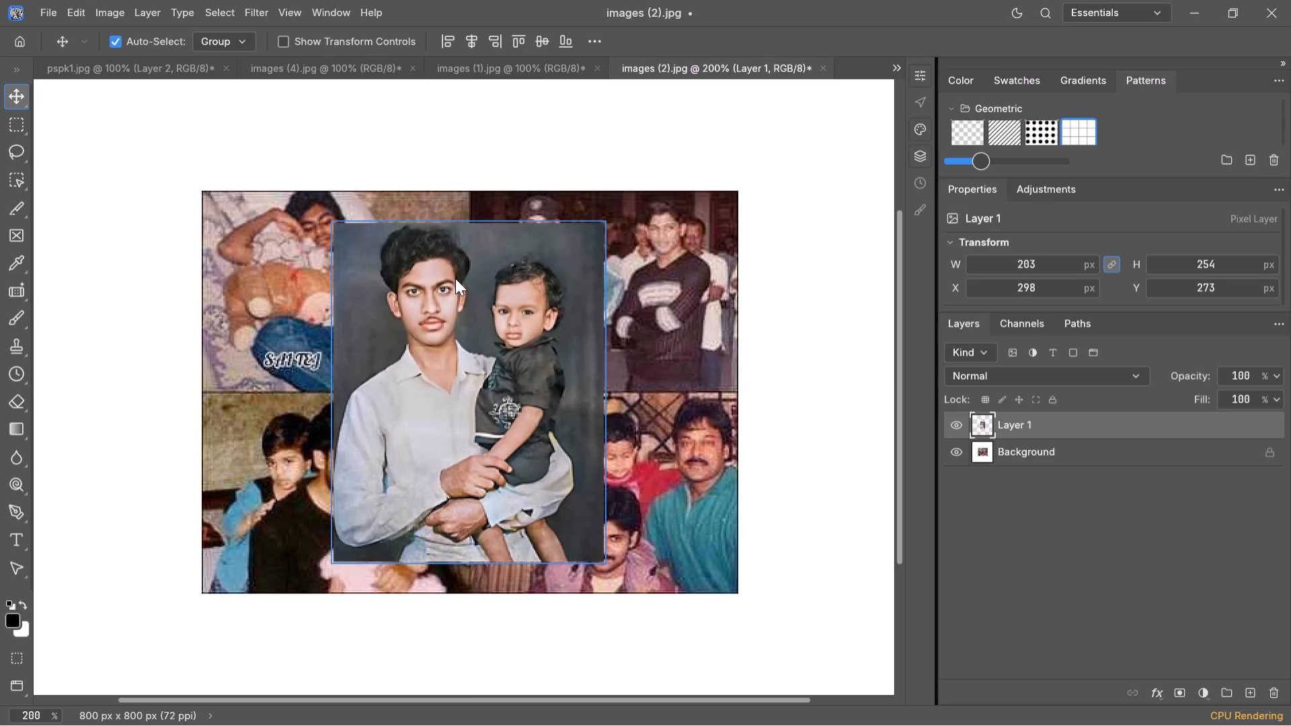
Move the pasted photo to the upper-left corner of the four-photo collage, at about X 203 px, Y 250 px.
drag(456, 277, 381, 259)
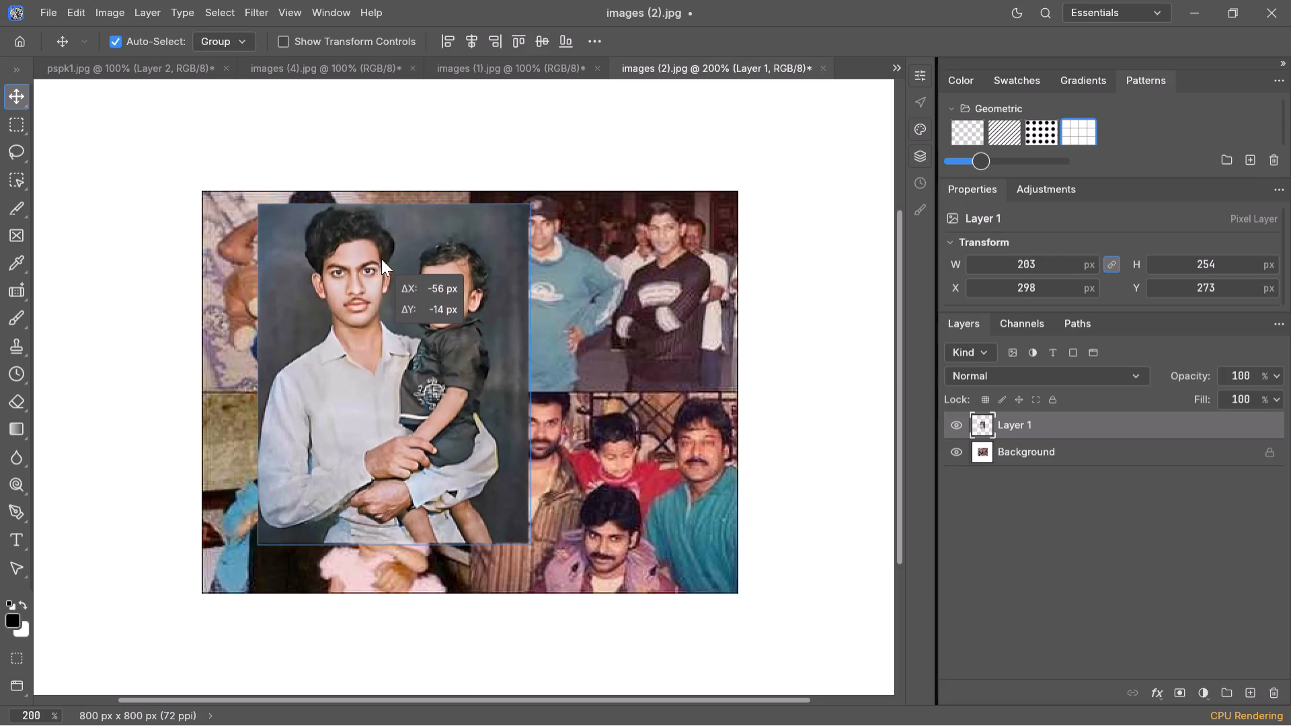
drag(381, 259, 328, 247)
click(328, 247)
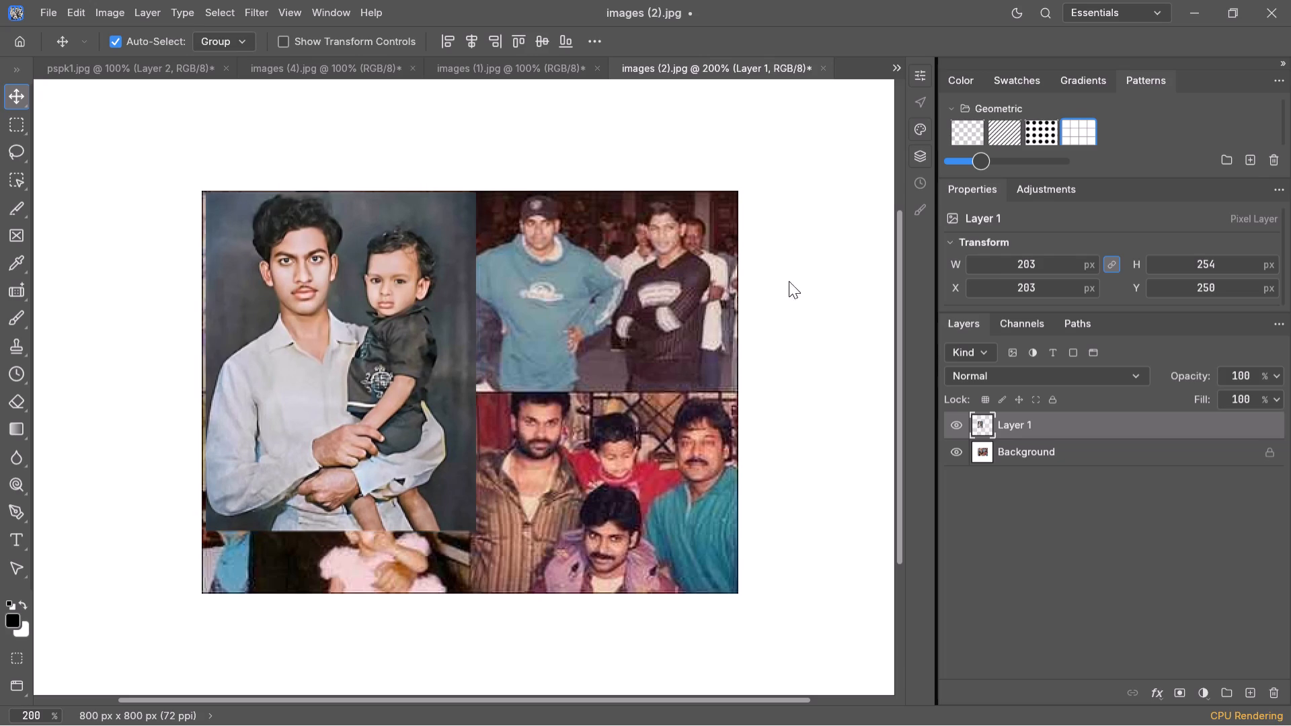
Resize the pasted photo with linked proportions, entering a width of 100 px and a height of 100 px.
click(1026, 270)
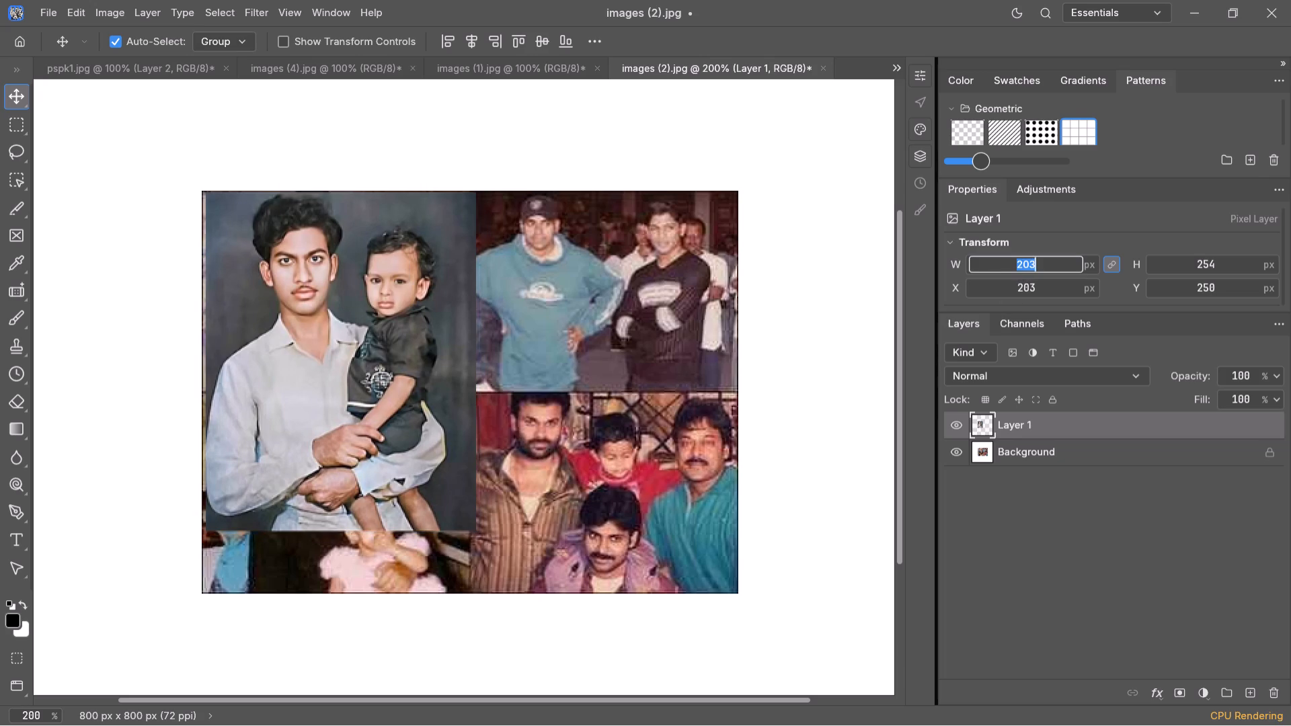
text(100)
click(1201, 264)
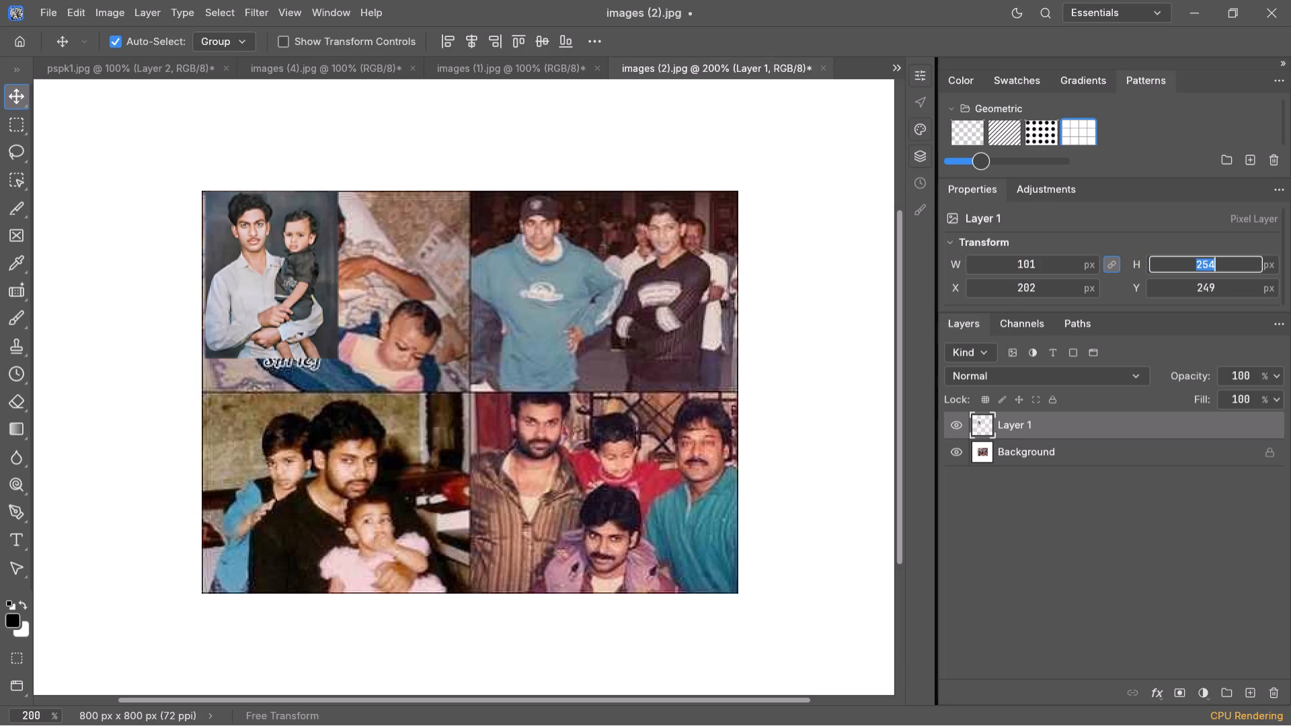
text(100)
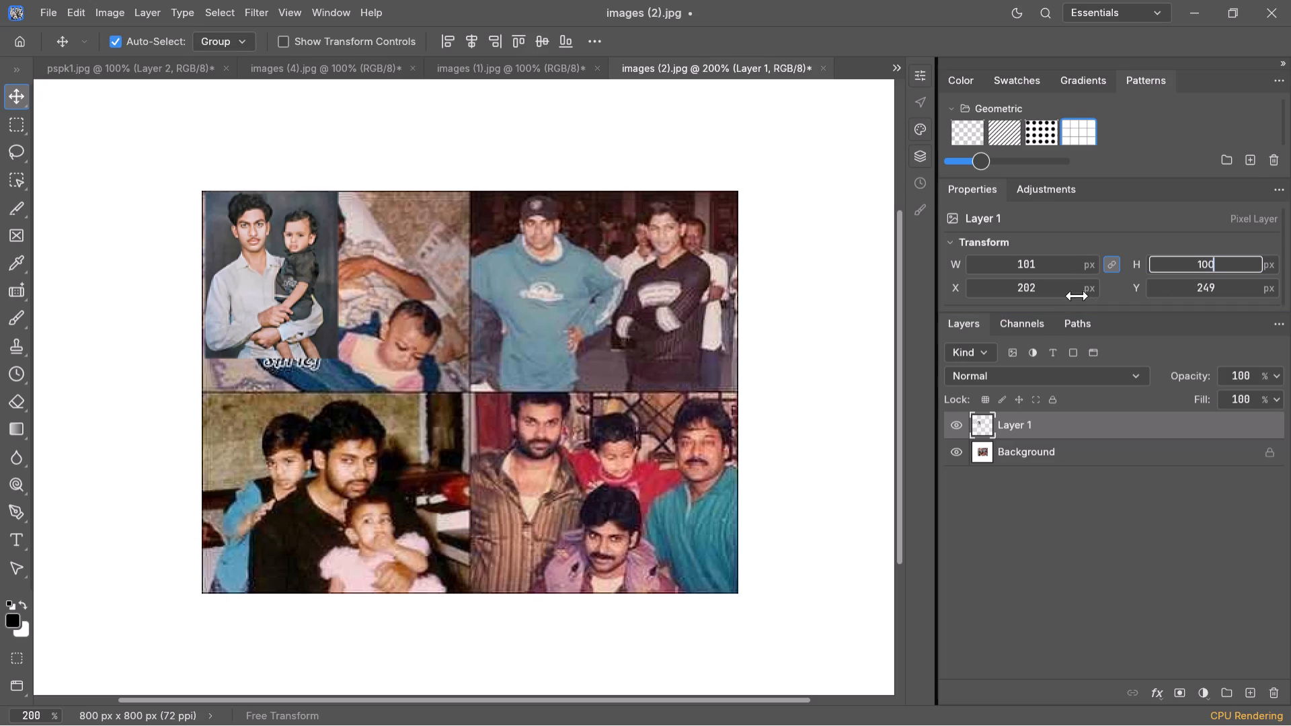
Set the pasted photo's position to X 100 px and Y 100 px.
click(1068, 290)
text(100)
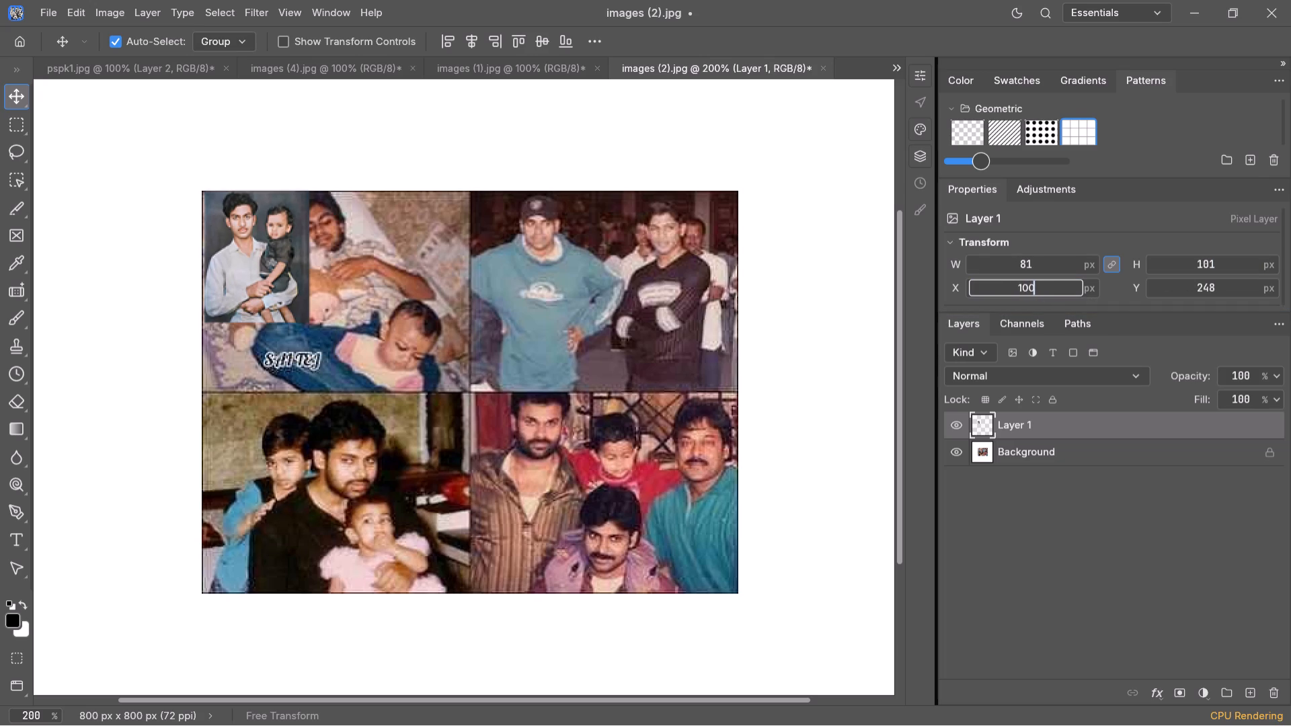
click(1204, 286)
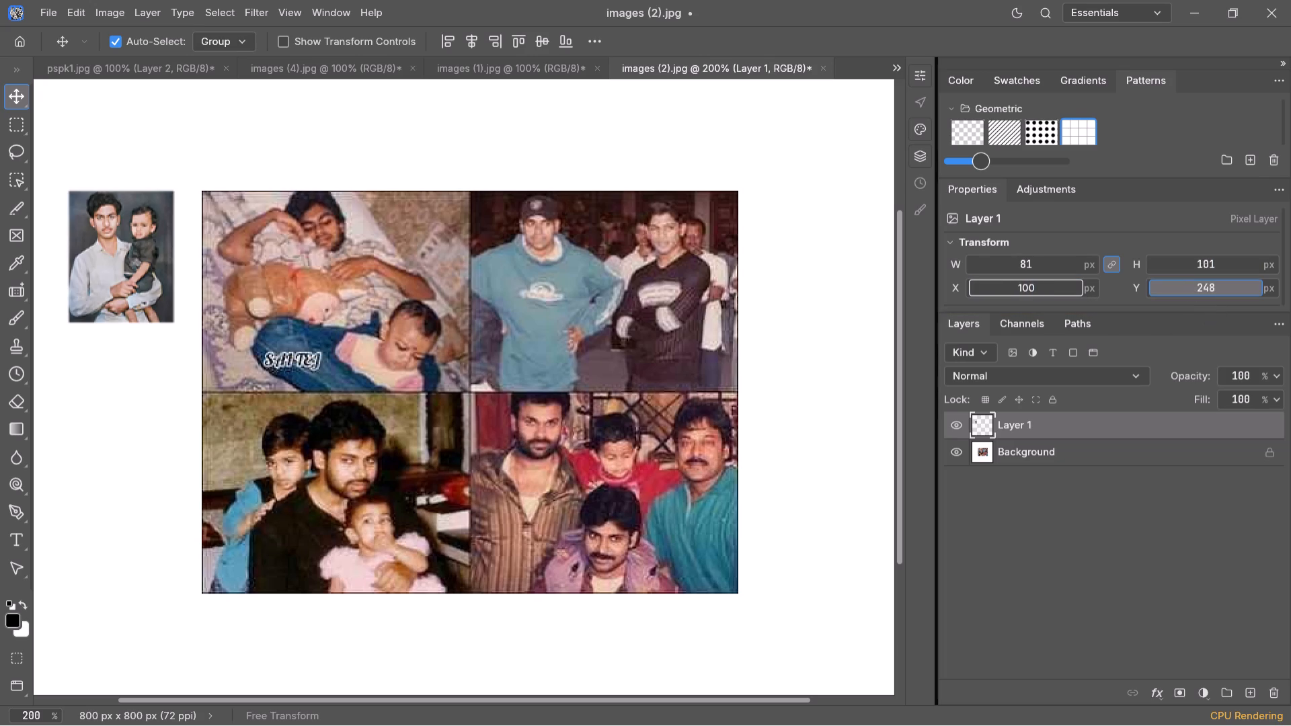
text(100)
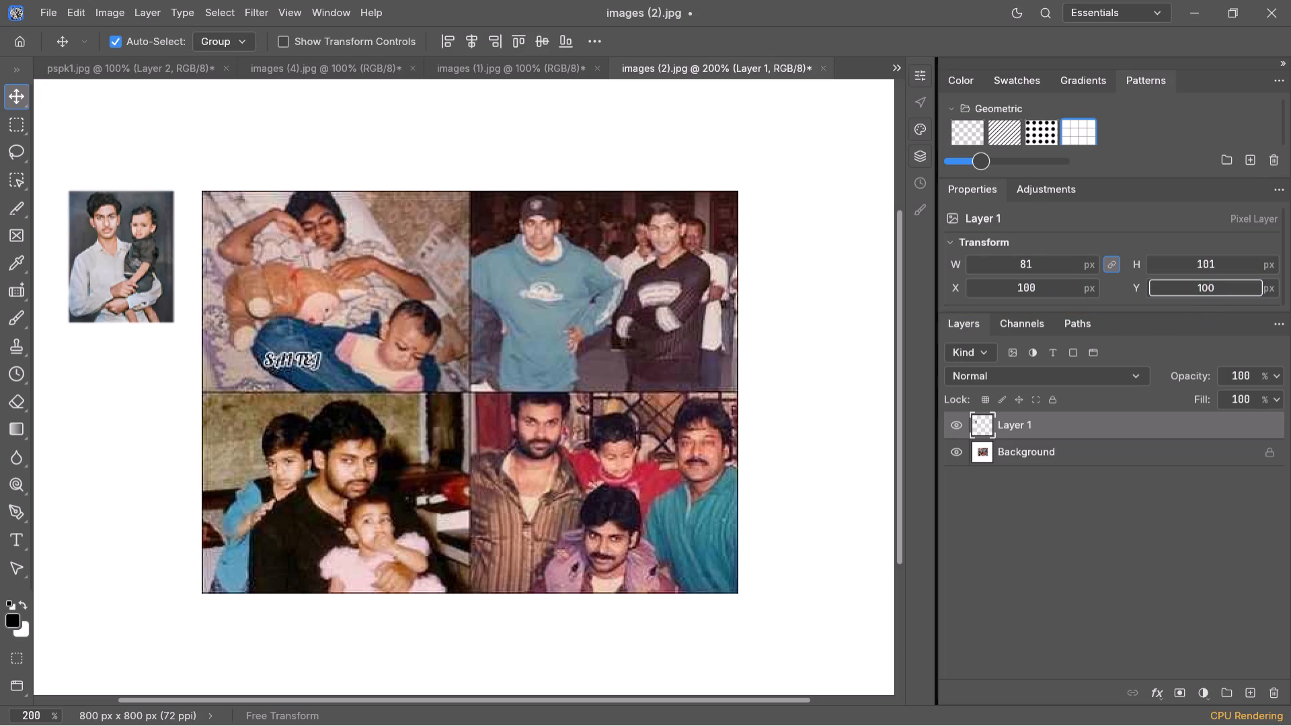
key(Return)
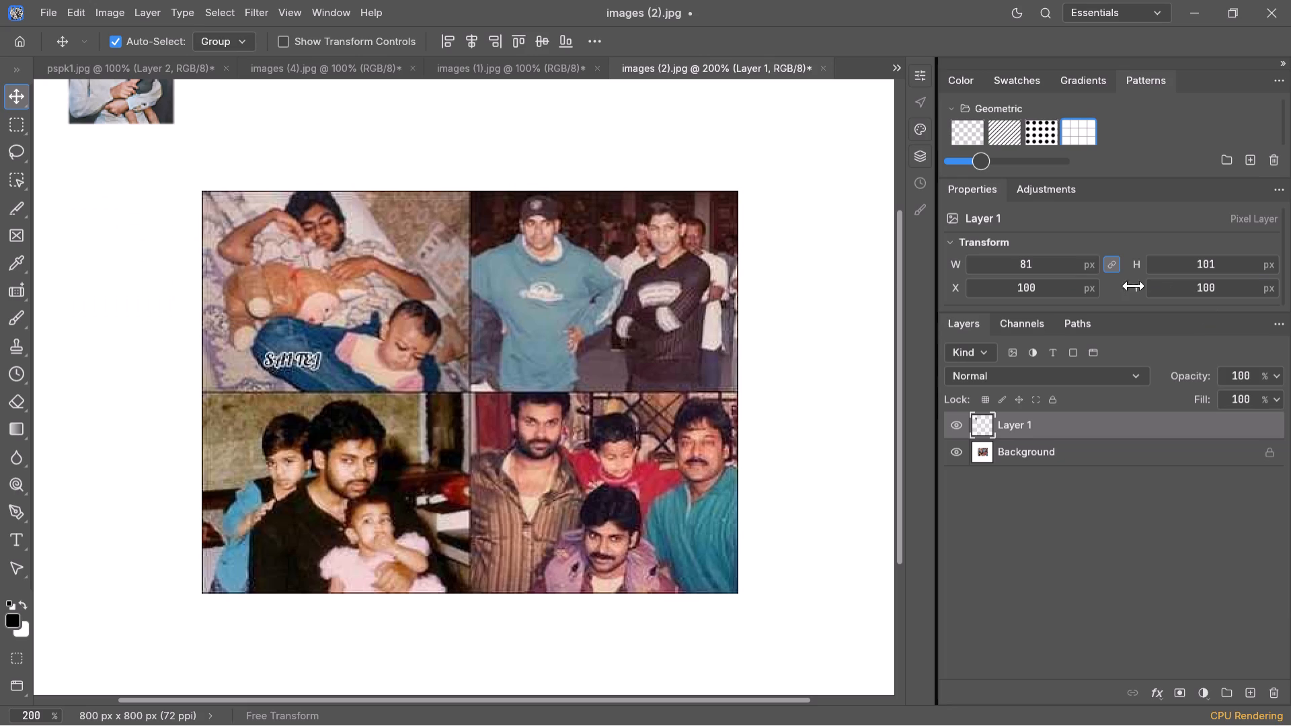
Move the small photo onto the collage's upper-left picture, at about X 205 px, Y 258 px.
drag(143, 106, 264, 227)
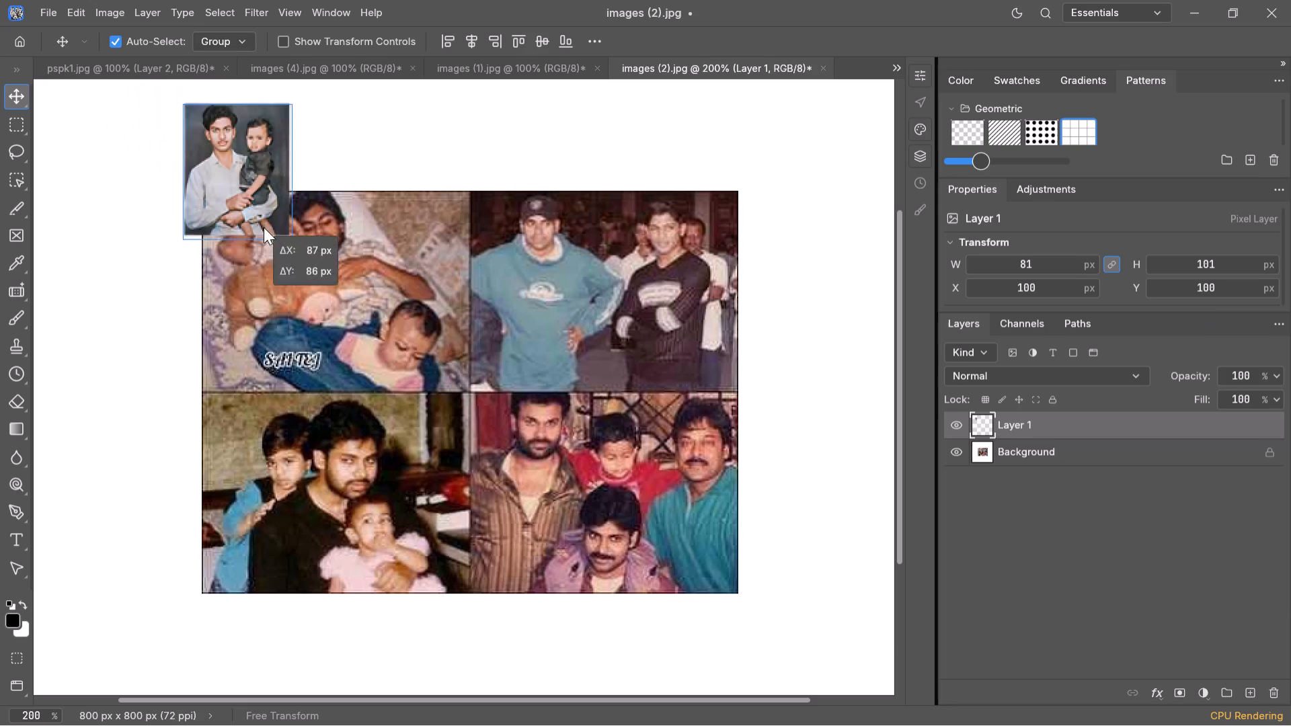
drag(264, 227, 284, 318)
click(287, 314)
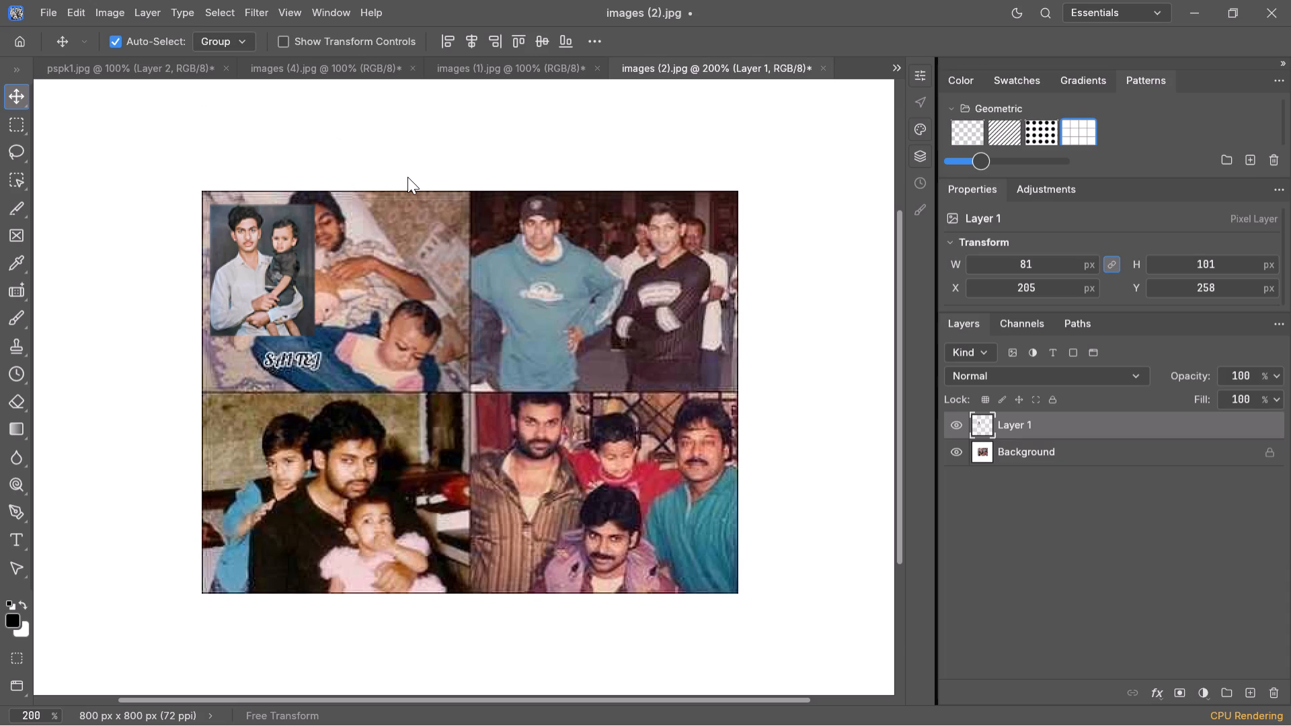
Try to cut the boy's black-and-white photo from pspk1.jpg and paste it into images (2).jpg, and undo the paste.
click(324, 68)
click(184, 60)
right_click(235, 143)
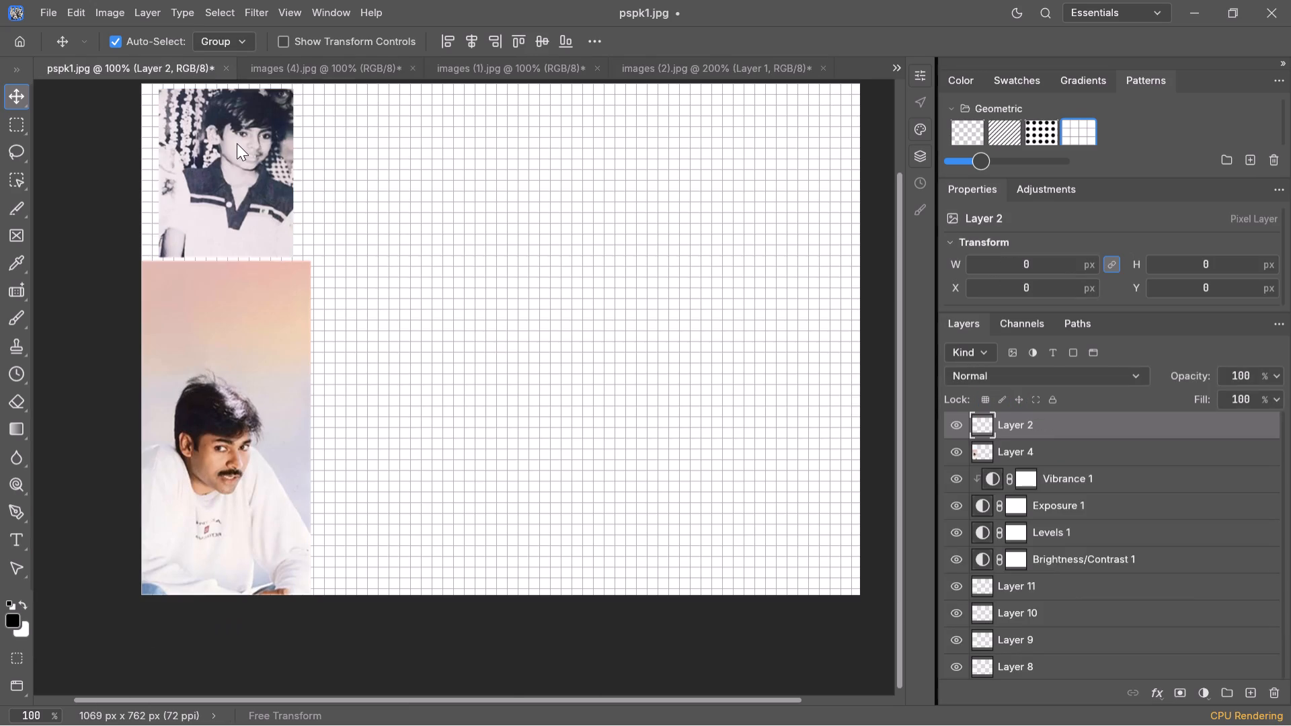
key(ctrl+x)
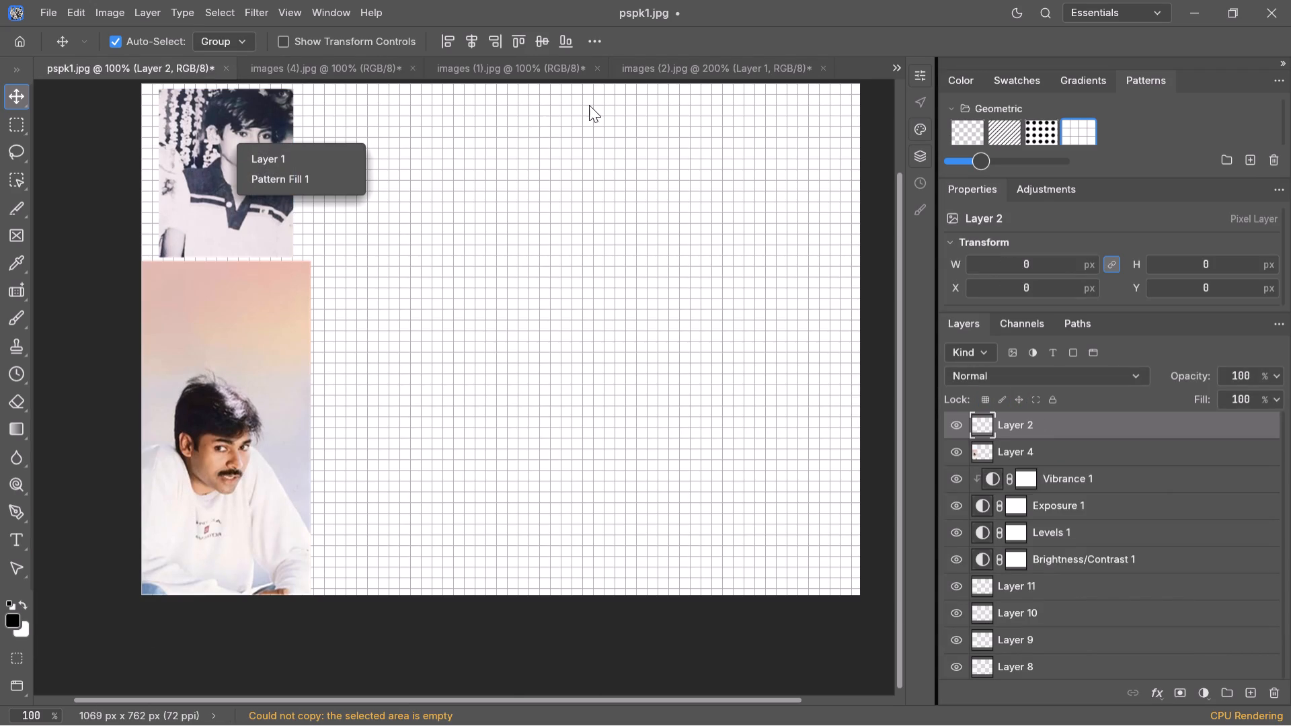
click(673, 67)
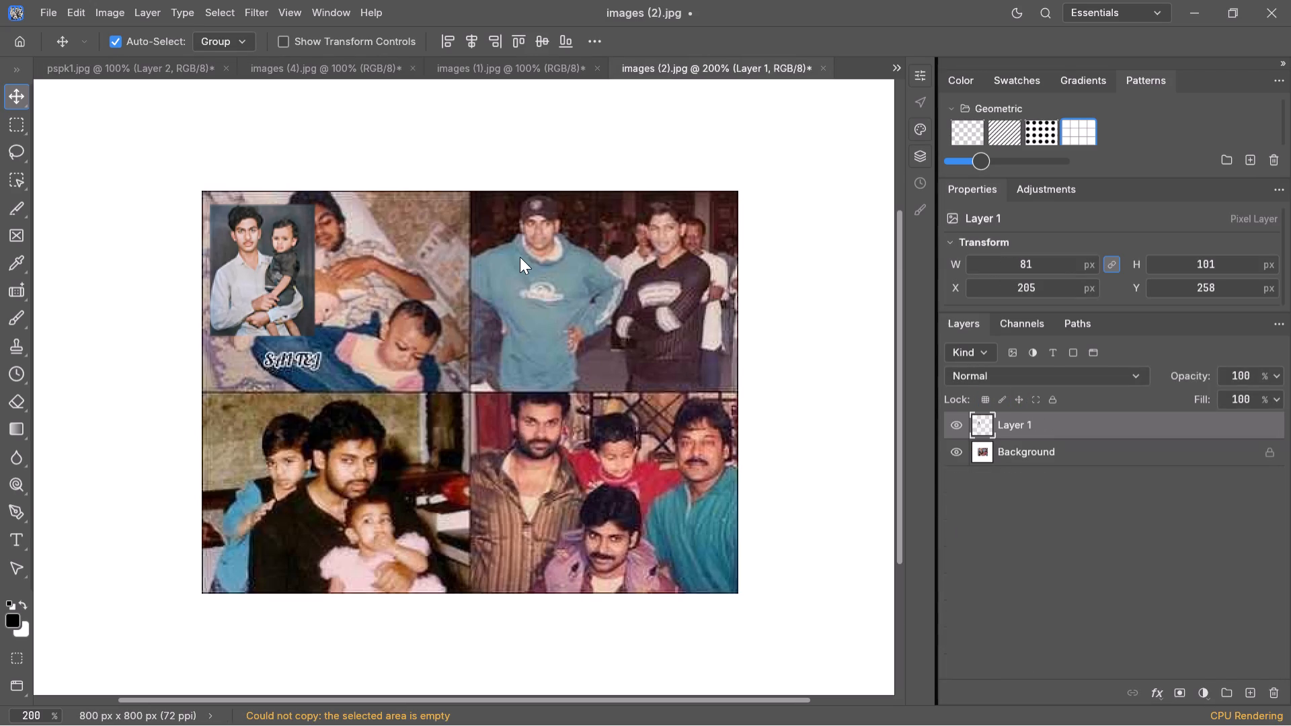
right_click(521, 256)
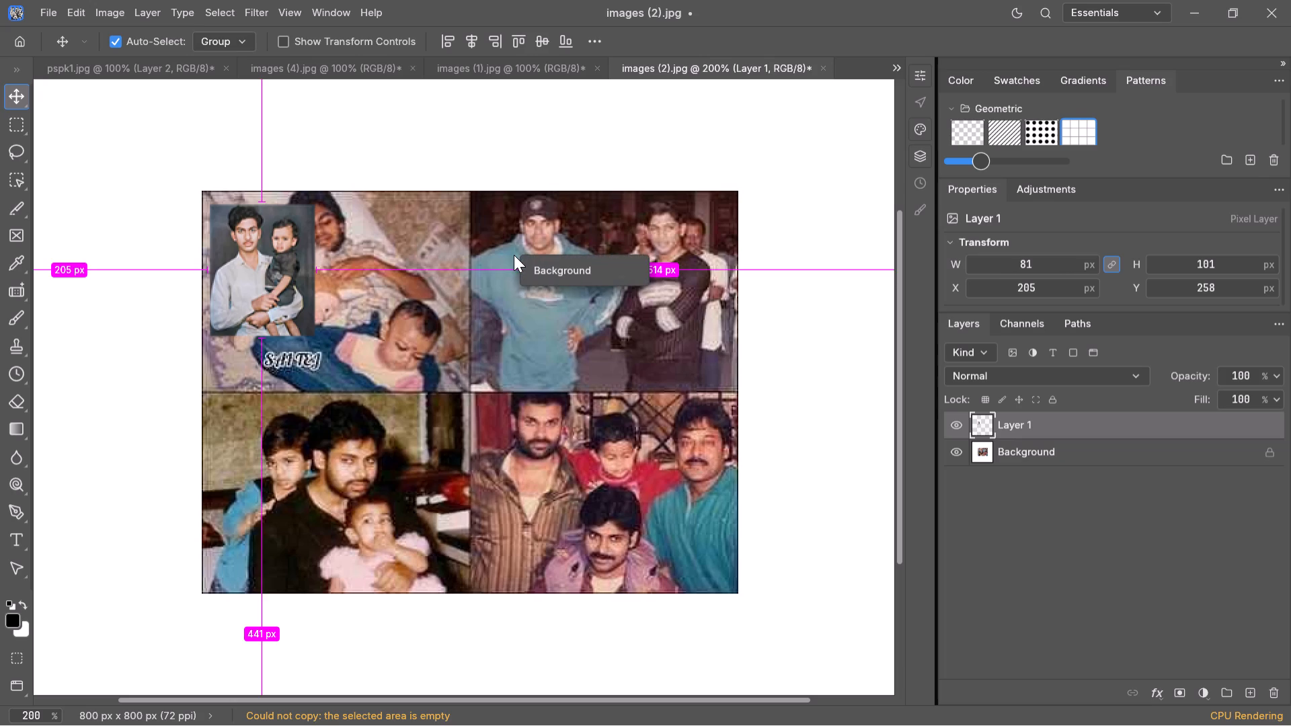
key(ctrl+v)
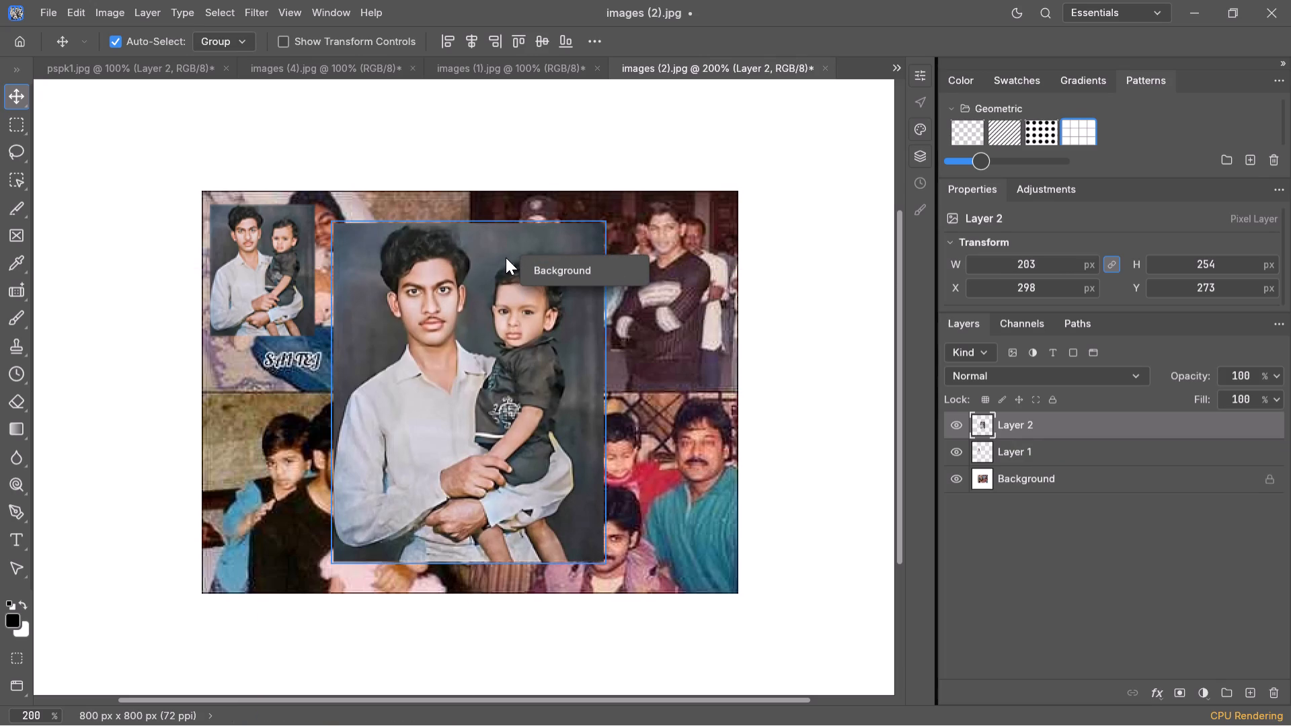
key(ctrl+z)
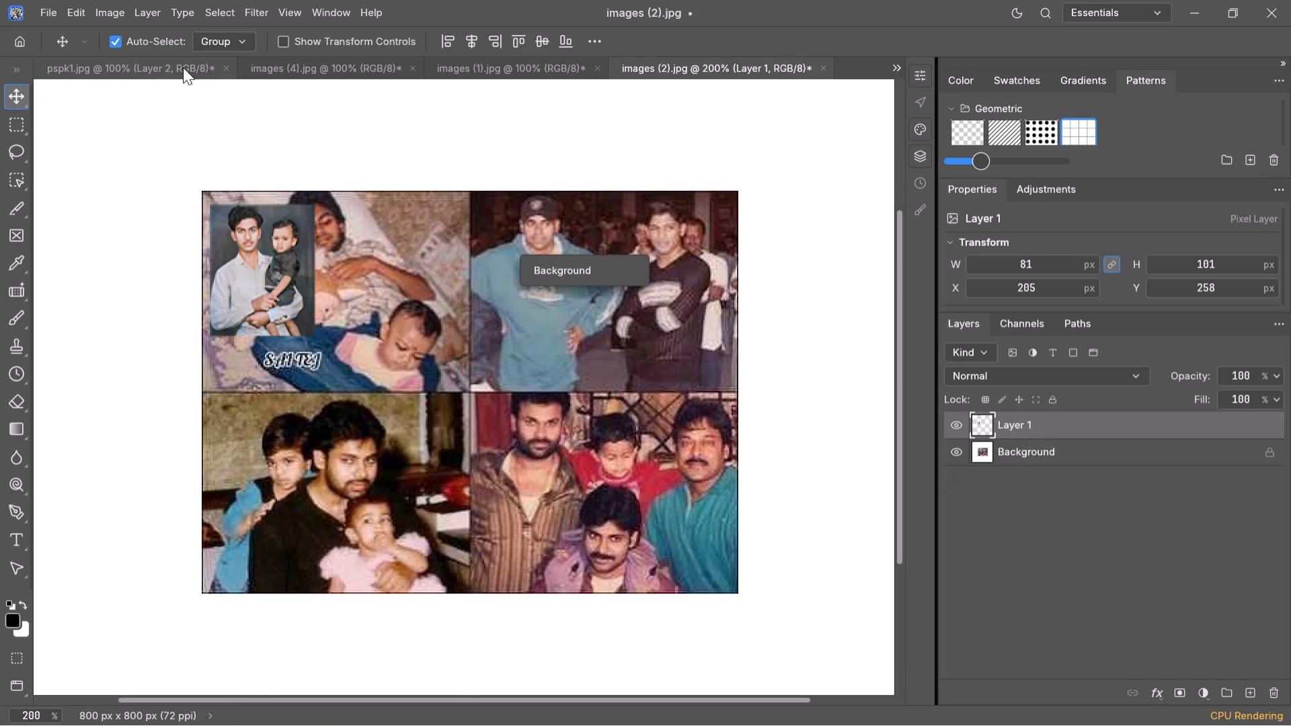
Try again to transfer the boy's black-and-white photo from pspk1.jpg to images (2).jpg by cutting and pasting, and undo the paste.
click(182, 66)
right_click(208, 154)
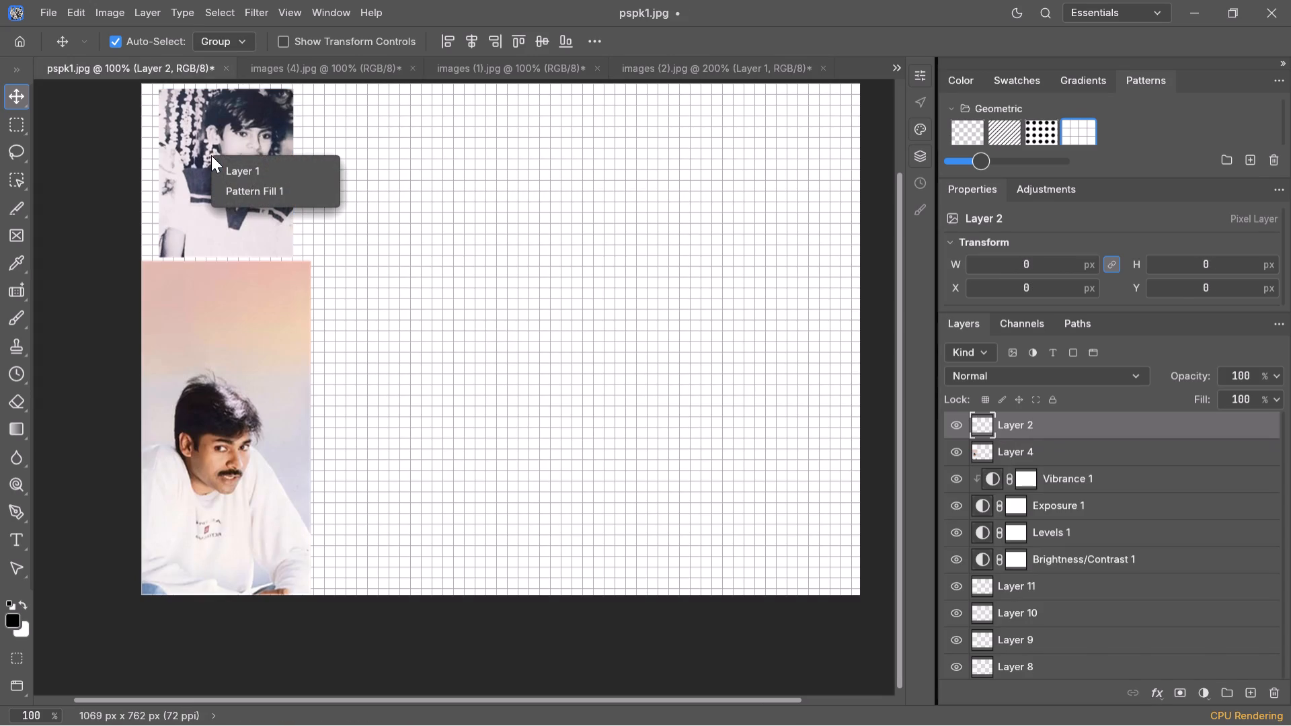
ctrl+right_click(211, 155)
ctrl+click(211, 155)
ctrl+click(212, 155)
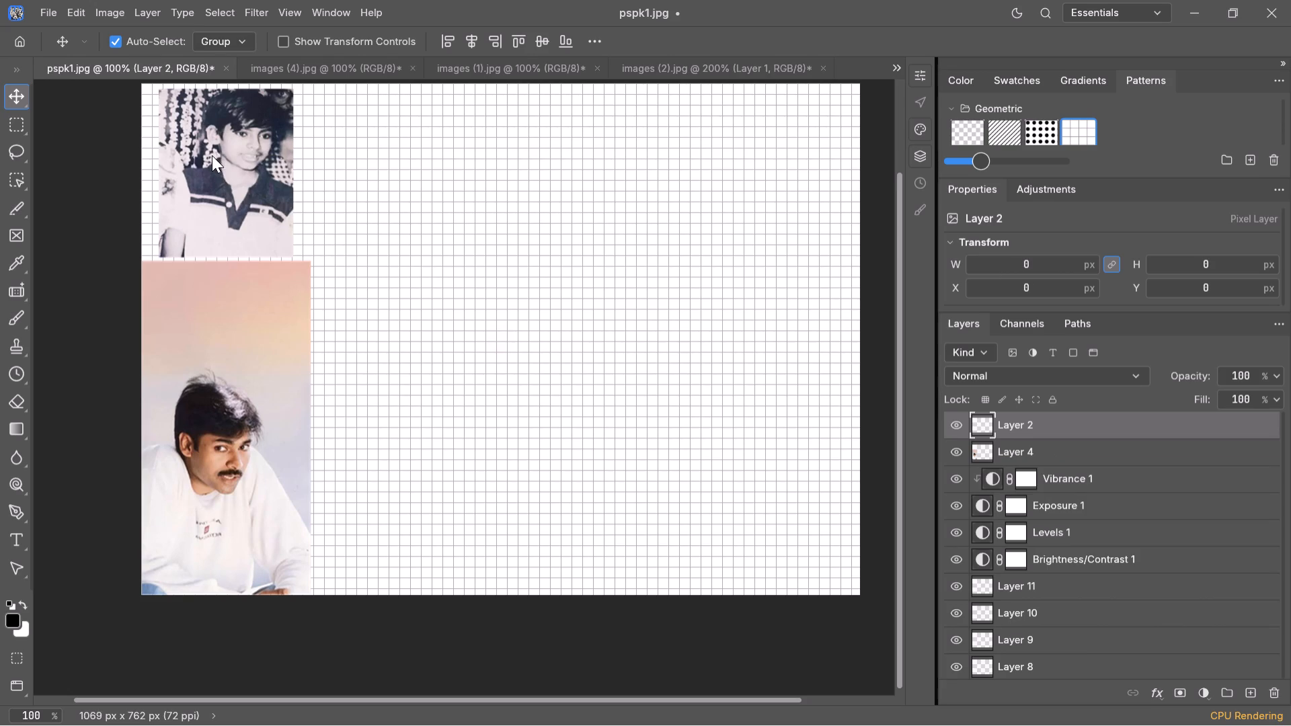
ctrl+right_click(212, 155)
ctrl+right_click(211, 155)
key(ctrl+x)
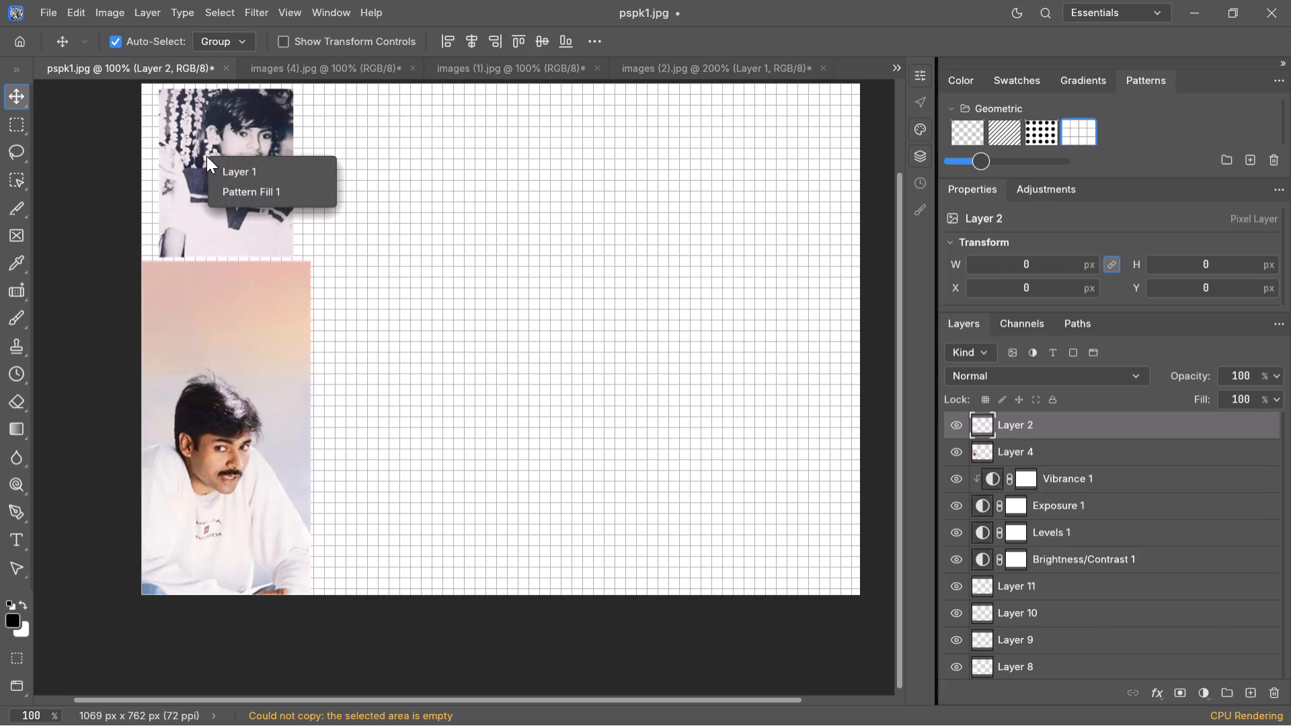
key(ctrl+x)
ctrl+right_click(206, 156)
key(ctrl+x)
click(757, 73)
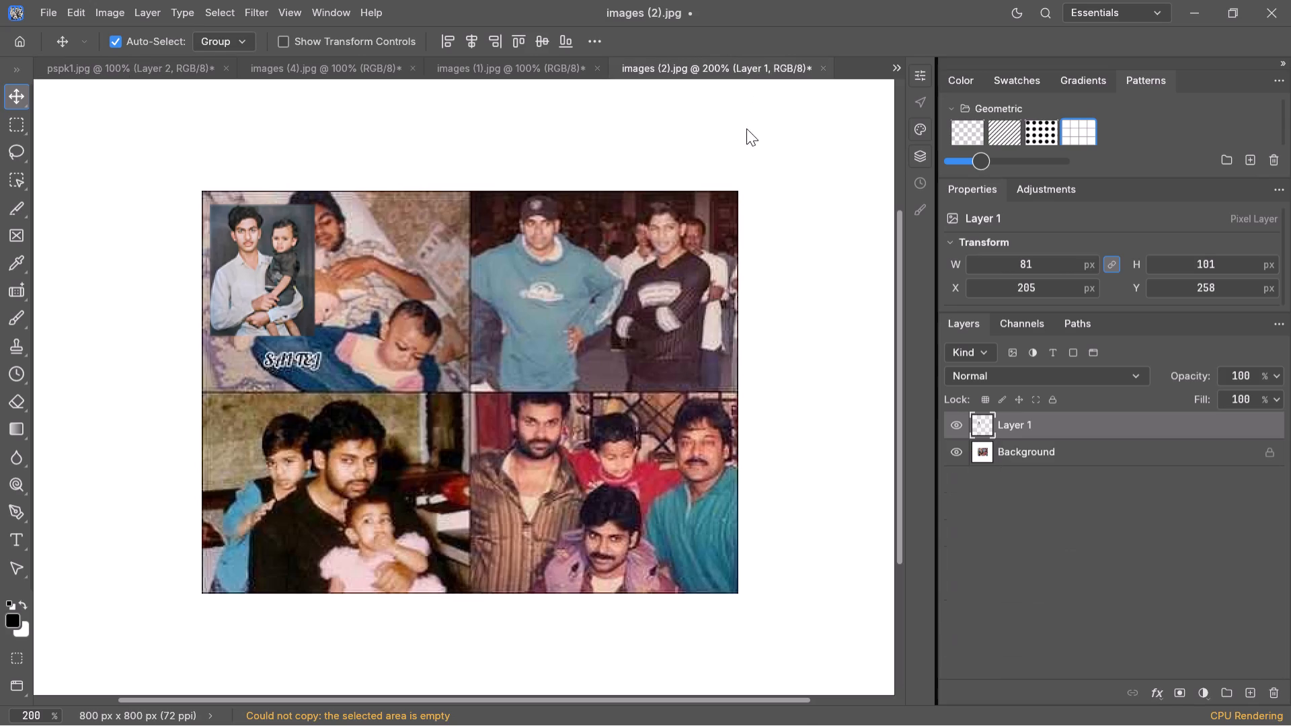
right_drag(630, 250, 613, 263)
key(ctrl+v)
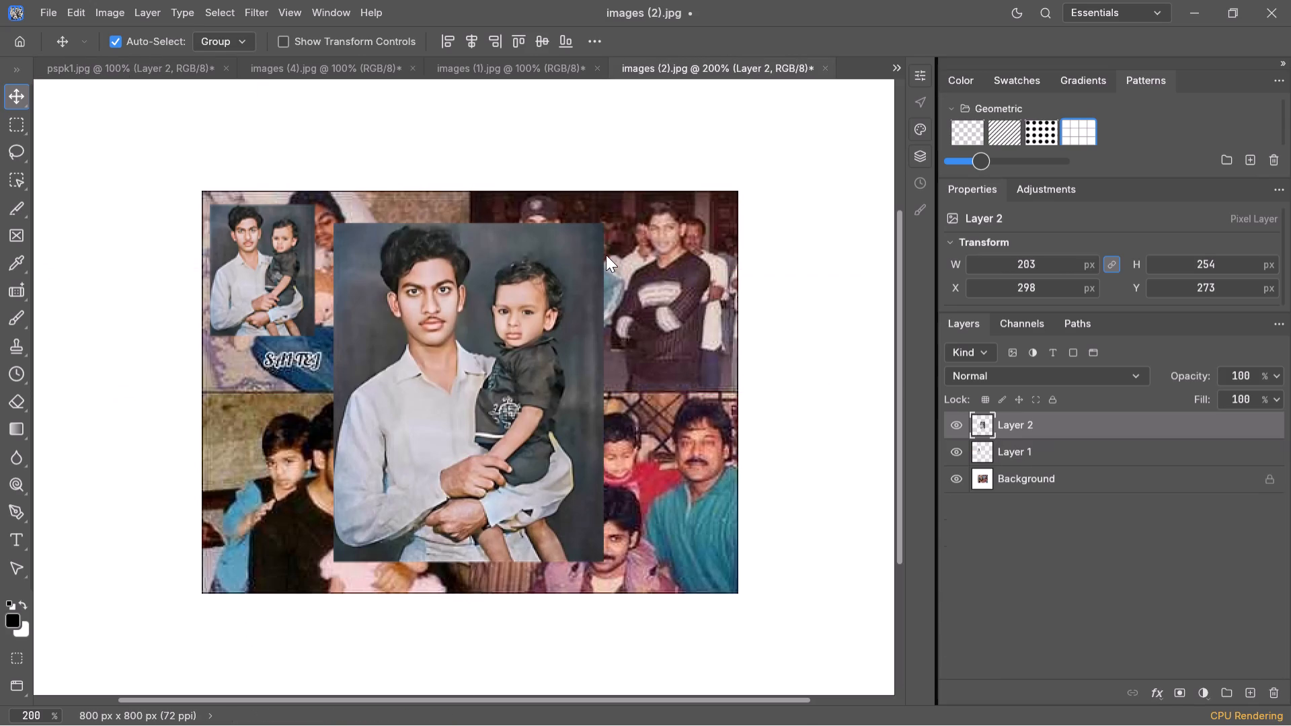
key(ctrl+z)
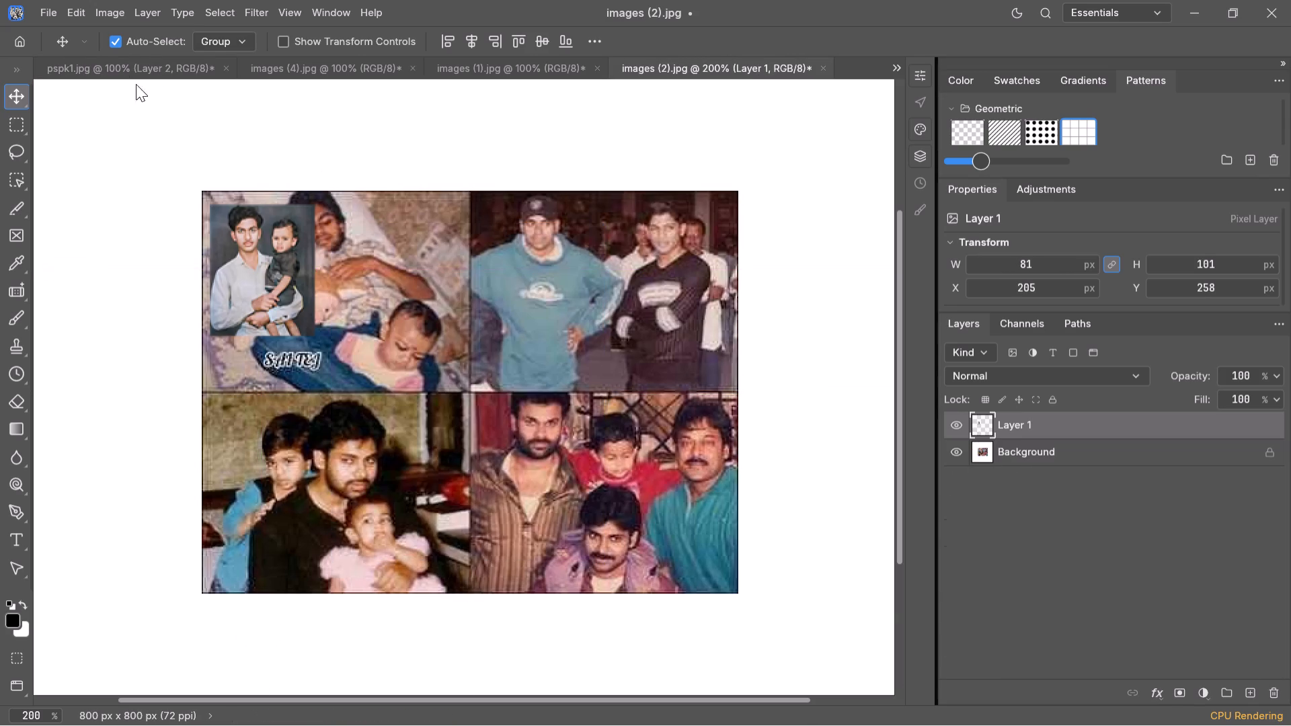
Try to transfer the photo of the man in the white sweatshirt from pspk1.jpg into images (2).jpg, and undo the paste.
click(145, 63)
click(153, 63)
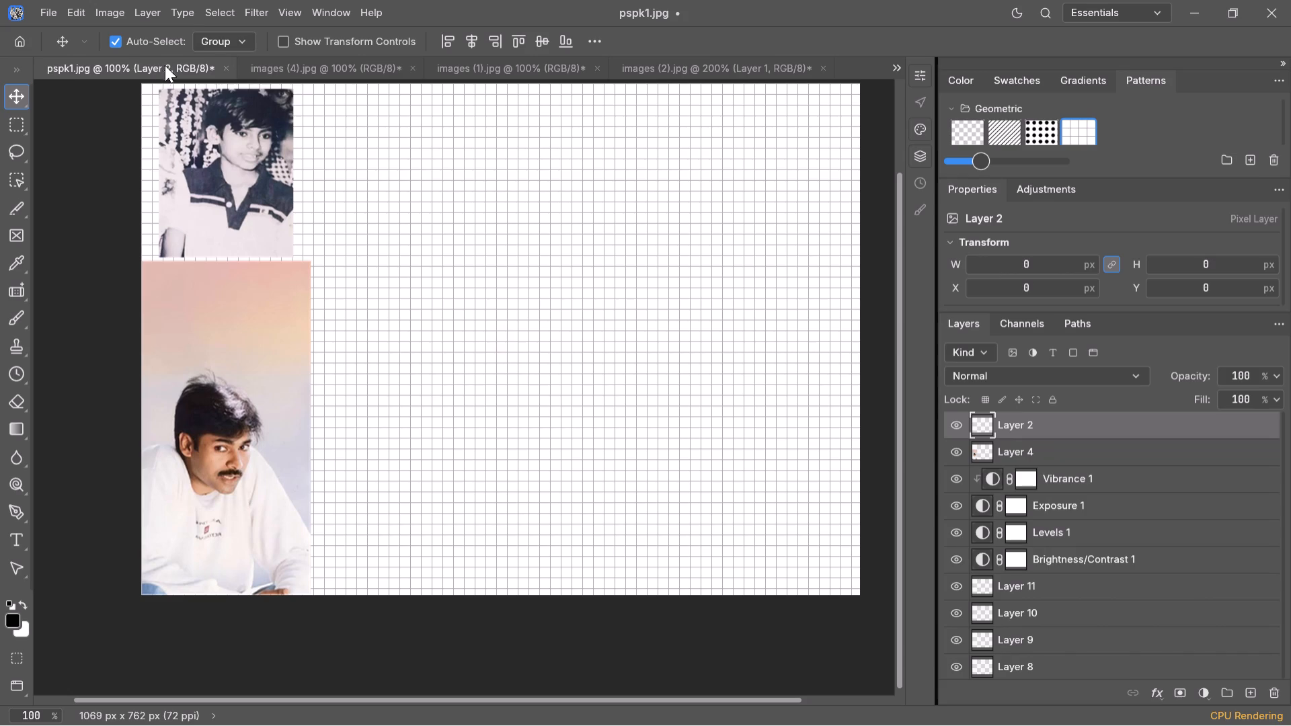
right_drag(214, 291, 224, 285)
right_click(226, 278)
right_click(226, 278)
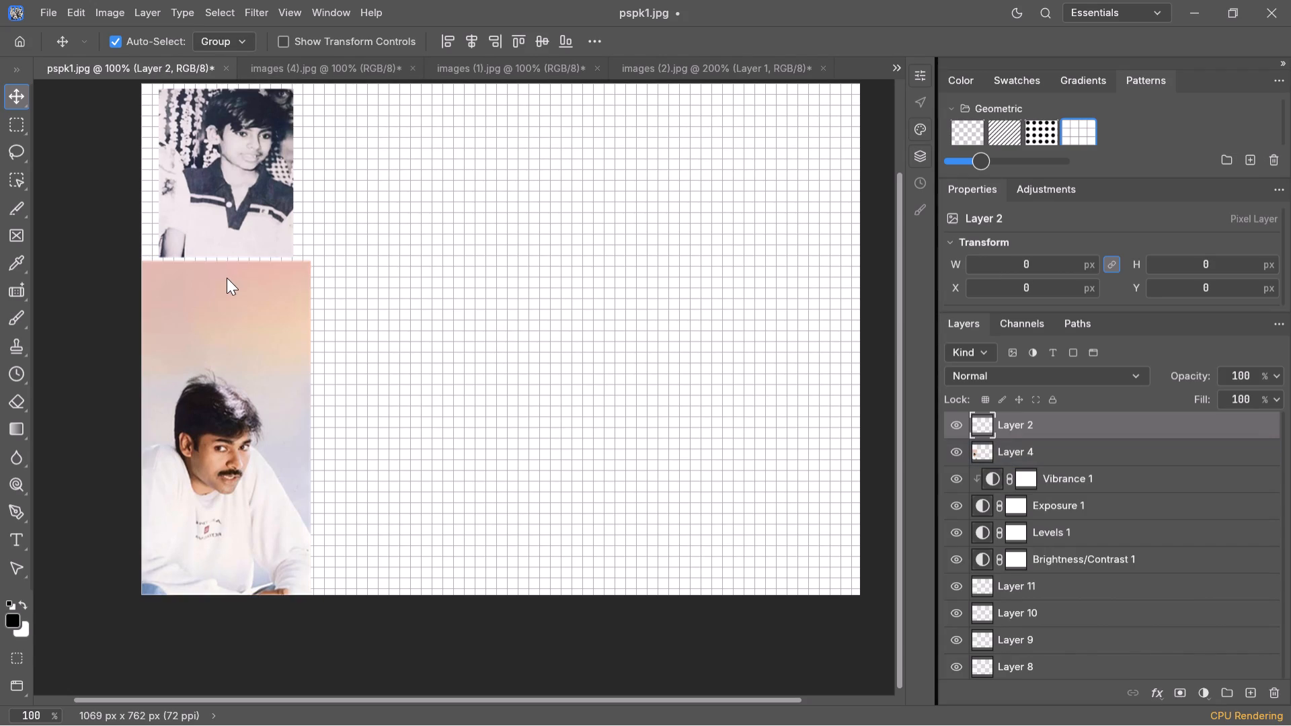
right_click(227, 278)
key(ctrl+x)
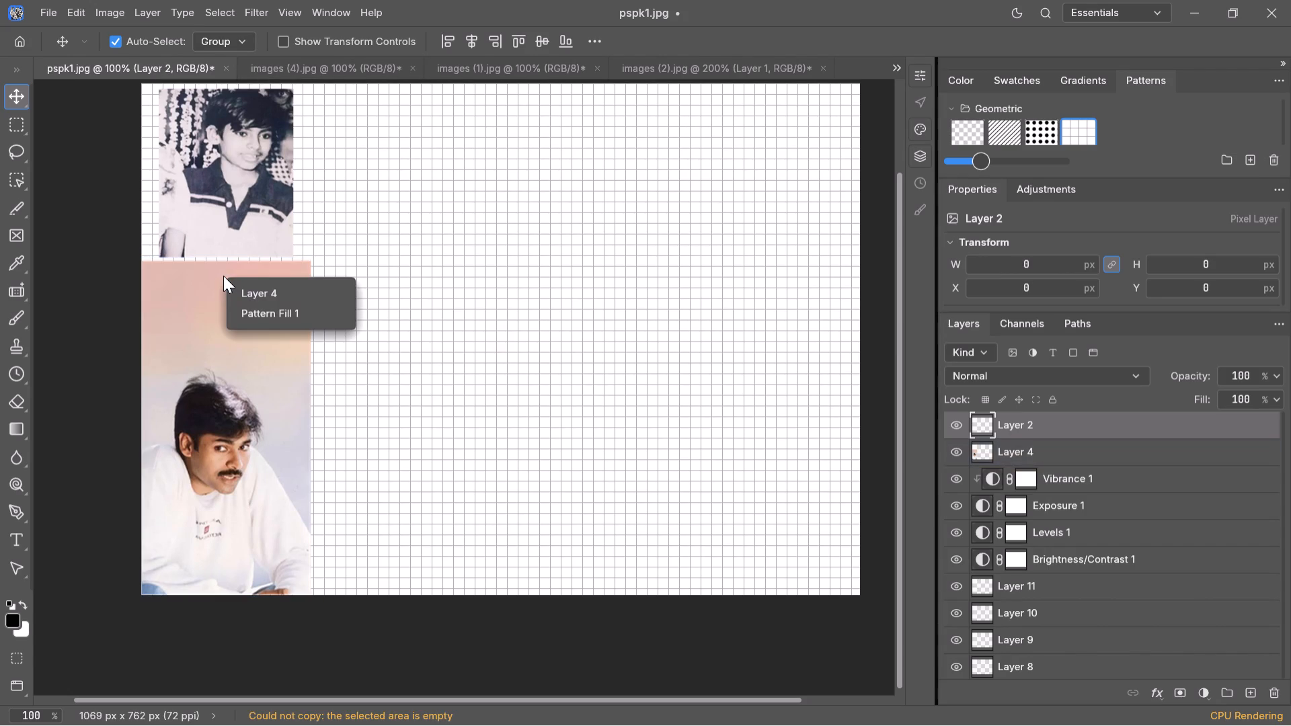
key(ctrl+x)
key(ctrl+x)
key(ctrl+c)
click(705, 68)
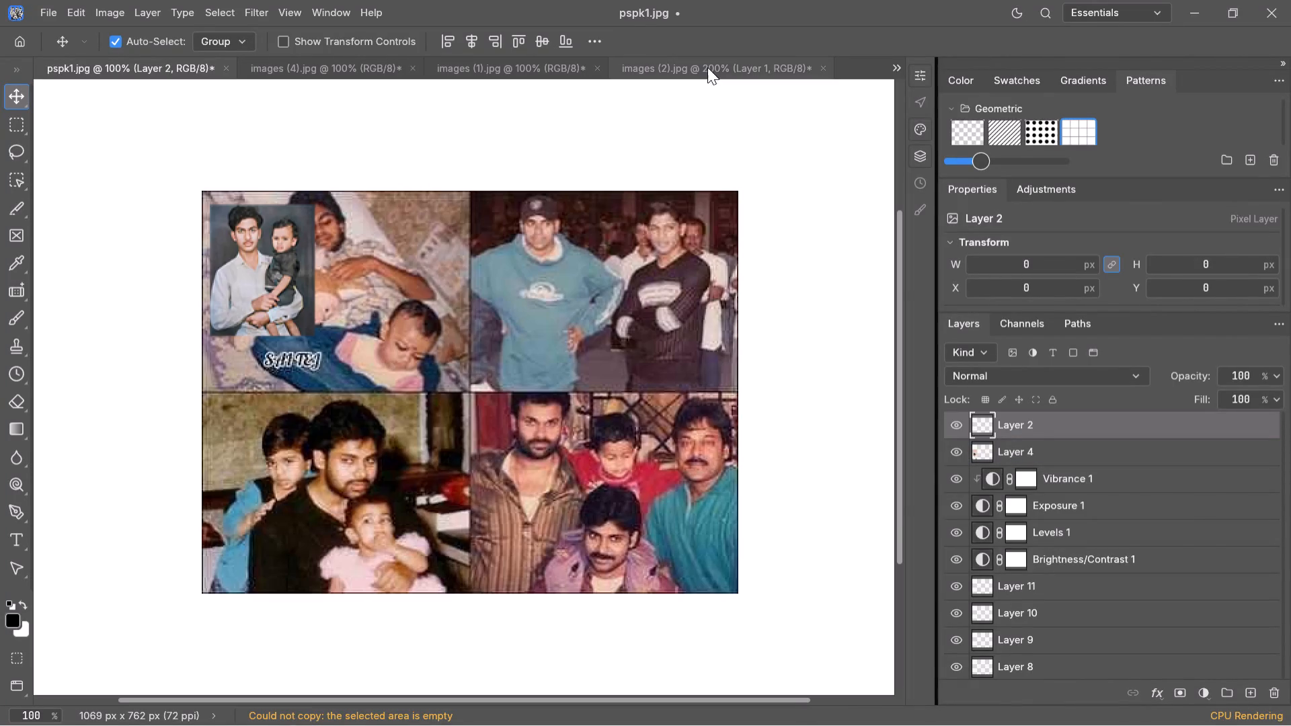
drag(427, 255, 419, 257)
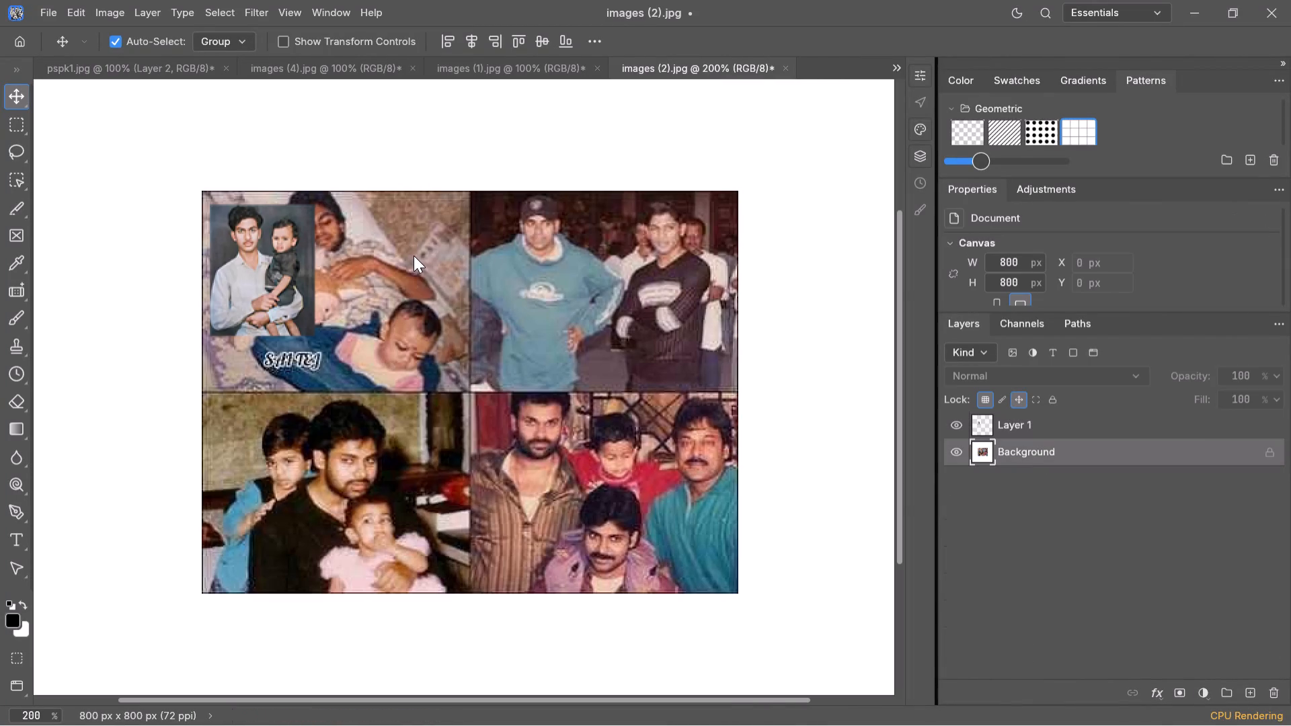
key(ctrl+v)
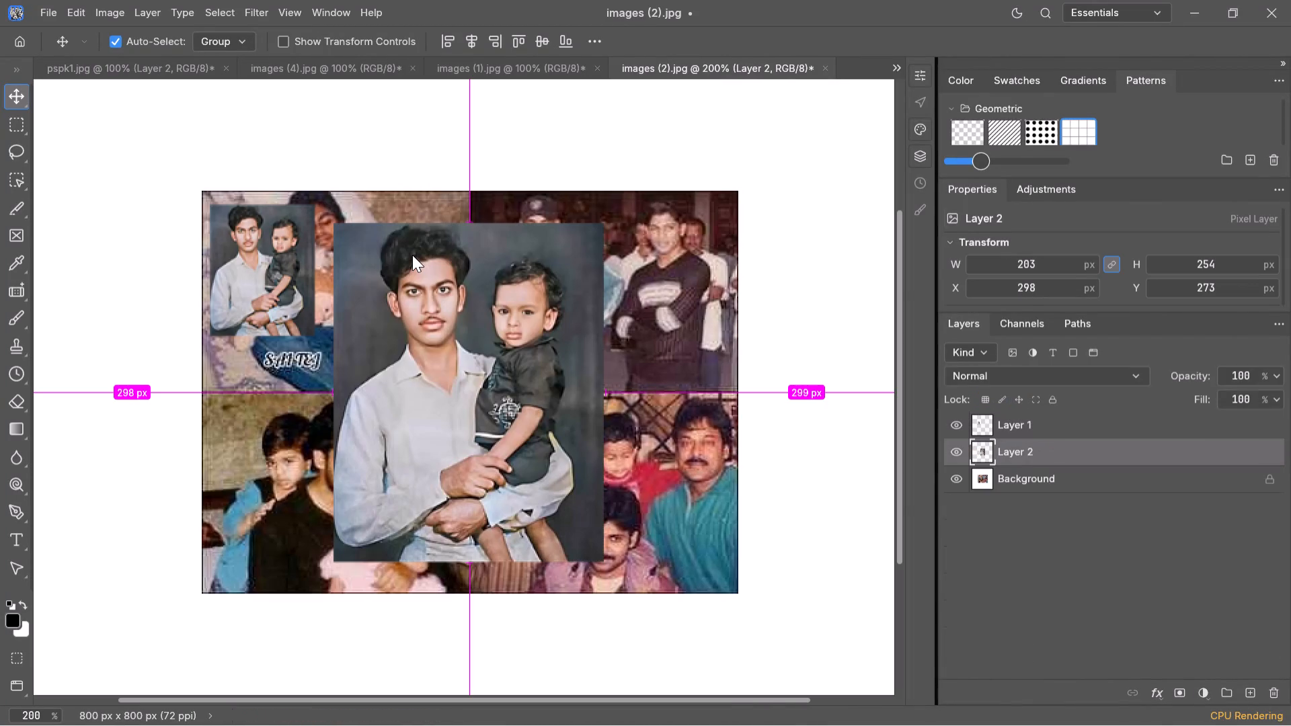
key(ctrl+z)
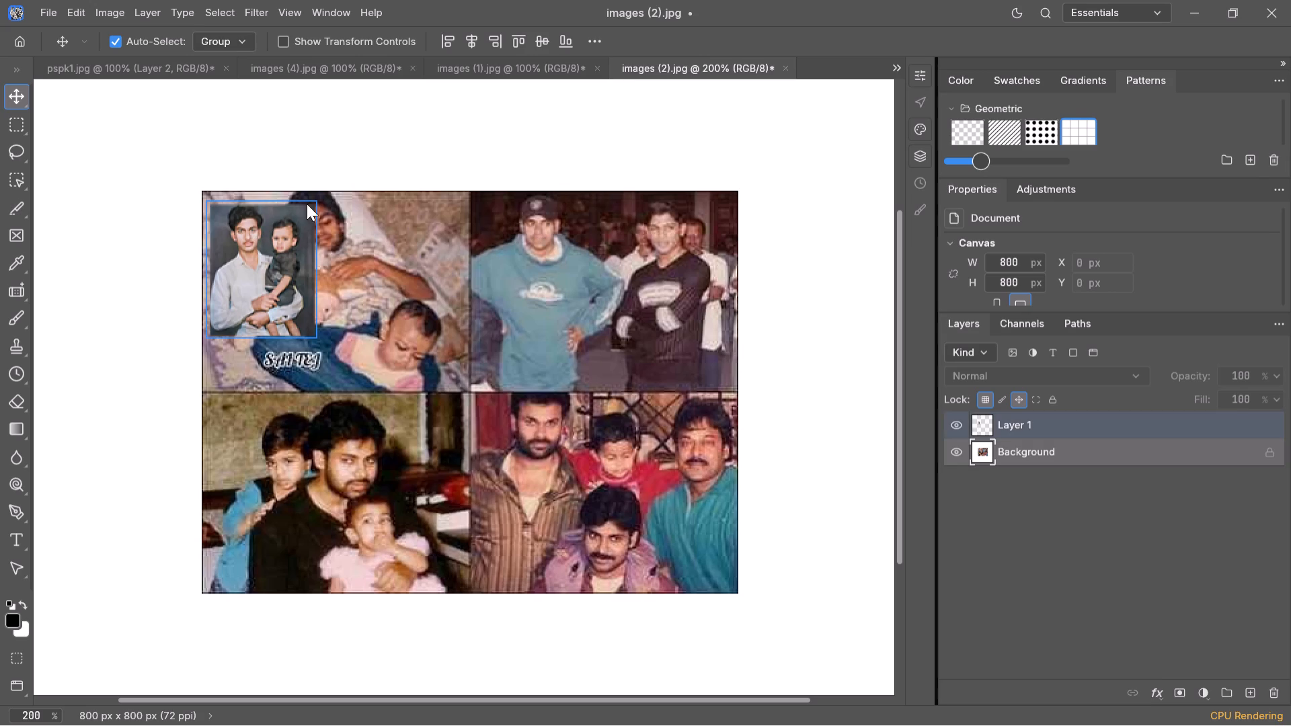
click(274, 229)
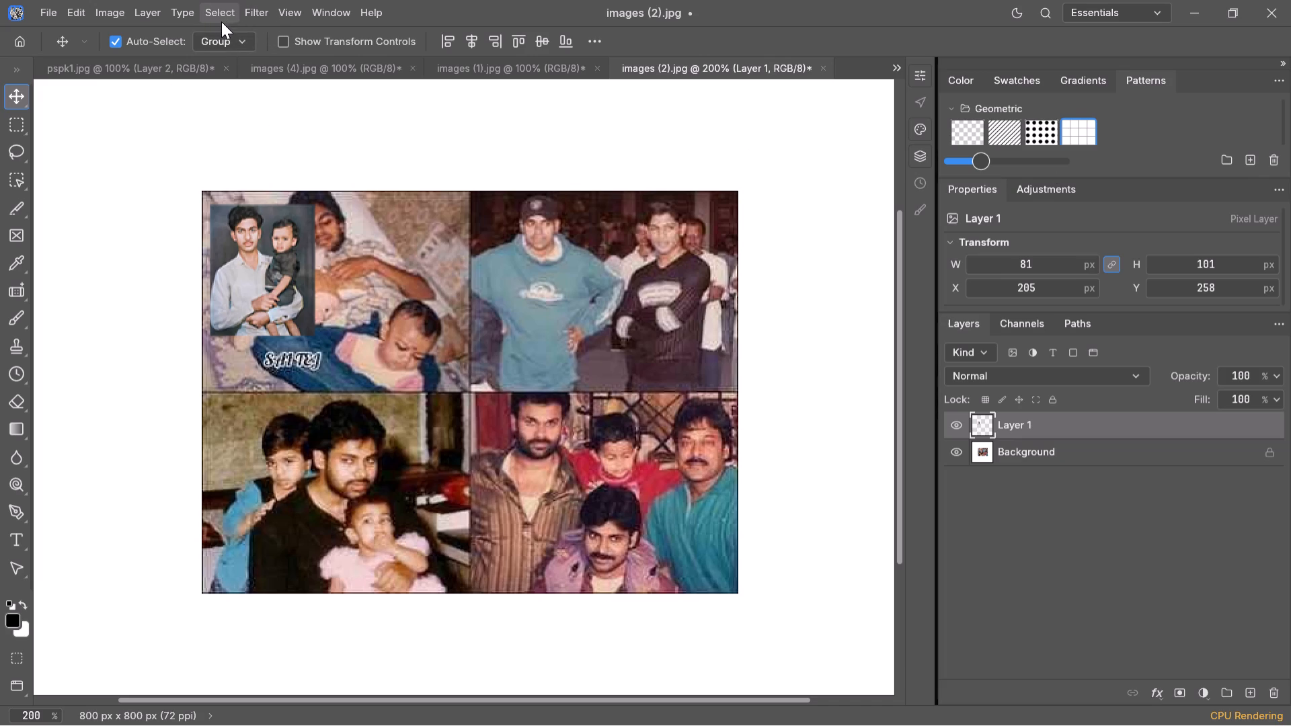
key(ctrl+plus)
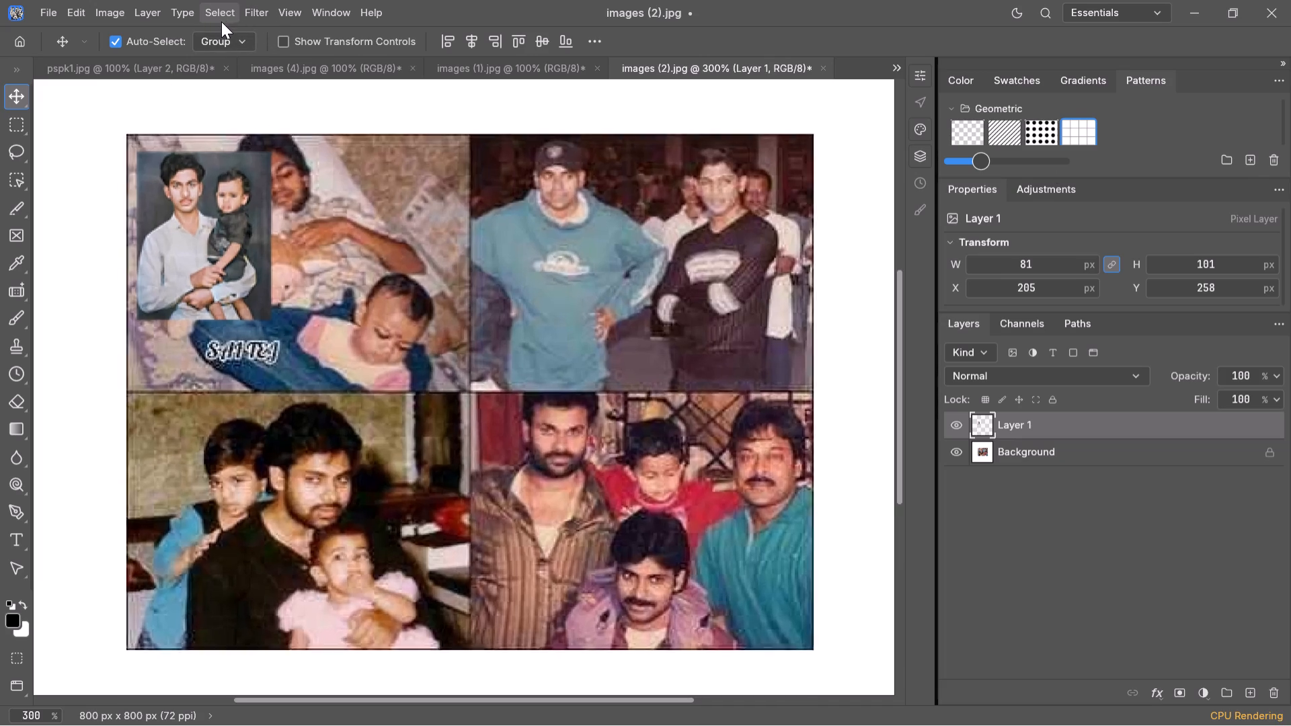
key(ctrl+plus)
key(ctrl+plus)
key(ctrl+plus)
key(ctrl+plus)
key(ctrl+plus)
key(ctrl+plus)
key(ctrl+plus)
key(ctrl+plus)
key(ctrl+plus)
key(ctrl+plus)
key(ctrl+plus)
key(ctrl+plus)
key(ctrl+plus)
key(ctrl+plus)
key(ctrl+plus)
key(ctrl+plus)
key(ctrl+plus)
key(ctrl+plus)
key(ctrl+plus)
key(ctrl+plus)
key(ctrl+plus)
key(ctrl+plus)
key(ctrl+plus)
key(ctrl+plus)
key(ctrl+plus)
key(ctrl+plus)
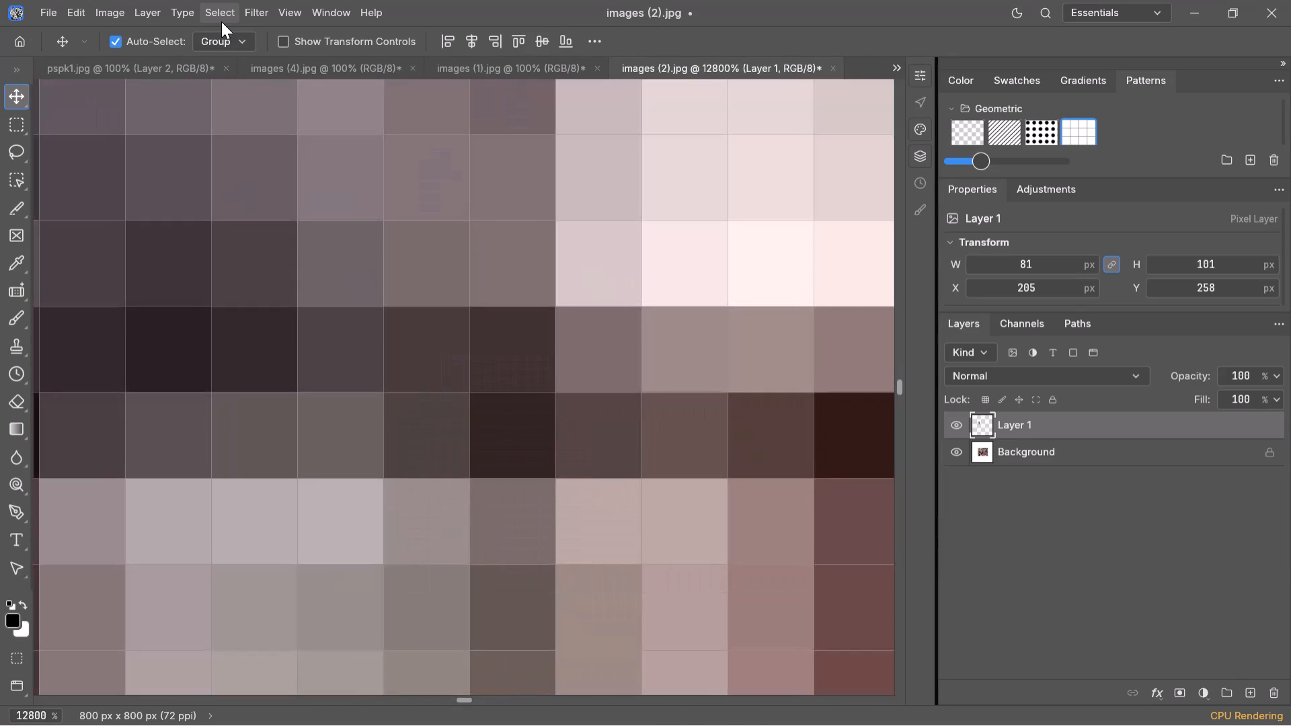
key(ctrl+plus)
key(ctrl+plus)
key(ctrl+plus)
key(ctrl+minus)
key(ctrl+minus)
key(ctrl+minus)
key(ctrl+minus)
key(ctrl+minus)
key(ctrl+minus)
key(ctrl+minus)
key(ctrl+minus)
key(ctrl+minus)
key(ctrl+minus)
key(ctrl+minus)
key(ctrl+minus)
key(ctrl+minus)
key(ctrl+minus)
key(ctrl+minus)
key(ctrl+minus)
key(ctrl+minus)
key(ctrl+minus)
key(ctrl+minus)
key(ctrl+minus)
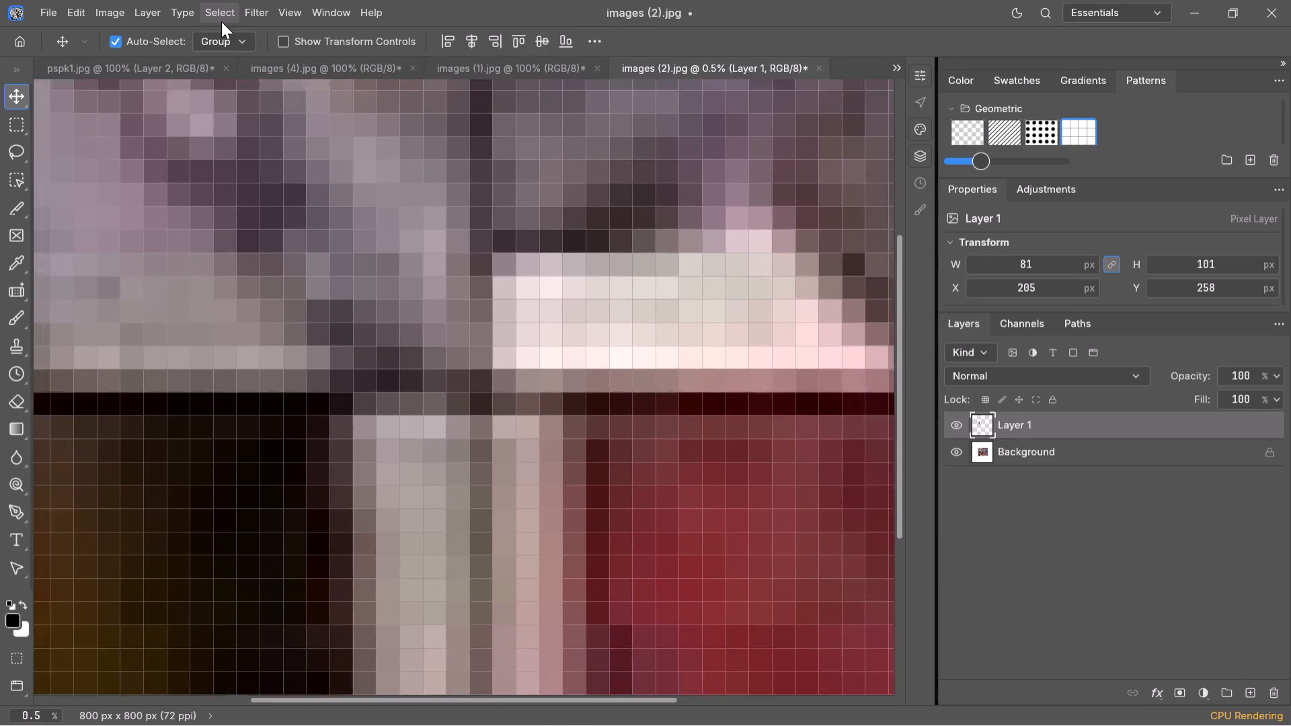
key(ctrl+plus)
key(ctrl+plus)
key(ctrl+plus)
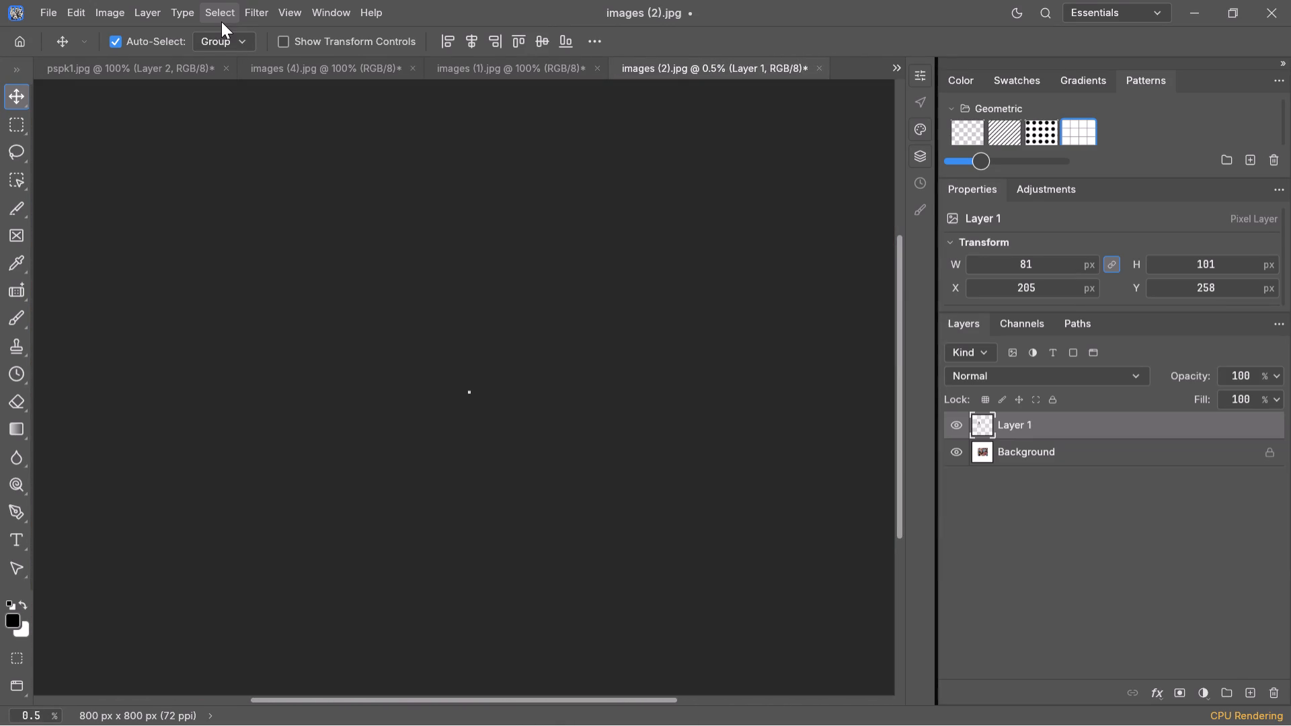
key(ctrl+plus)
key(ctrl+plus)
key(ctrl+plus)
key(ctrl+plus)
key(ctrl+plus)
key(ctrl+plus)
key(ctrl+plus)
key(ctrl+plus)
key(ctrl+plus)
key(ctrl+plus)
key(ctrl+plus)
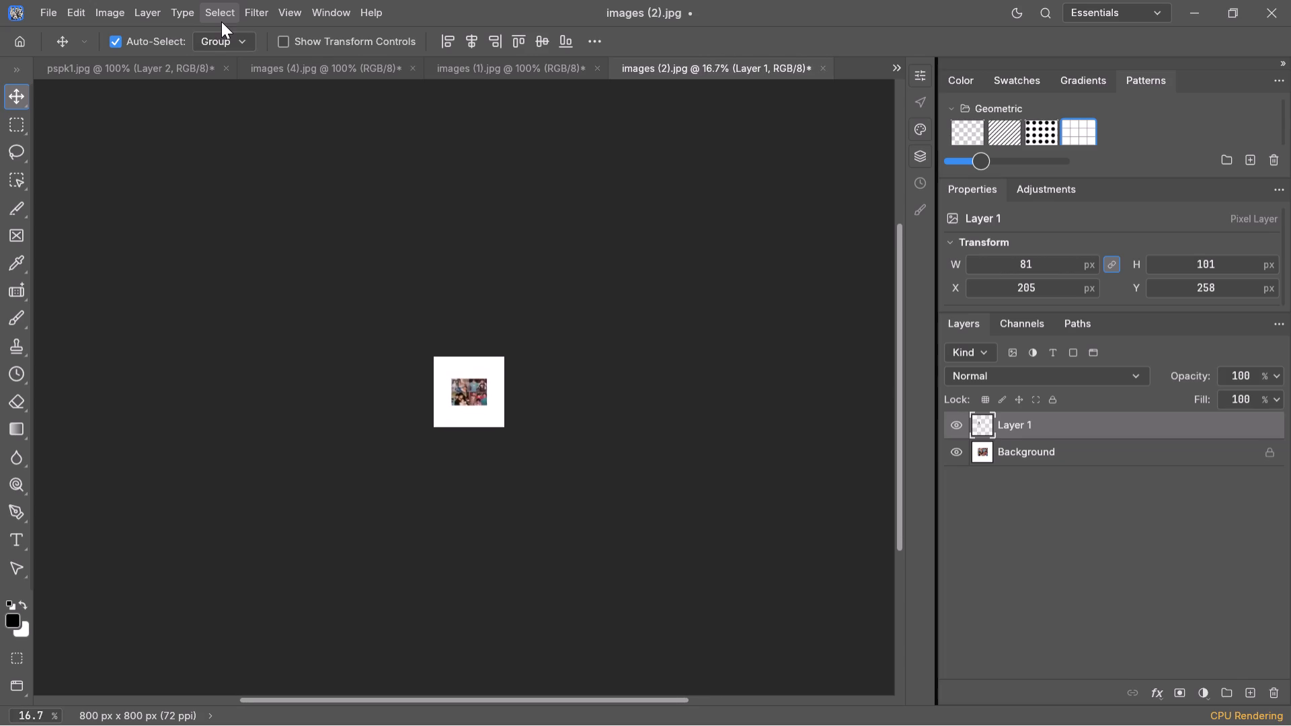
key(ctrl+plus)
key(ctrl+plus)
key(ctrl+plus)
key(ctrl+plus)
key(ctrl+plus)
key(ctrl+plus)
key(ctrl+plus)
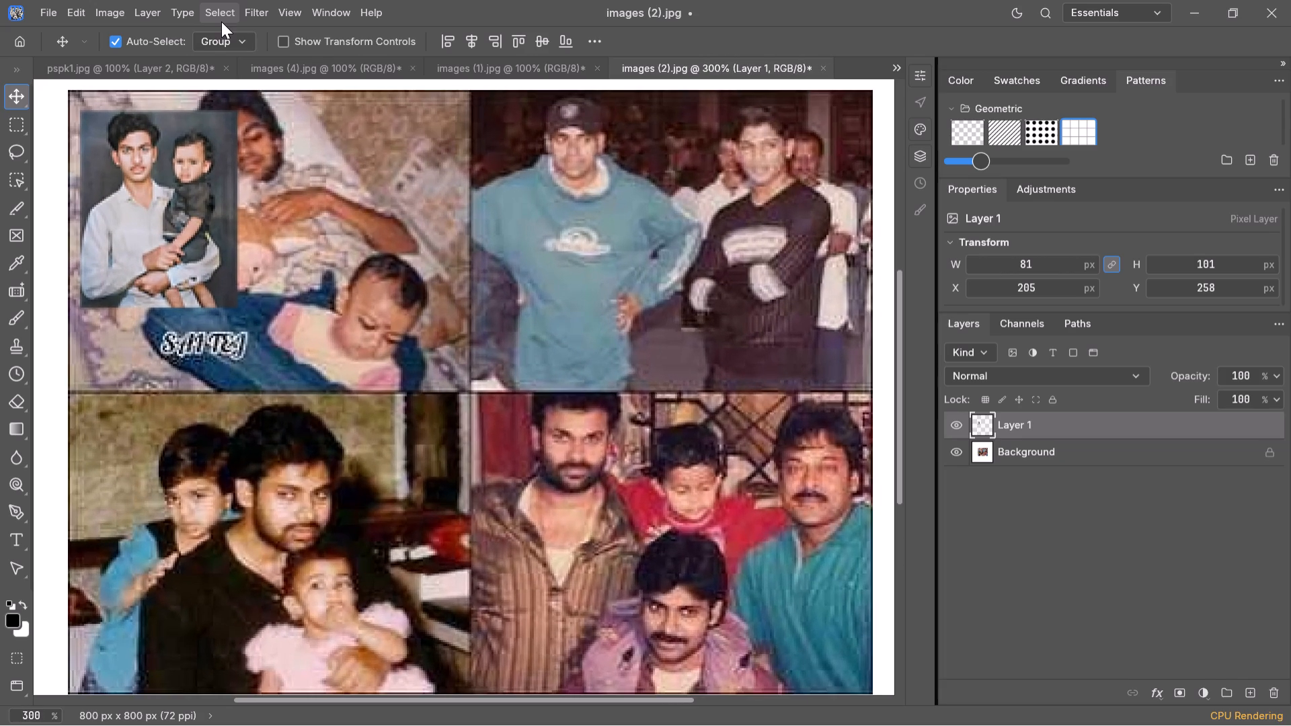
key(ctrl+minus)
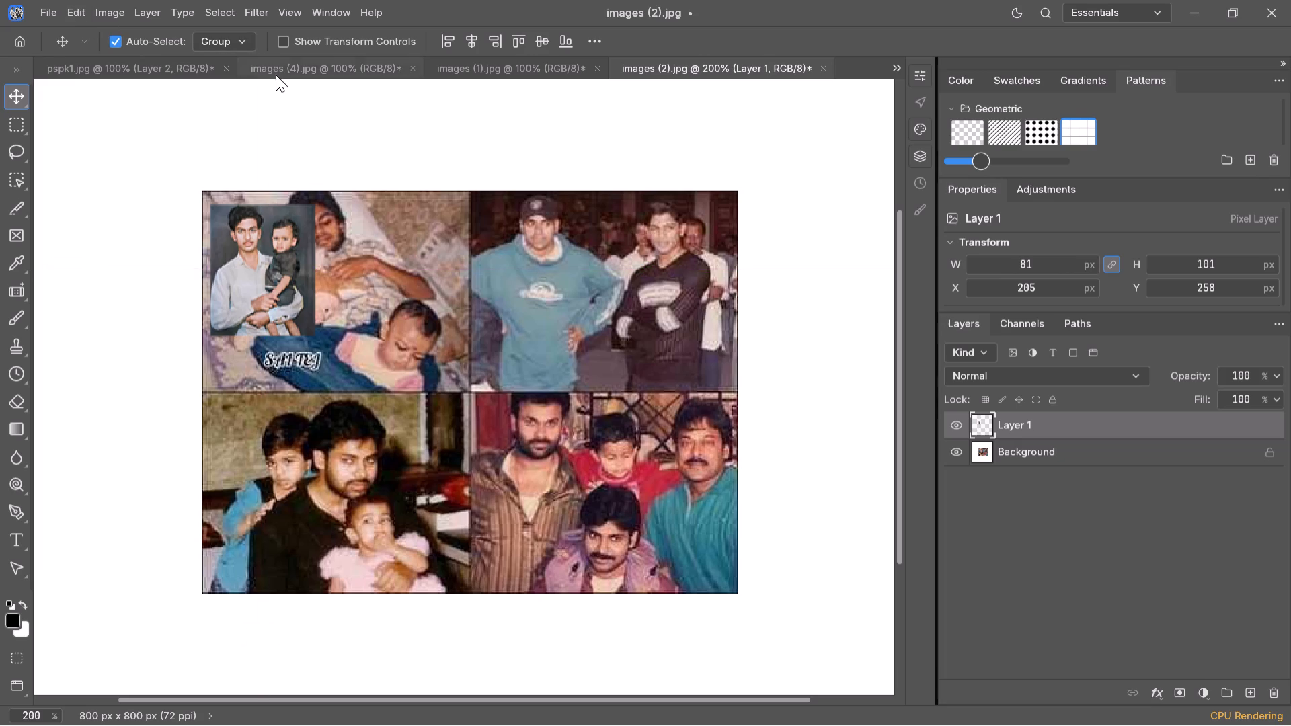
Create a new white document from the Clipboard preset, 203 x 254 px at 72 ppi.
key(ctrl+n)
drag(301, 181, 323, 253)
click(332, 251)
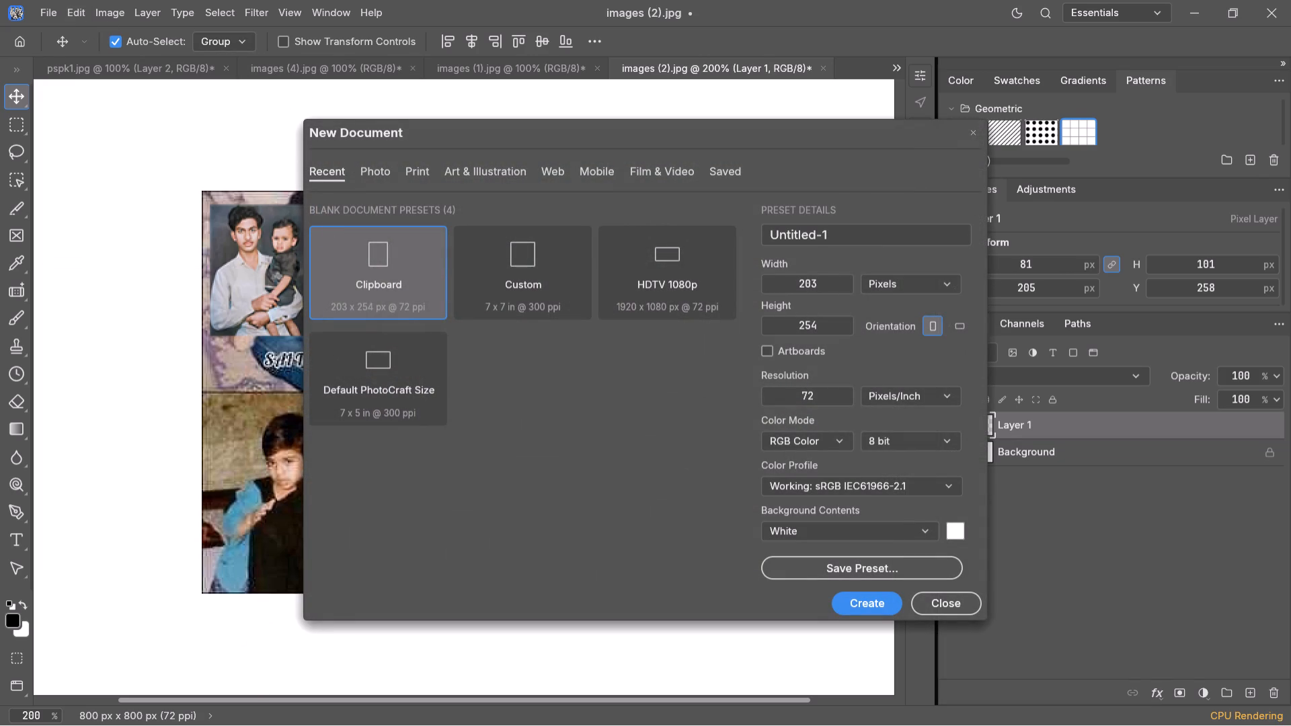
click(869, 594)
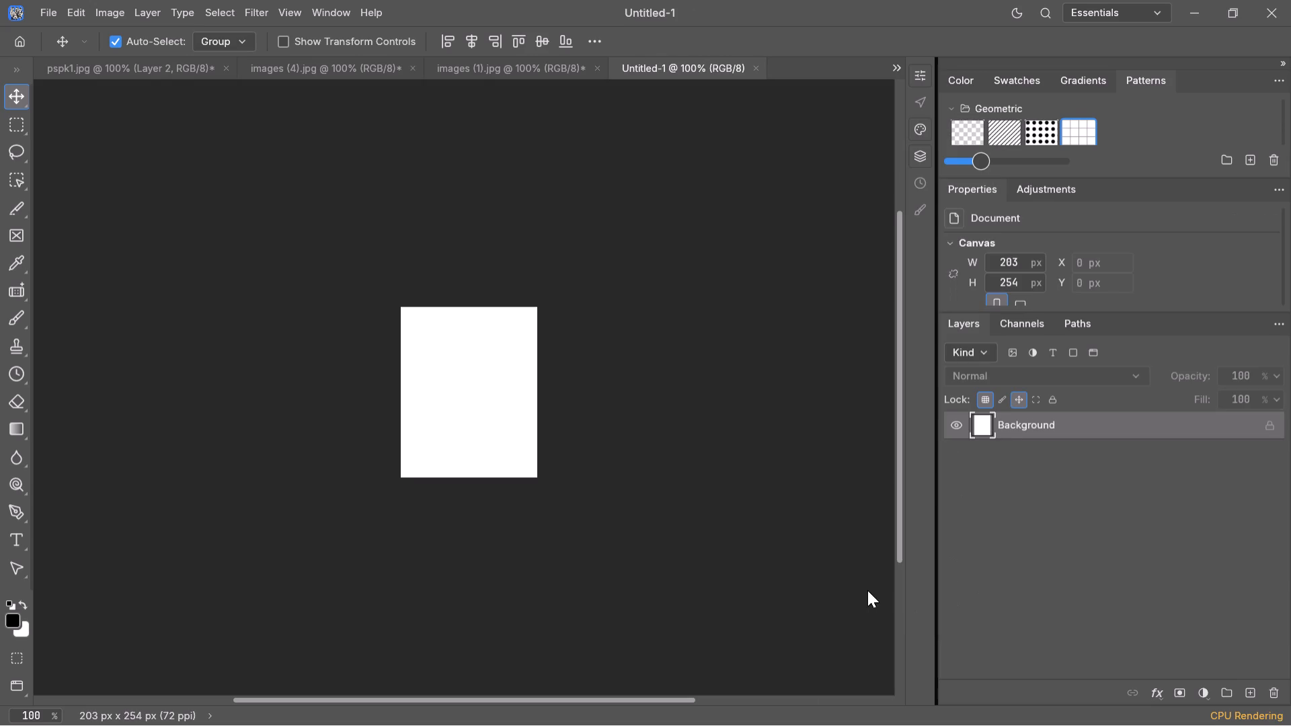
Set the new document's canvas width to 300 px.
click(485, 354)
key(ctrl+plus)
key(ctrl+plus)
key(plus)
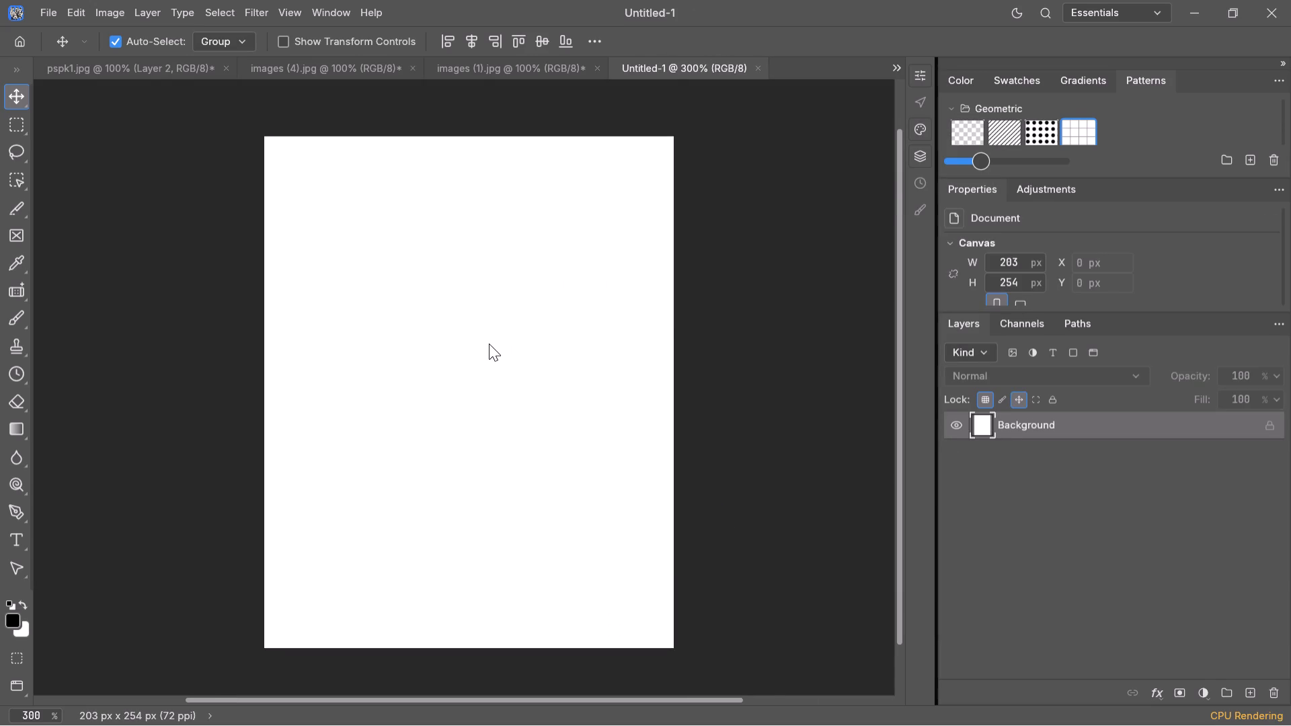
key(ctrl+plus)
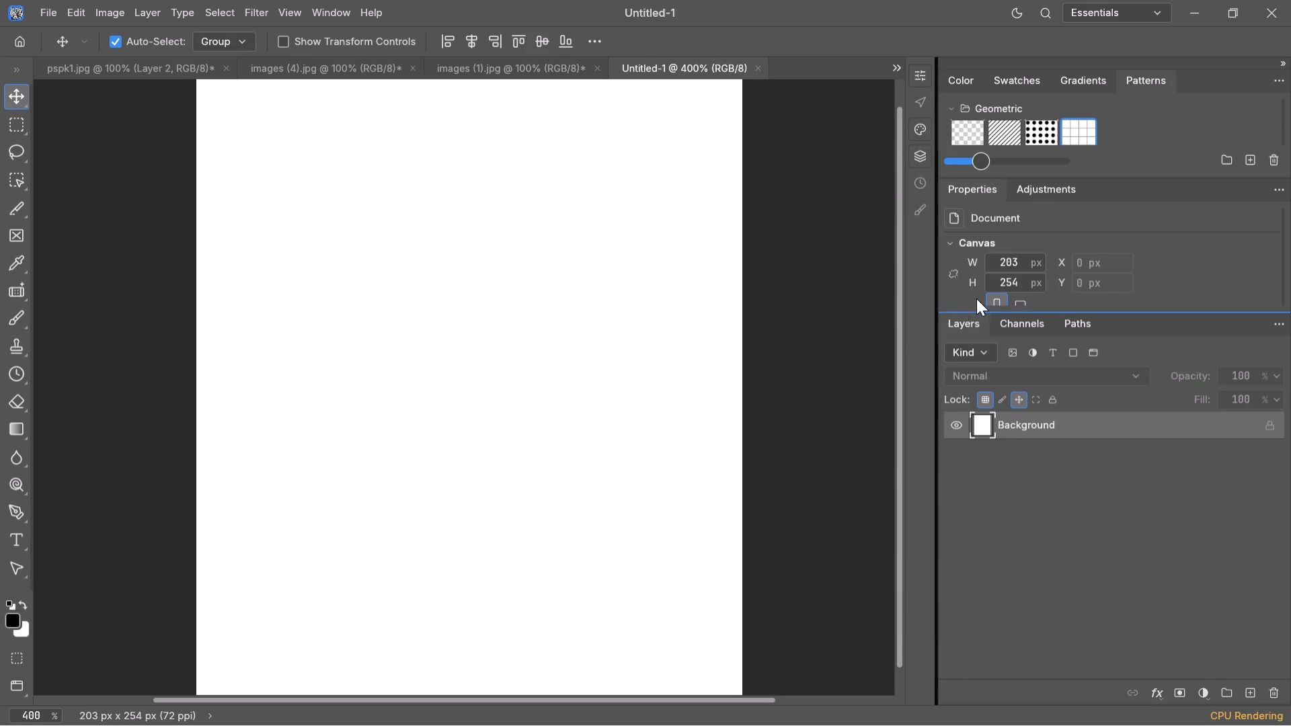
click(1025, 264)
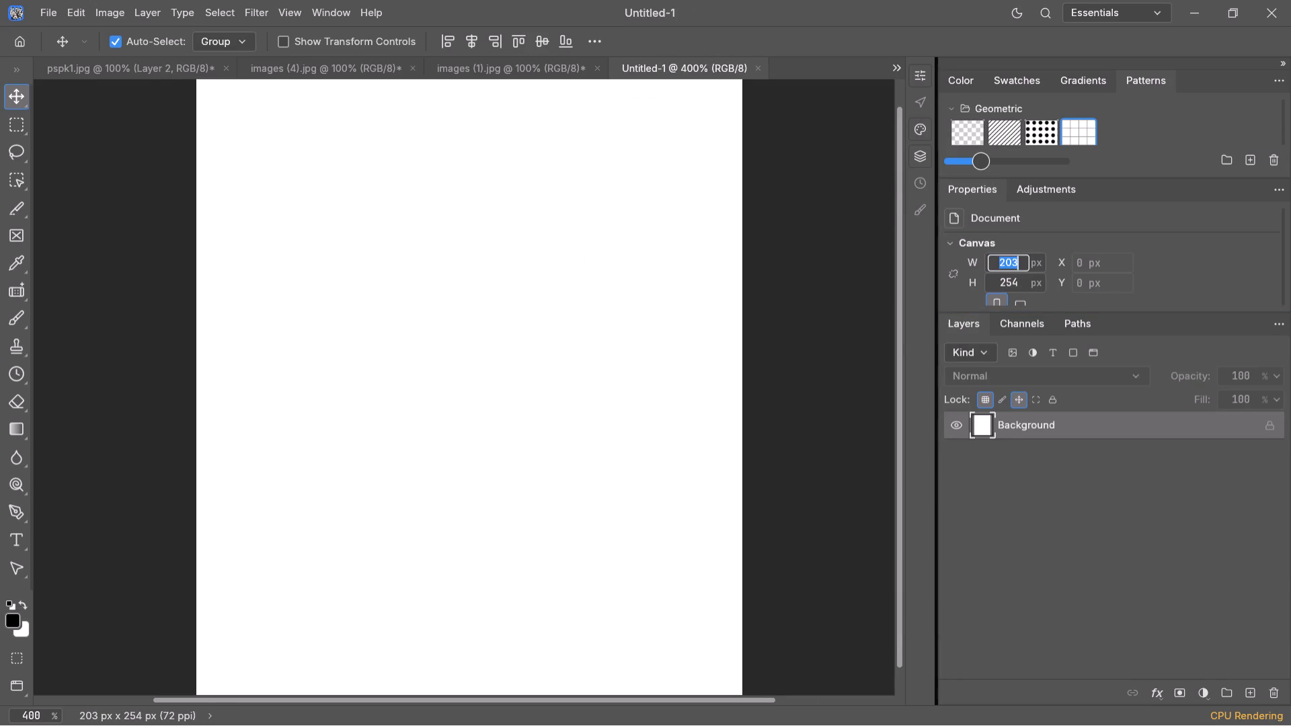
key(3)
text(00)
key(Return)
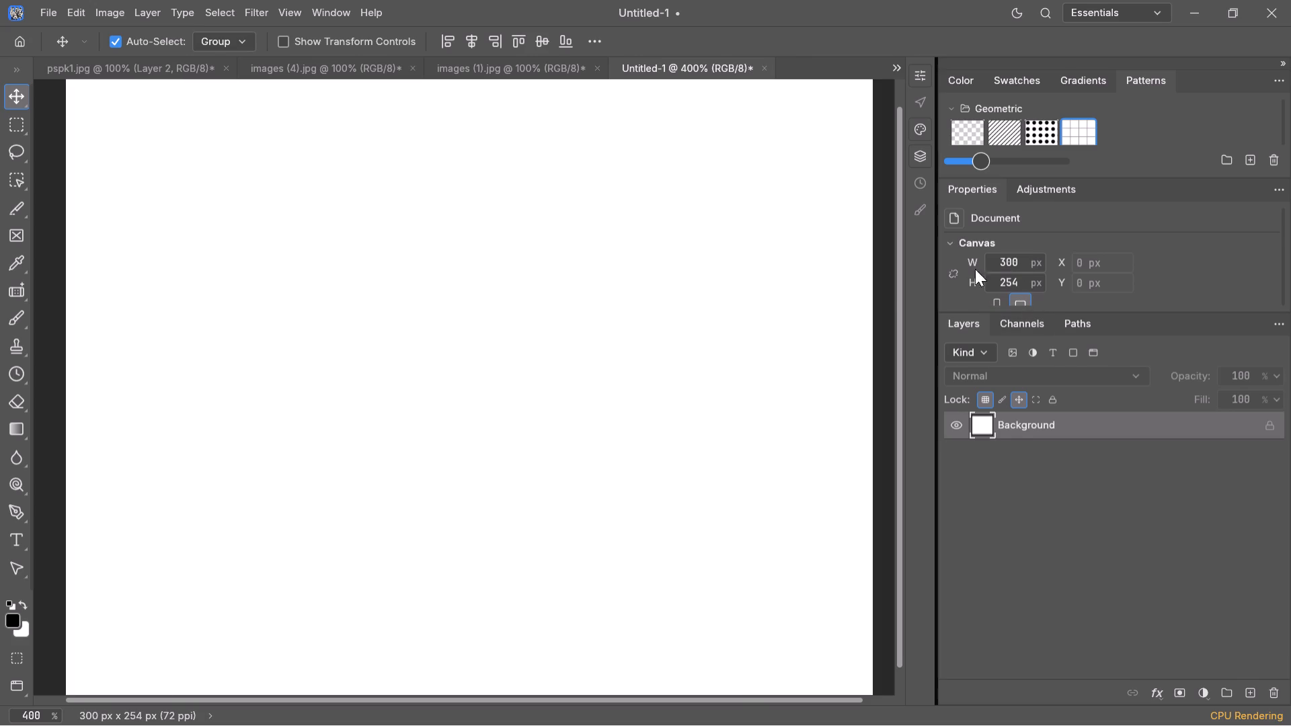
Set the new document's canvas height to 250 px.
scroll(714, 212, up, 2)
scroll(713, 212, down, 1)
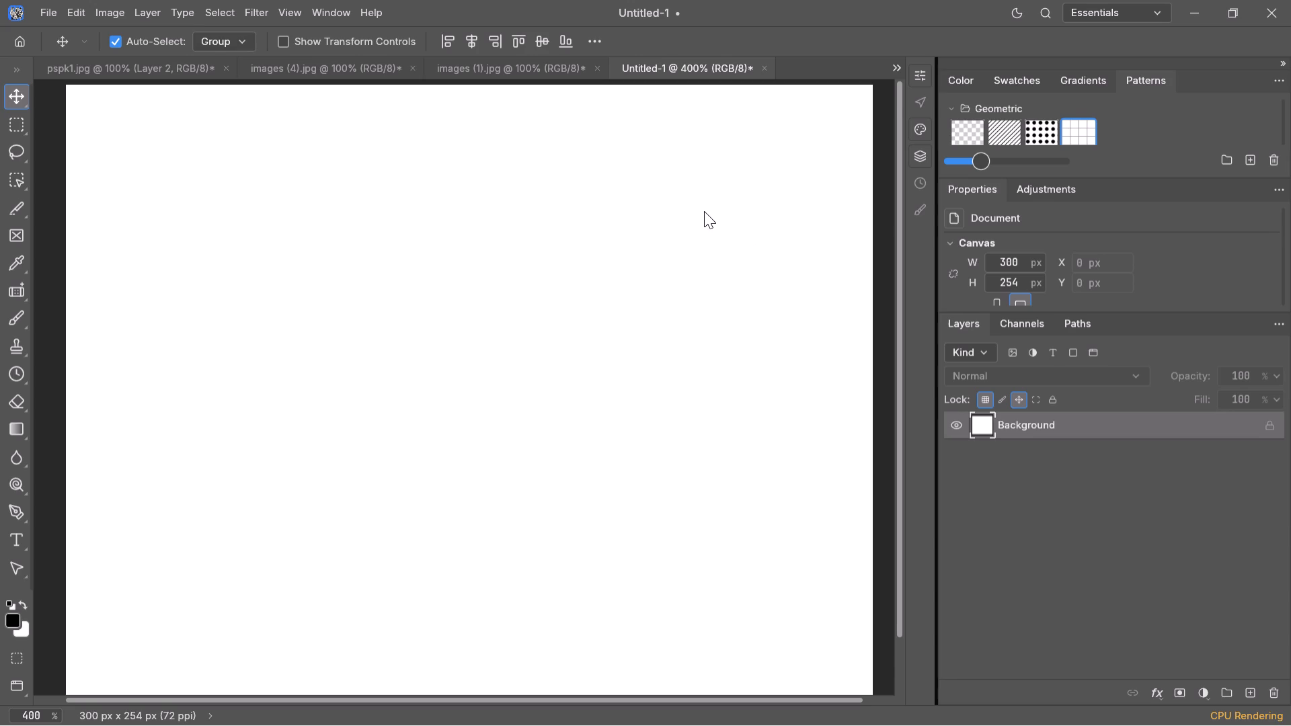
scroll(704, 212, down, 2)
scroll(704, 213, up, 2)
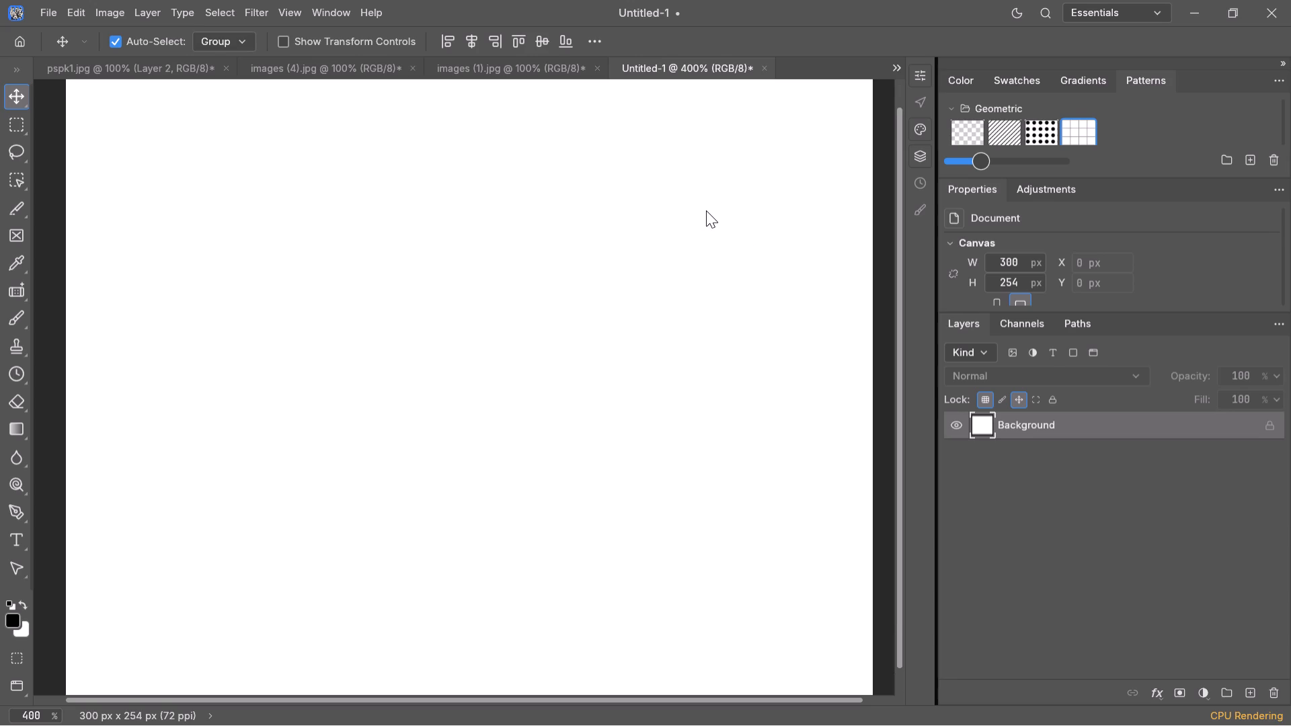
scroll(706, 210, up, 2)
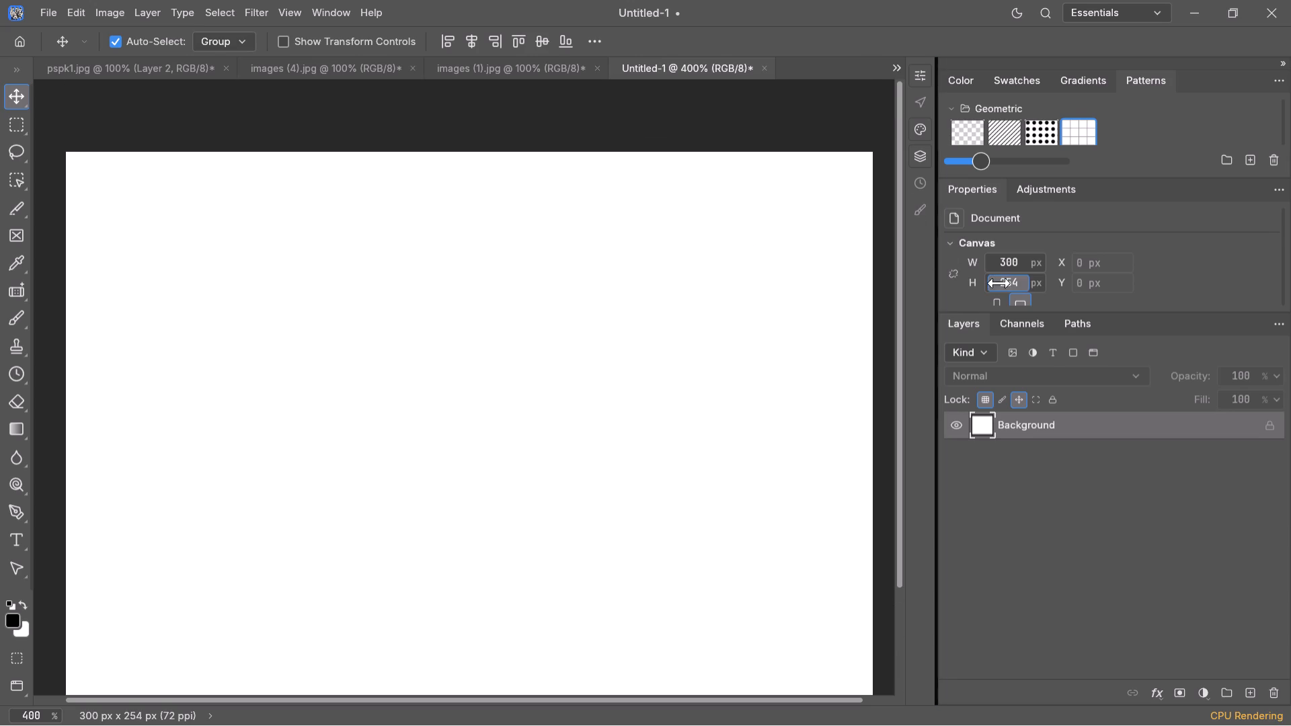
click(999, 283)
text(250)
key(Return)
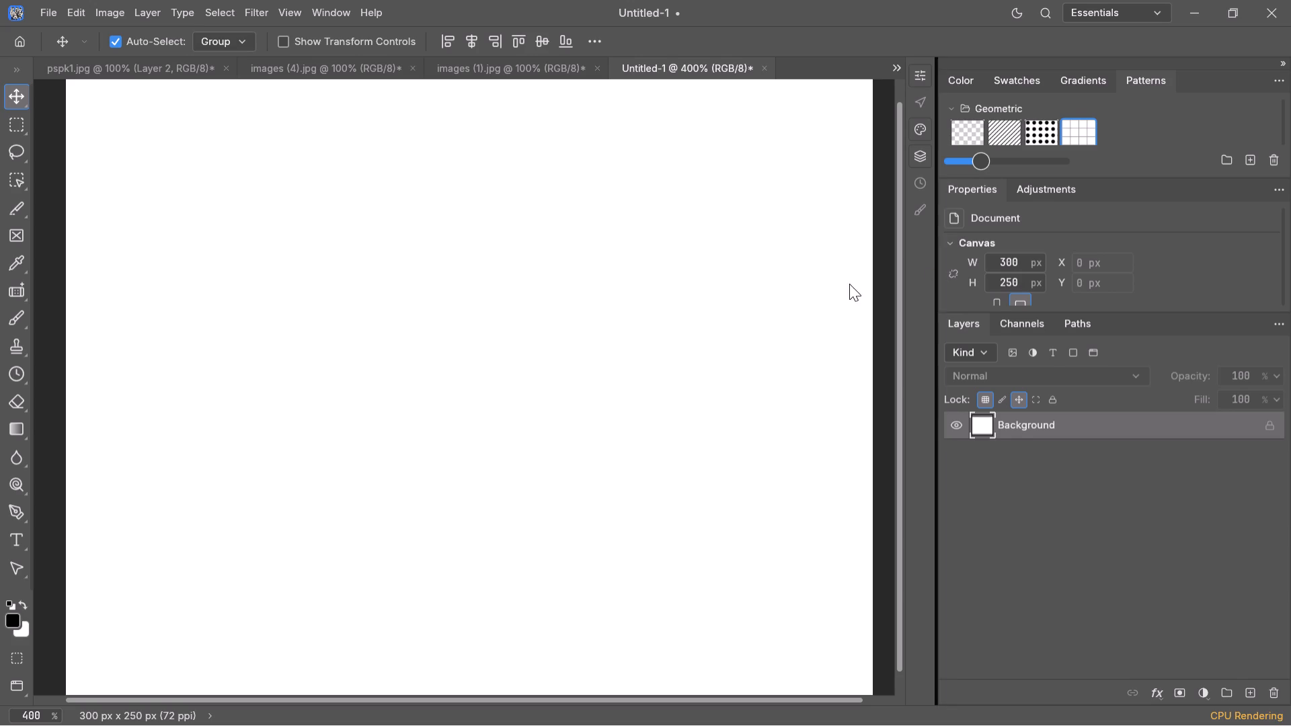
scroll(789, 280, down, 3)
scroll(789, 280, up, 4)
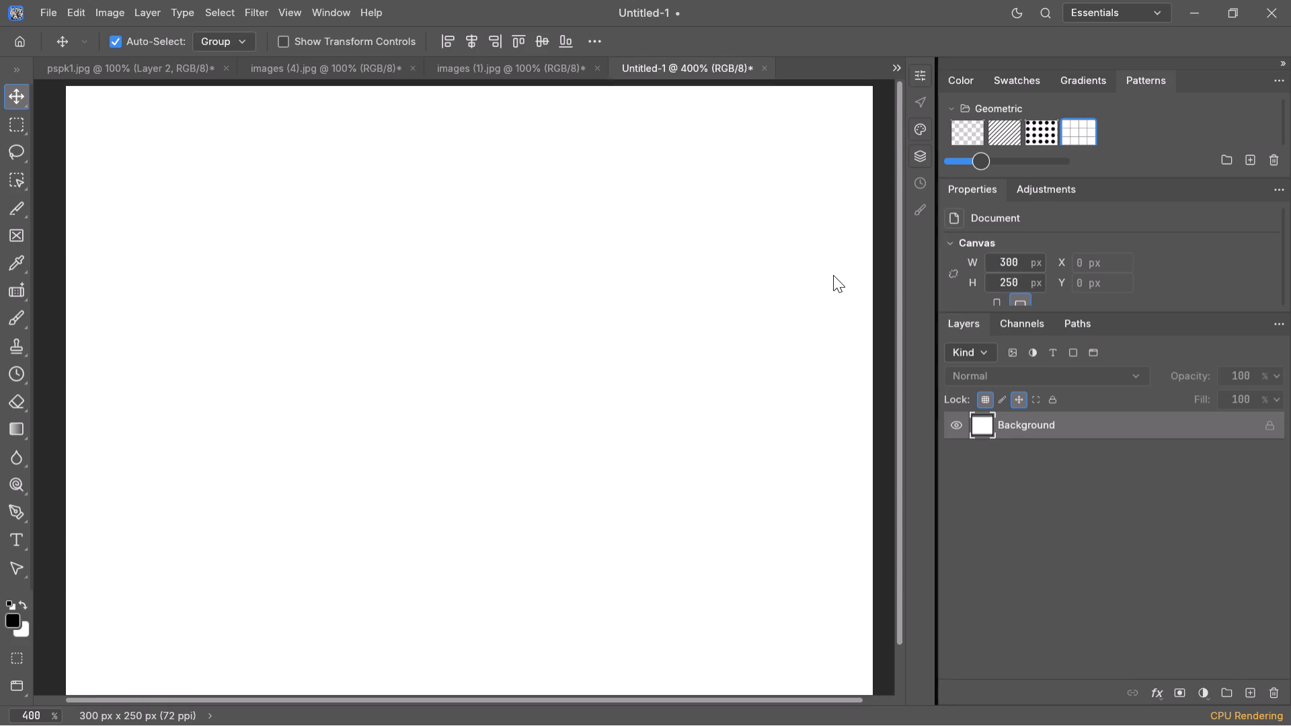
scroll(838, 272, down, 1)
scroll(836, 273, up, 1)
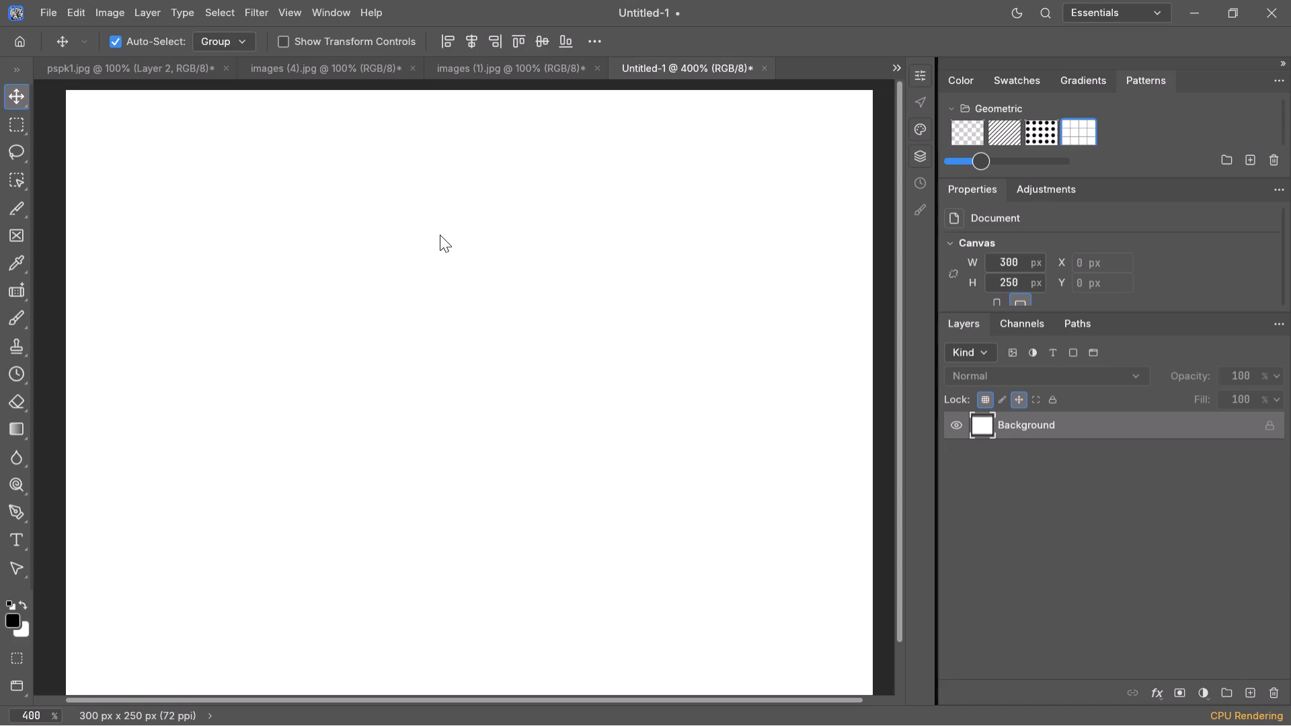
Switch to the desktop and open Kuro.
key(alt+Tab)
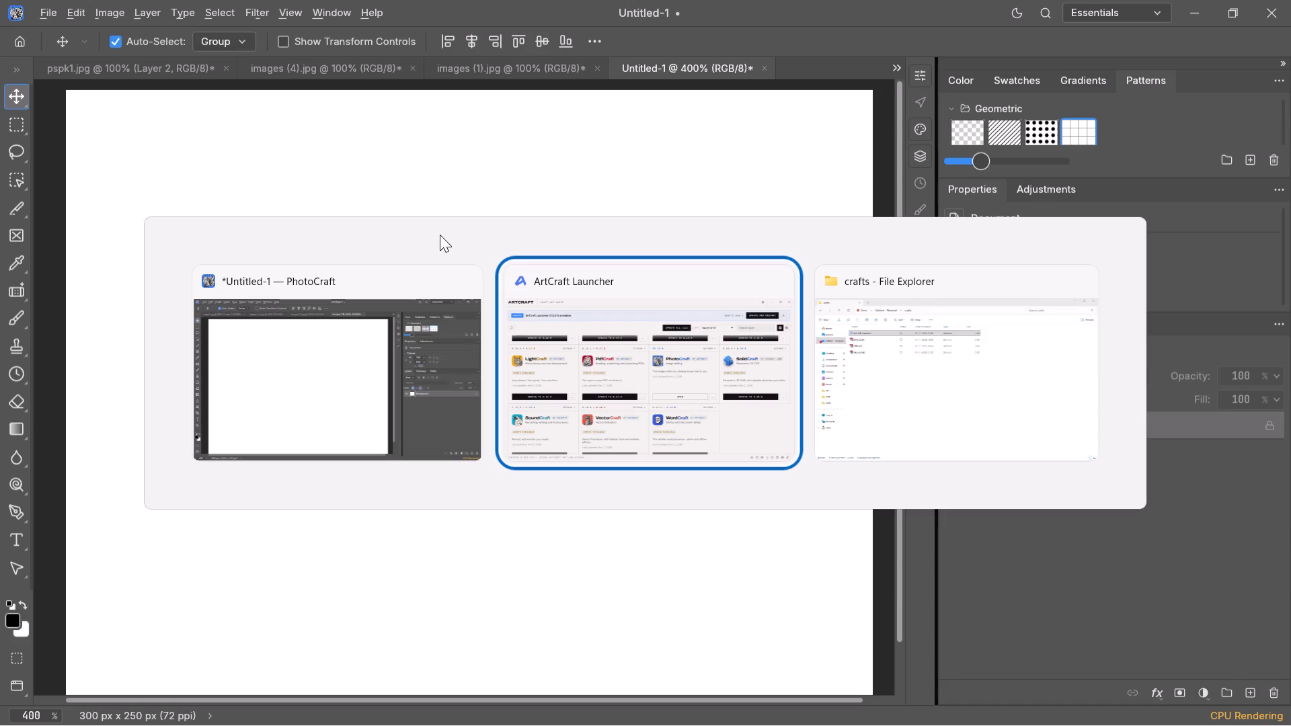
key(alt+Tab)
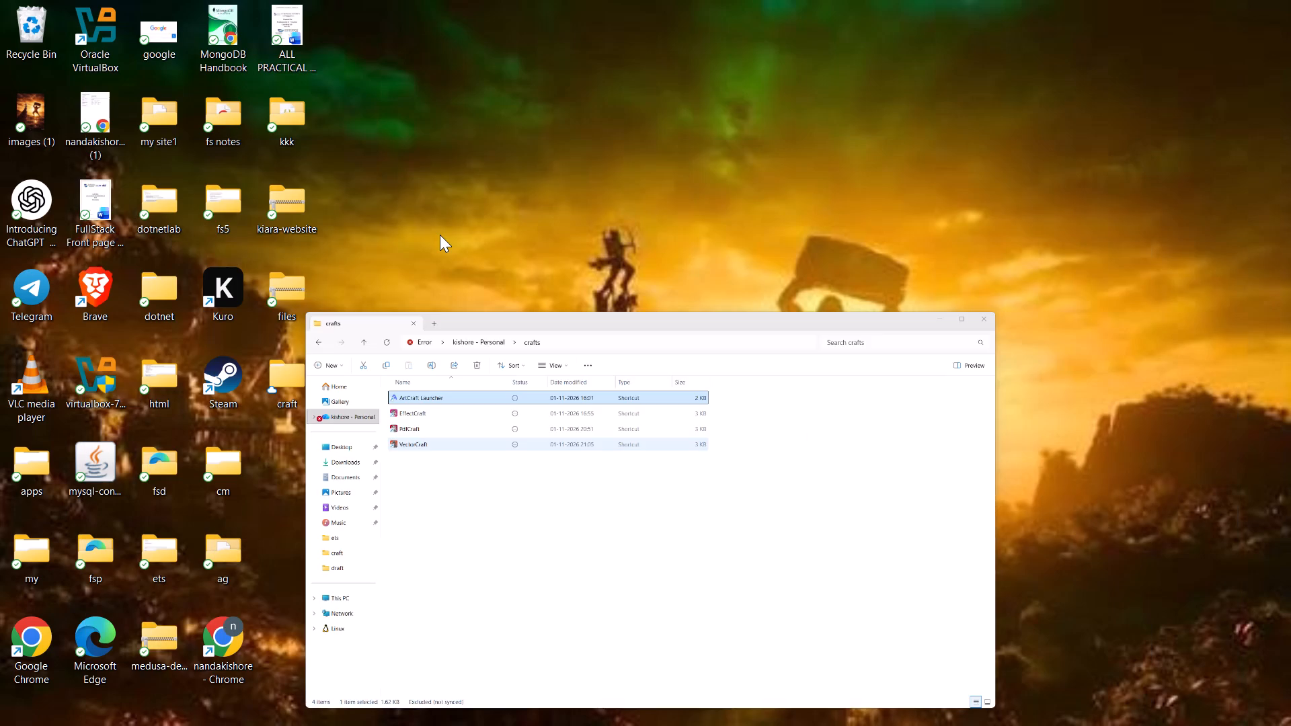
double_click(214, 288)
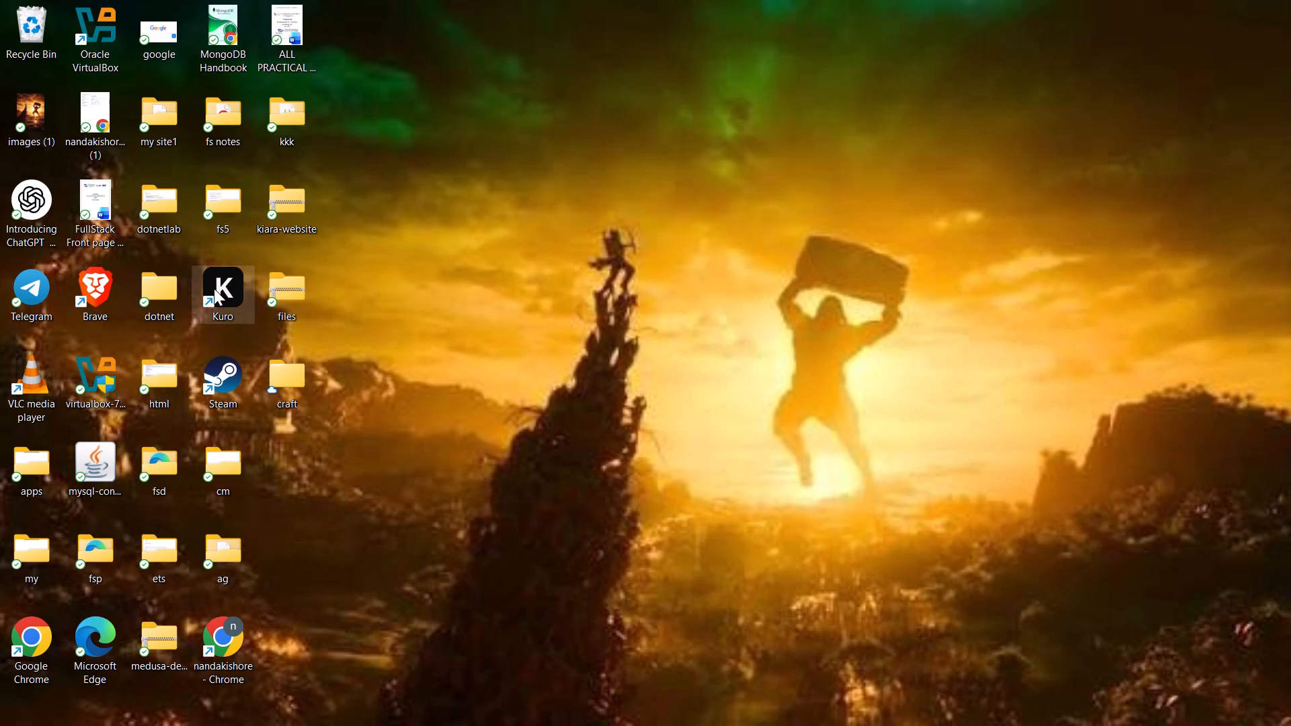